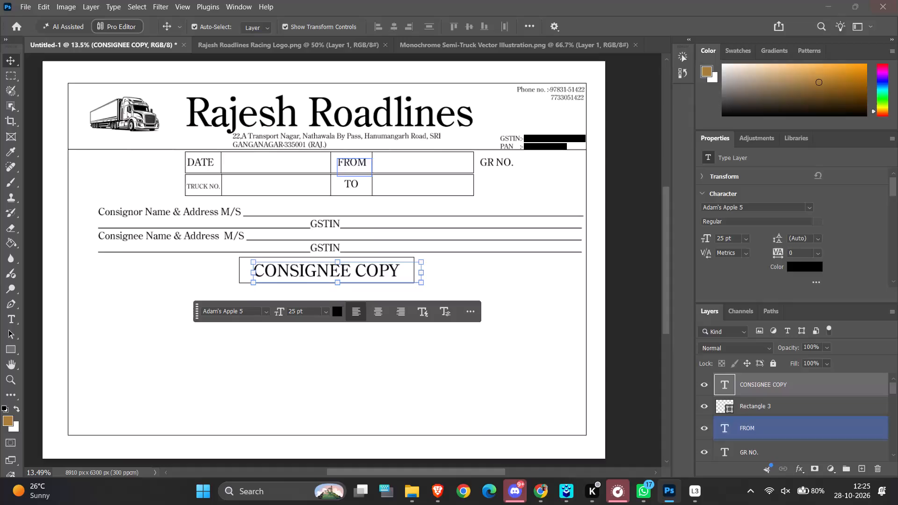
# Draw an unfilled, black-outlined rectangle about 7637 by 366 px just below the CONSIGNEE COPY box, spanning the width of the GSTIN lines.
pyautogui.click(465, 380)
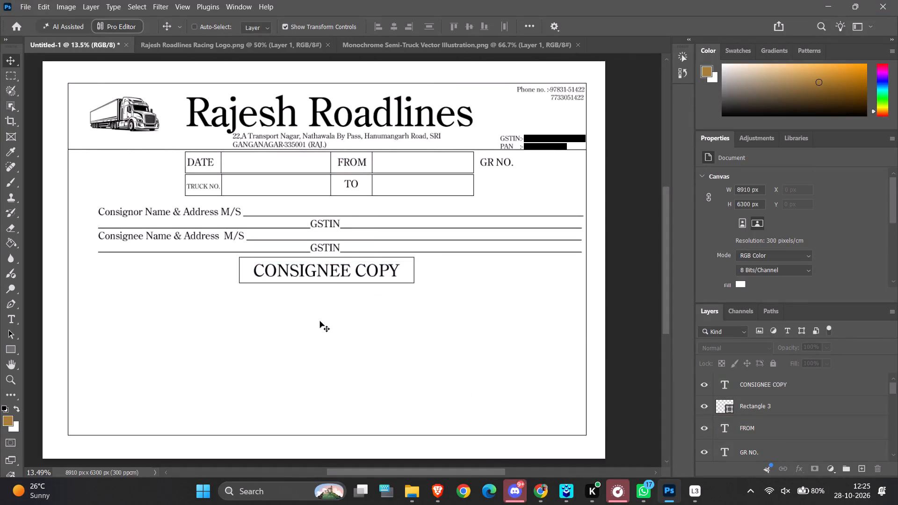
pyautogui.keyDown('ctrl'); pyautogui.keyDown('alt'); pyautogui.scroll(5, 296, 342); pyautogui.keyUp('alt'); pyautogui.keyUp('ctrl')
pyautogui.keyDown('ctrl'); pyautogui.scroll(6, 188, 312); pyautogui.keyUp('ctrl')
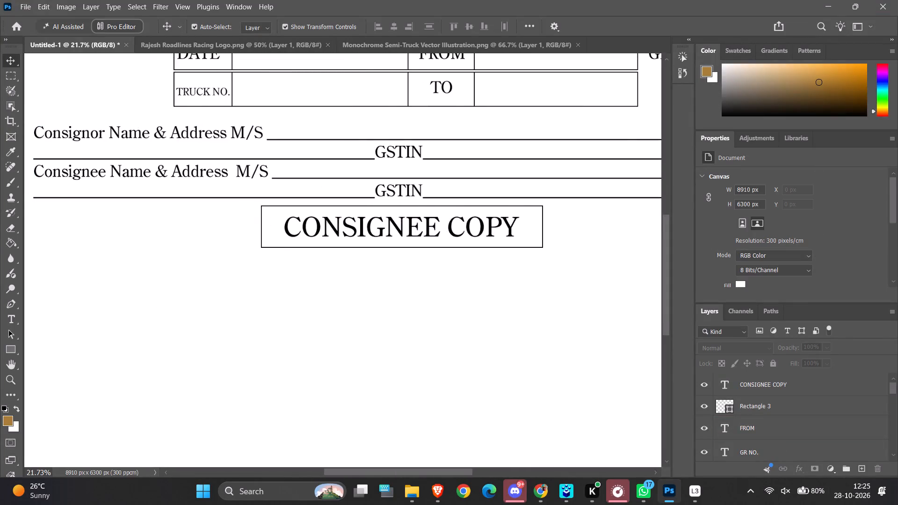
pyautogui.scroll(-4, 400, 354)
pyautogui.scroll(-1, 352, 361)
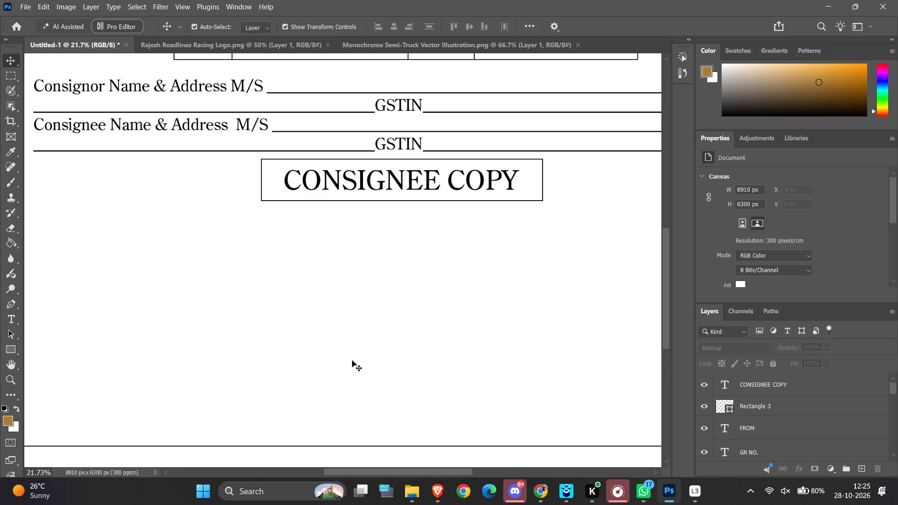
pyautogui.rightClick(352, 361)
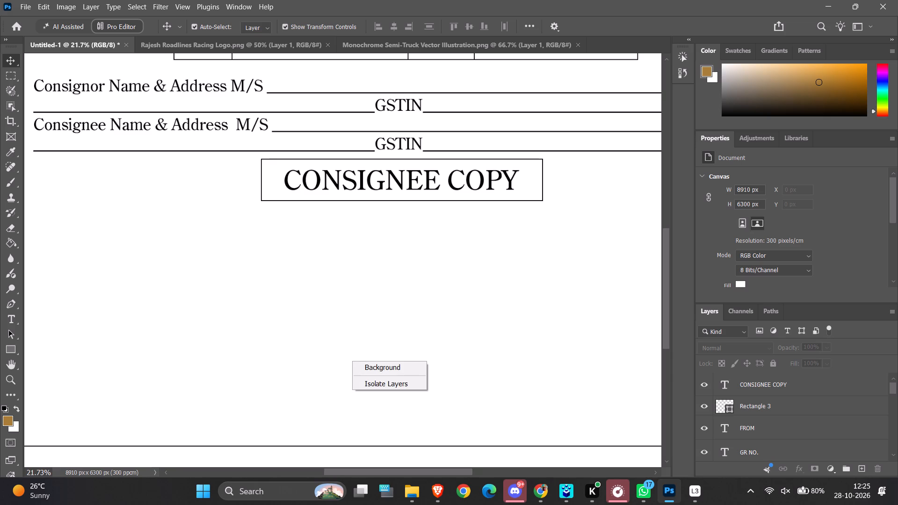
pyautogui.scroll(-3, 353, 361)
pyautogui.keyDown('ctrl'); pyautogui.keyDown('alt'); pyautogui.scroll(-3, 343, 329); pyautogui.keyUp('alt'); pyautogui.keyUp('ctrl')
pyautogui.scroll(-3, 348, 264)
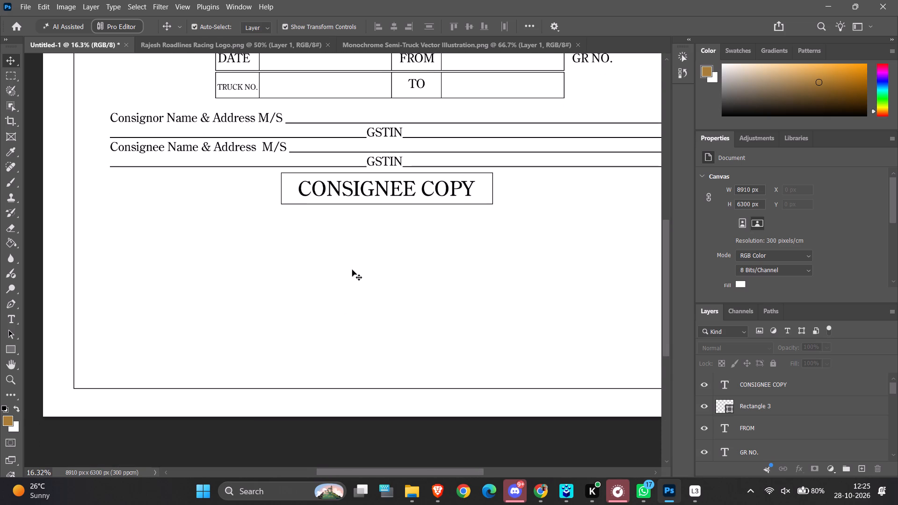
pyautogui.keyDown('ctrl'); pyautogui.scroll(-6, 352, 270); pyautogui.keyUp('ctrl')
pyautogui.keyDown('ctrl'); pyautogui.keyDown('alt'); pyautogui.scroll(1, 282, 261); pyautogui.keyUp('alt'); pyautogui.keyUp('ctrl')
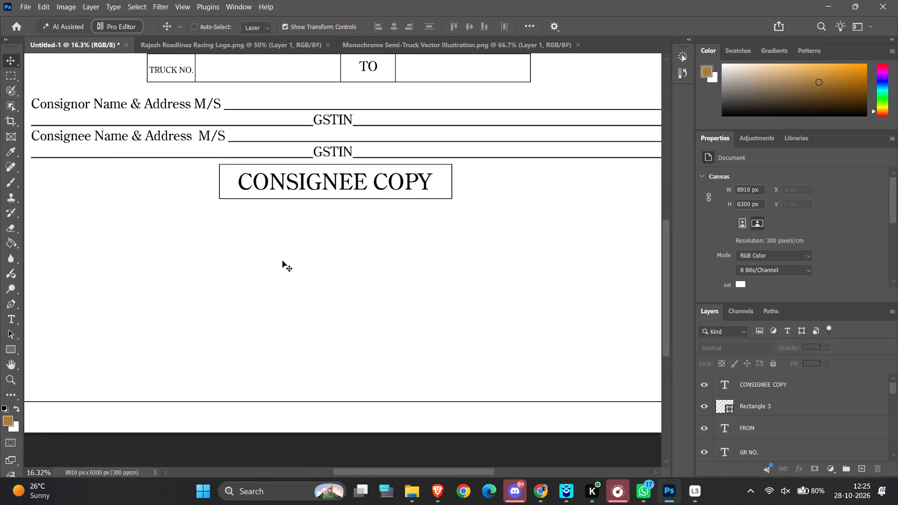
pyautogui.keyDown('ctrl'); pyautogui.keyDown('alt'); pyautogui.scroll(-2, 282, 261); pyautogui.keyUp('alt'); pyautogui.keyUp('ctrl')
pyautogui.keyDown('ctrl'); pyautogui.scroll(3, 289, 258); pyautogui.keyUp('ctrl')
pyautogui.keyDown('ctrl'); pyautogui.keyDown('alt'); pyautogui.scroll(2, 289, 257); pyautogui.keyUp('alt'); pyautogui.keyUp('ctrl')
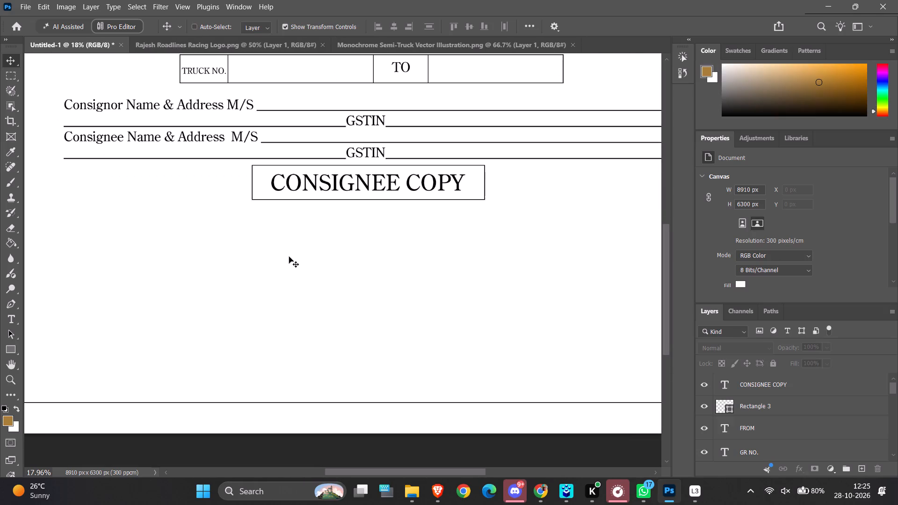
pyautogui.click(12, 353)
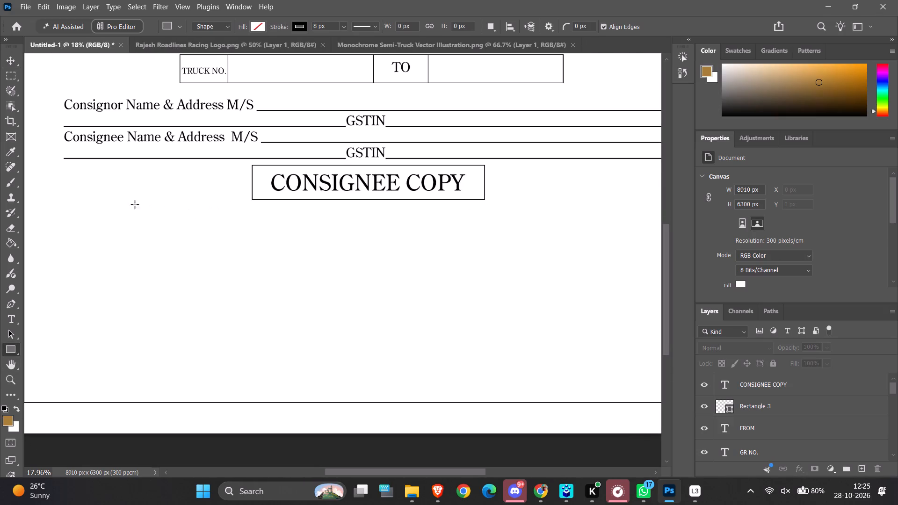
pyautogui.moveTo(67, 205); pyautogui.dragTo(67, 205)
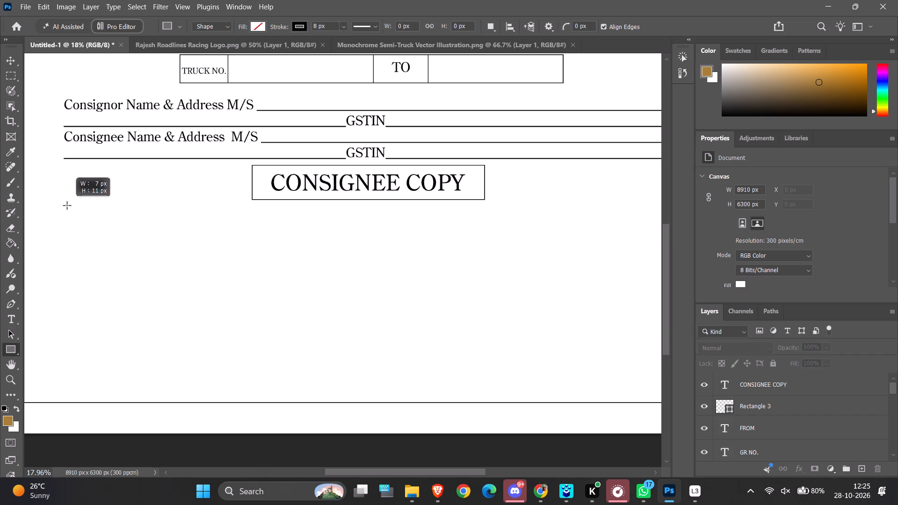
pyautogui.moveTo(67, 205); pyautogui.dragTo(666, 240)
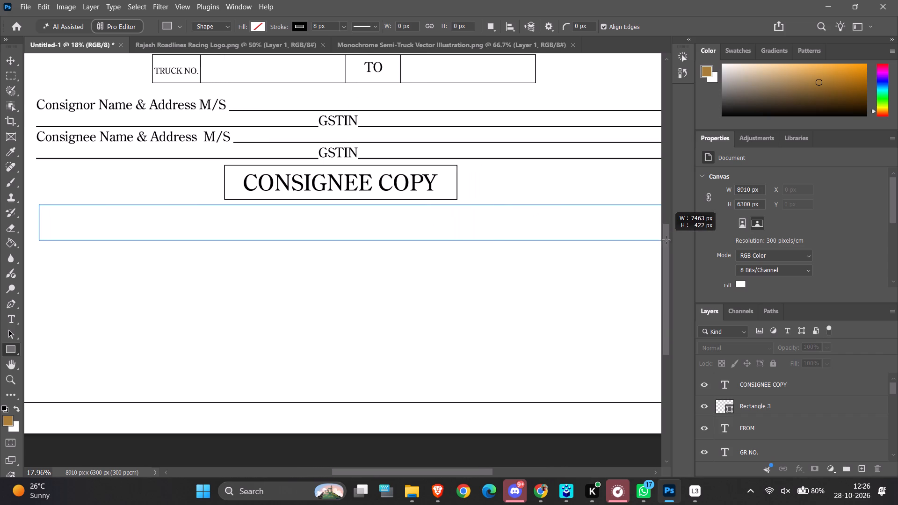
pyautogui.moveTo(666, 240); pyautogui.dragTo(558, 246)
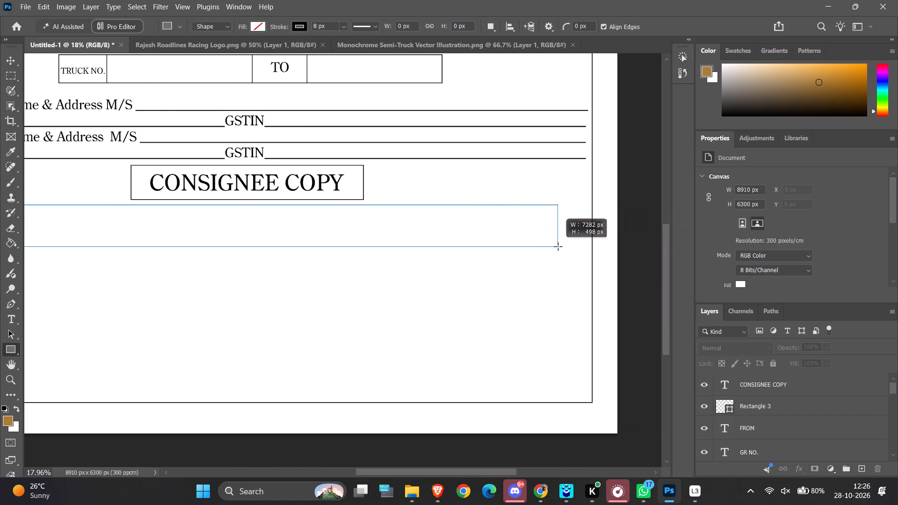
pyautogui.moveTo(558, 246); pyautogui.dragTo(586, 233)
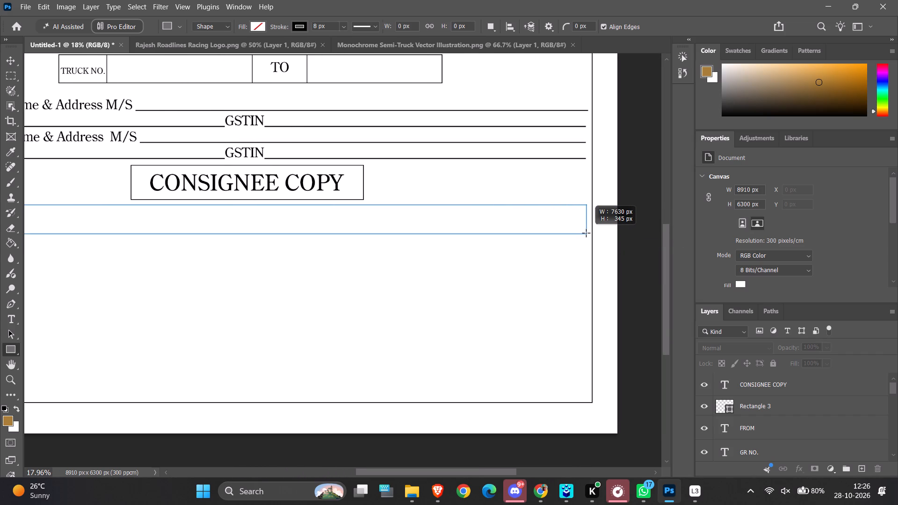
pyautogui.moveTo(586, 233); pyautogui.dragTo(586, 227)
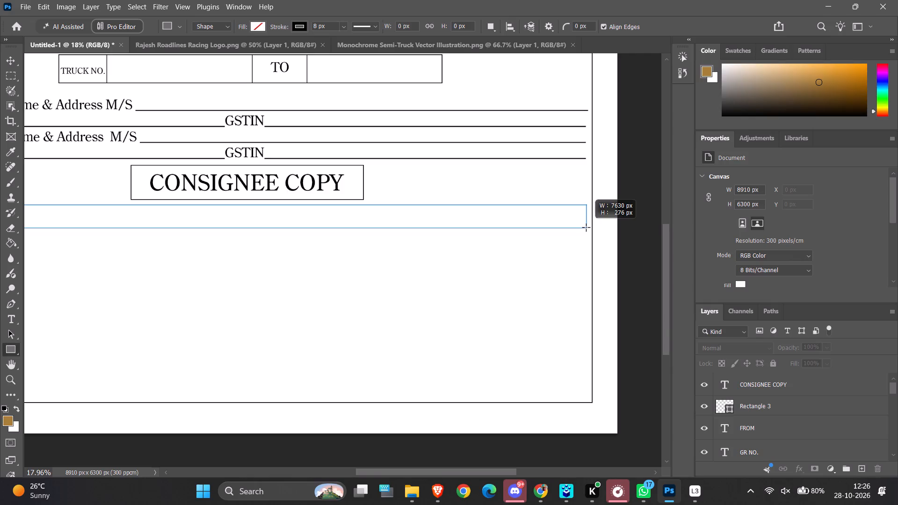
pyautogui.moveTo(586, 227); pyautogui.dragTo(586, 233)
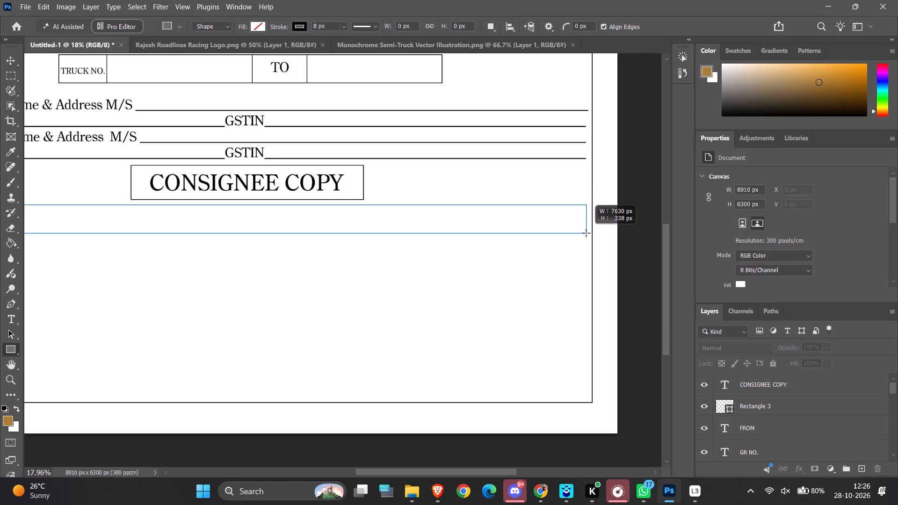
pyautogui.moveTo(586, 233); pyautogui.dragTo(587, 235)
pyautogui.click(7, 53)
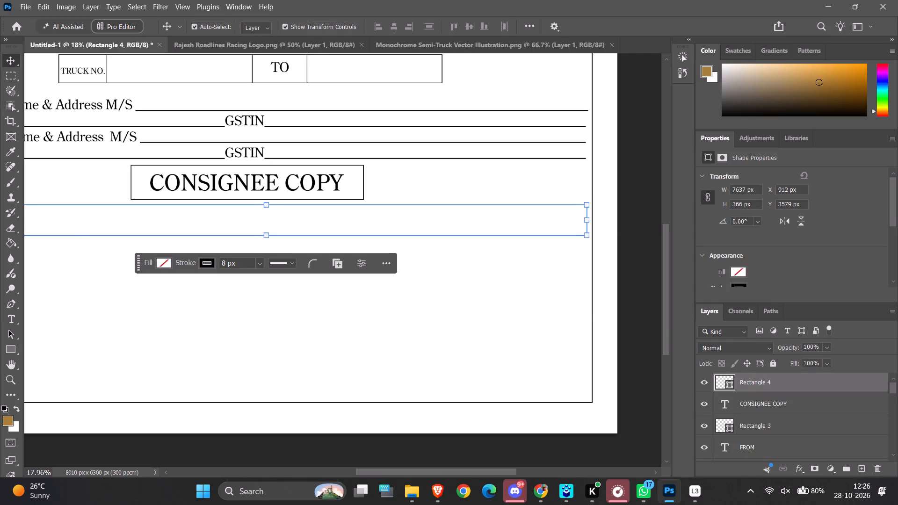
pyautogui.click(637, 337)
# Examine the form layout around the CONSIGNEE COPY box and the wide empty rectangle beneath it.
pyautogui.keyDown('ctrl'); pyautogui.keyDown('alt'); pyautogui.scroll(-5, 405, 364); pyautogui.keyUp('alt'); pyautogui.keyUp('ctrl')
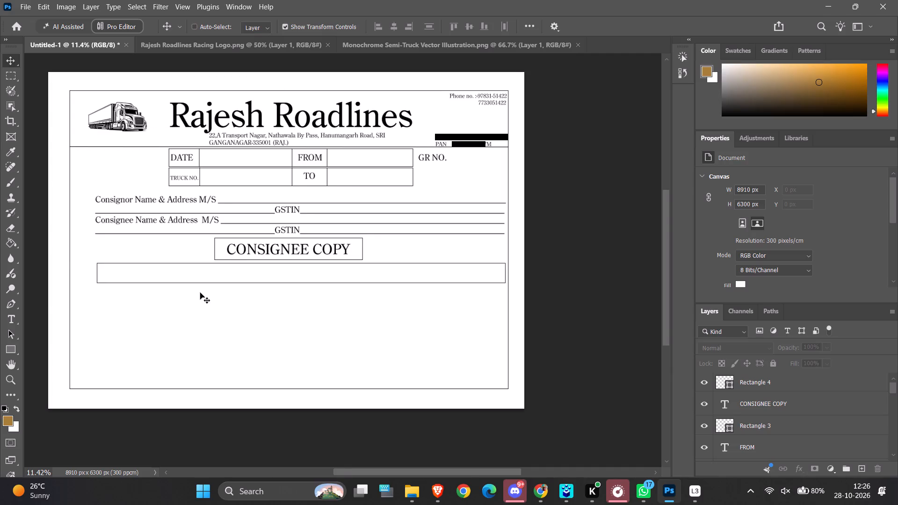
pyautogui.keyDown('ctrl'); pyautogui.scroll(-3, 200, 293); pyautogui.keyUp('ctrl')
pyautogui.keyDown('ctrl'); pyautogui.scroll(12, 200, 293); pyautogui.keyUp('ctrl')
pyautogui.keyDown('ctrl'); pyautogui.keyDown('alt'); pyautogui.scroll(6, 205, 290); pyautogui.keyUp('alt'); pyautogui.keyUp('ctrl')
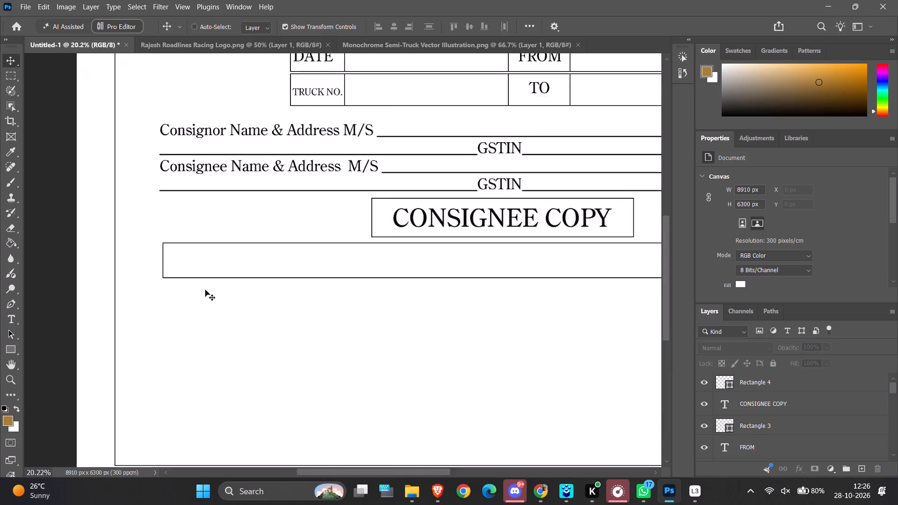
pyautogui.keyDown('ctrl'); pyautogui.keyDown('alt'); pyautogui.scroll(5, 205, 290); pyautogui.keyUp('alt'); pyautogui.keyUp('ctrl')
pyautogui.keyDown('ctrl'); pyautogui.scroll(-13, 292, 251); pyautogui.keyUp('ctrl')
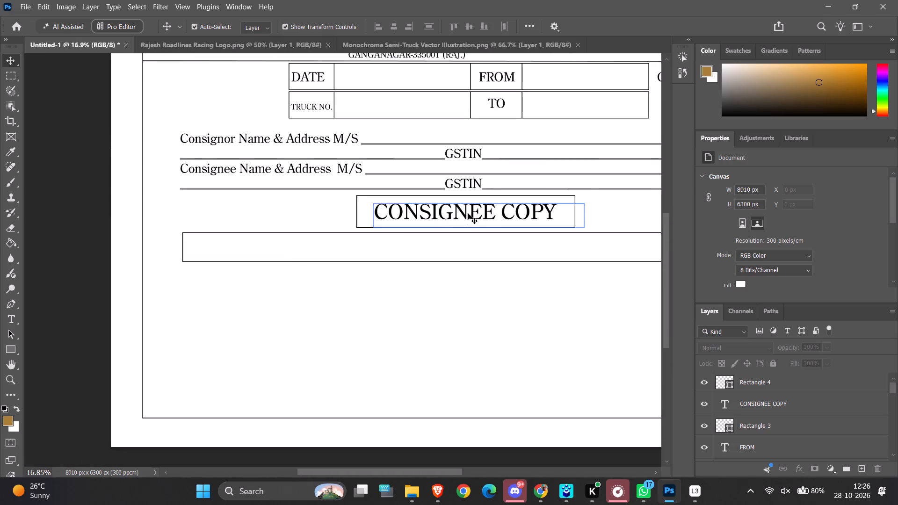
pyautogui.keyDown('ctrl'); pyautogui.keyDown('alt'); pyautogui.scroll(-4, 470, 213); pyautogui.keyUp('alt'); pyautogui.keyUp('ctrl')
pyautogui.keyDown('ctrl'); pyautogui.scroll(-8, 470, 215); pyautogui.keyUp('ctrl')
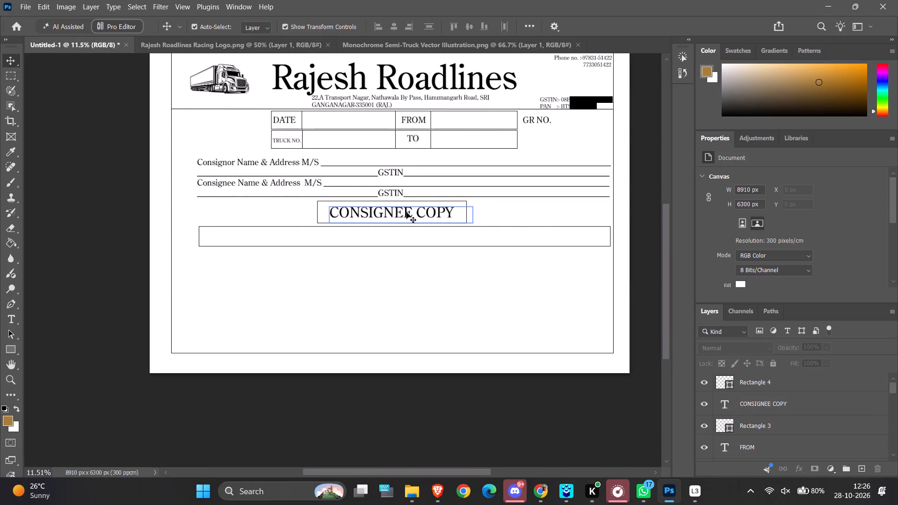
pyautogui.keyDown('ctrl'); pyautogui.keyDown('alt'); pyautogui.scroll(10, 290, 248); pyautogui.keyUp('alt'); pyautogui.keyUp('ctrl')
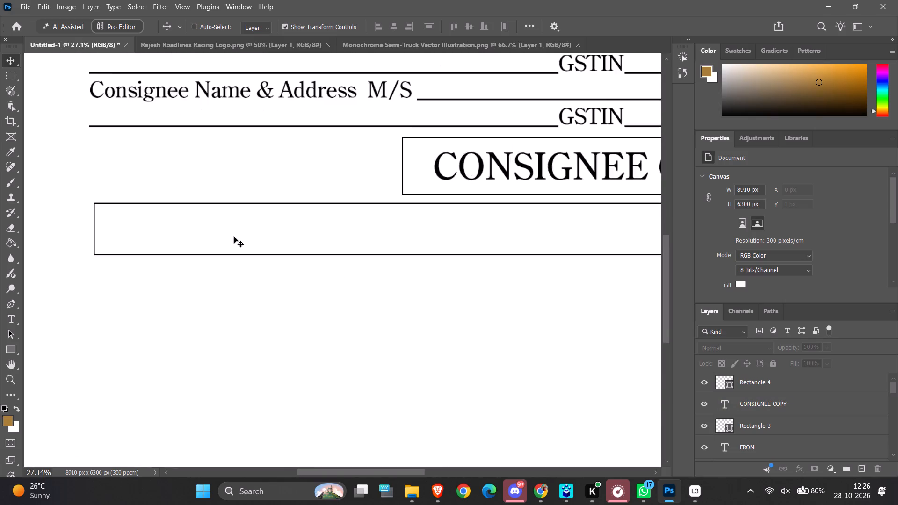
pyautogui.keyDown('ctrl'); pyautogui.keyDown('alt'); pyautogui.scroll(6, 234, 237); pyautogui.keyUp('alt'); pyautogui.keyUp('ctrl')
pyautogui.keyDown('ctrl'); pyautogui.keyDown('alt'); pyautogui.scroll(-18, 234, 237); pyautogui.keyUp('alt'); pyautogui.keyUp('ctrl')
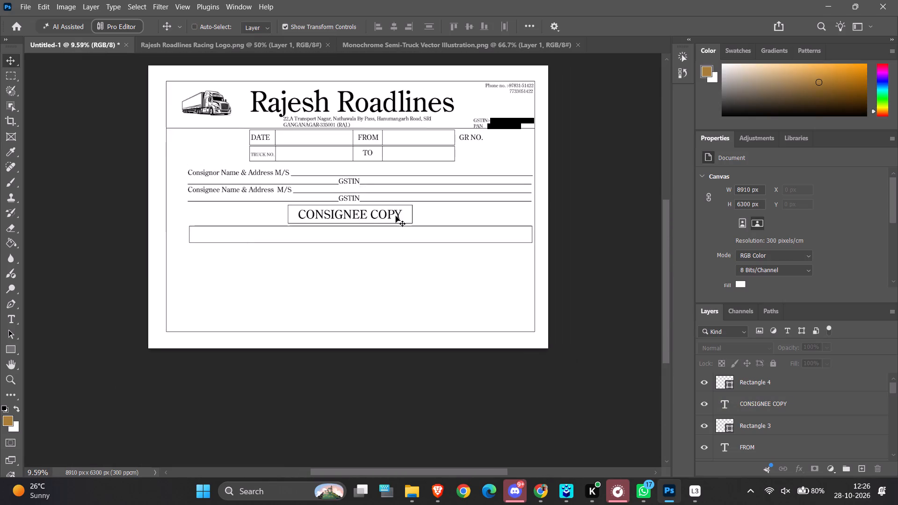
pyautogui.keyDown('ctrl'); pyautogui.keyDown('alt'); pyautogui.scroll(13, 395, 216); pyautogui.keyUp('alt'); pyautogui.keyUp('ctrl')
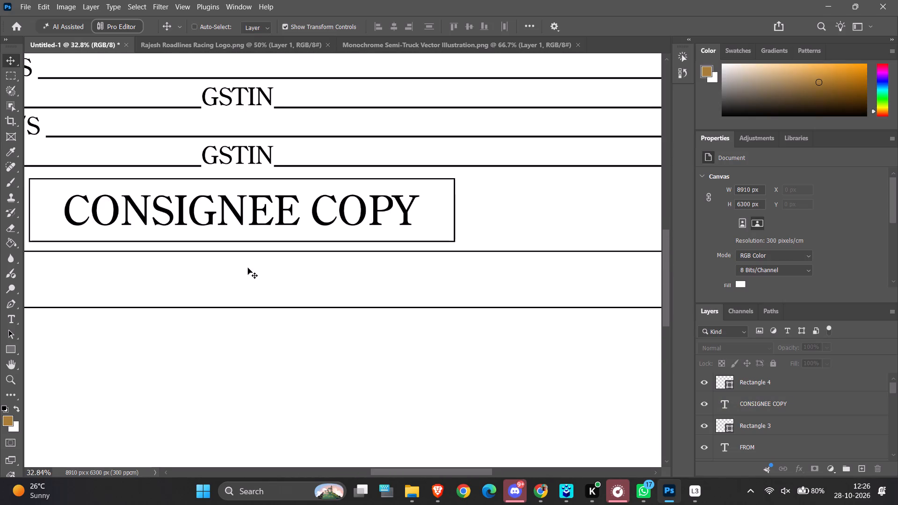
pyautogui.keyDown('ctrl'); pyautogui.scroll(-13, 248, 267); pyautogui.keyUp('ctrl')
pyautogui.keyDown('ctrl'); pyautogui.scroll(14, 248, 269); pyautogui.keyUp('ctrl')
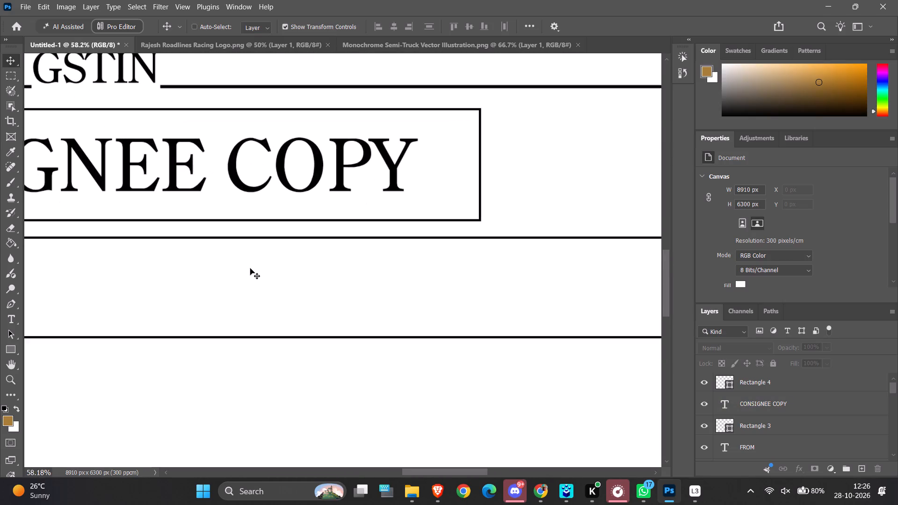
pyautogui.keyDown('ctrl'); pyautogui.scroll(3, 250, 268); pyautogui.keyUp('ctrl')
pyautogui.keyDown('ctrl'); pyautogui.keyDown('alt'); pyautogui.scroll(-7, 251, 268); pyautogui.keyUp('alt'); pyautogui.keyUp('ctrl')
pyautogui.keyDown('ctrl'); pyautogui.scroll(-6, 325, 250); pyautogui.keyUp('ctrl')
pyautogui.keyDown('ctrl'); pyautogui.scroll(8, 325, 250); pyautogui.keyUp('ctrl')
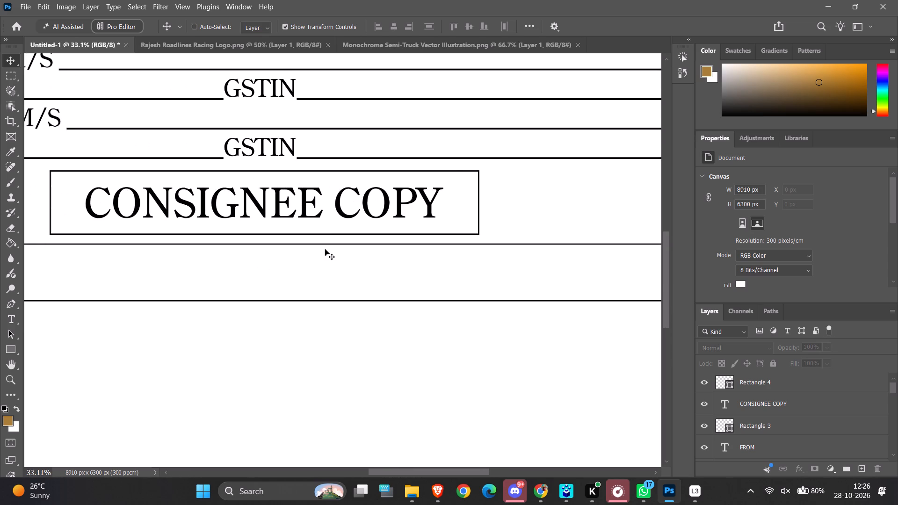
# Shrink the rectangle around the CONSIGNEE COPY text proportionally to about 1724 by 254 px, keeping its top edge in place.
pyautogui.click(313, 233)
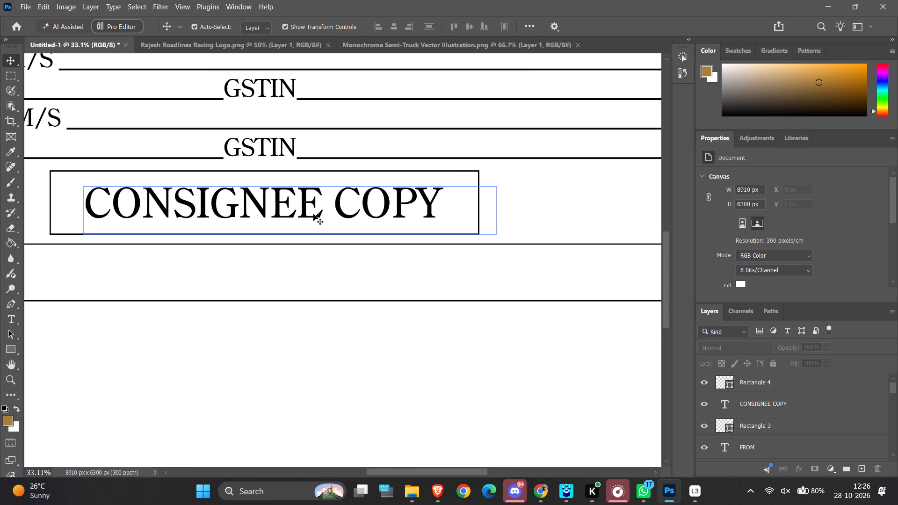
pyautogui.click(312, 216)
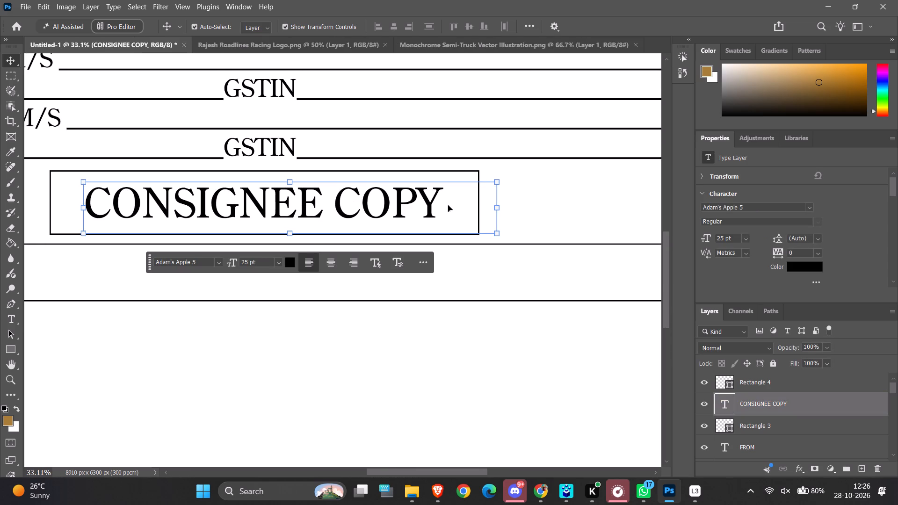
pyautogui.click(479, 228)
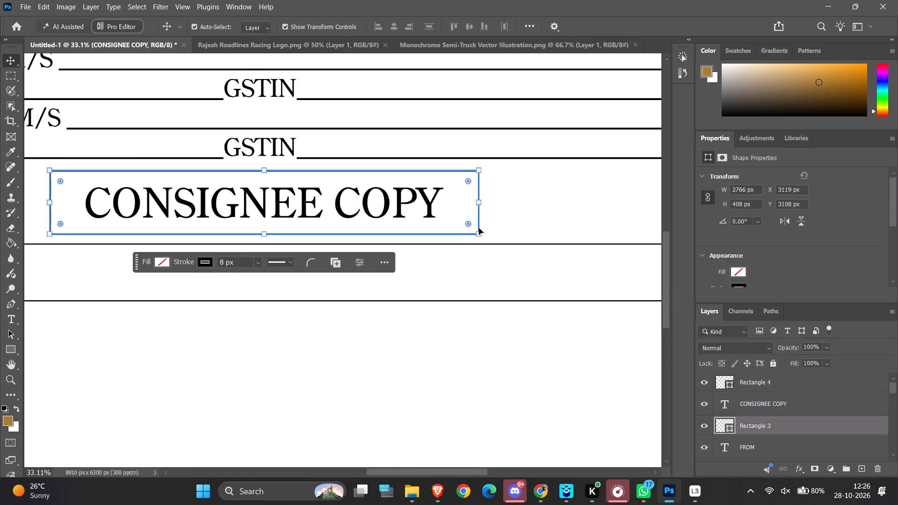
pyautogui.moveTo(479, 238); pyautogui.dragTo(460, 216)
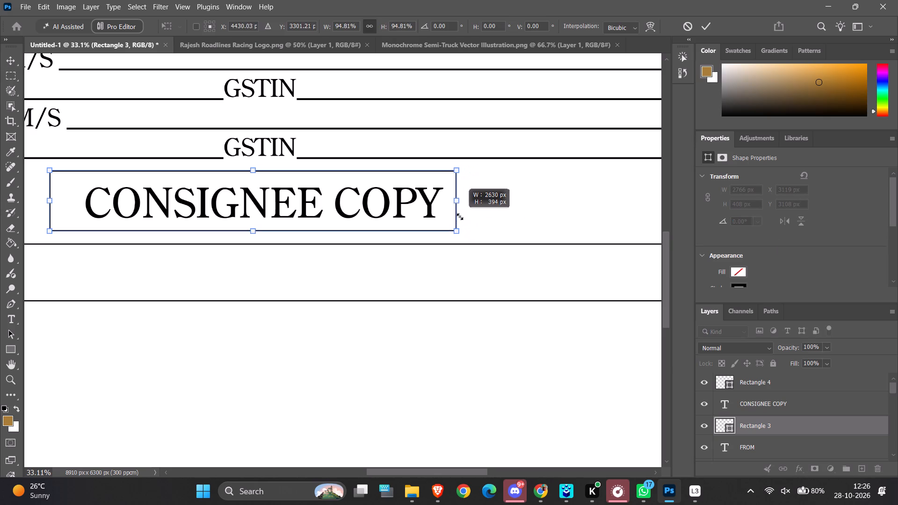
pyautogui.moveTo(460, 216); pyautogui.dragTo(453, 182)
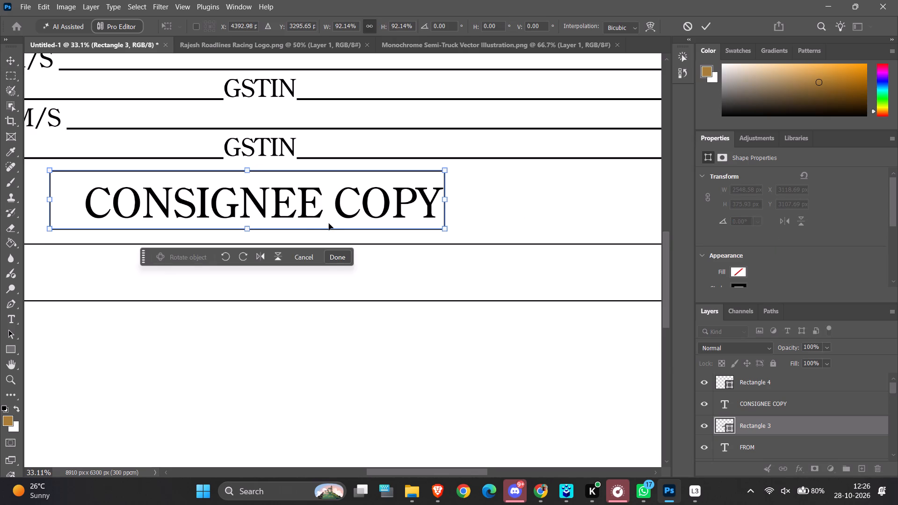
pyautogui.moveTo(243, 227); pyautogui.dragTo(250, 214)
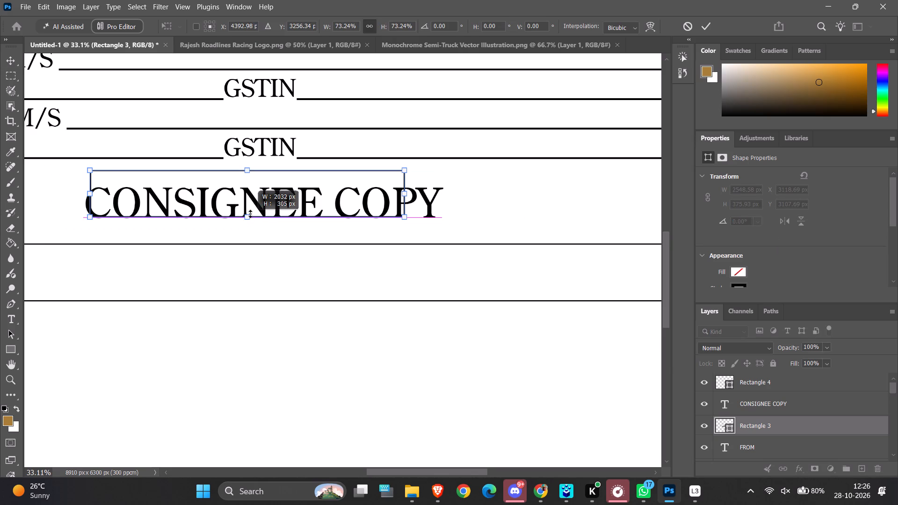
pyautogui.moveTo(250, 214); pyautogui.dragTo(252, 210)
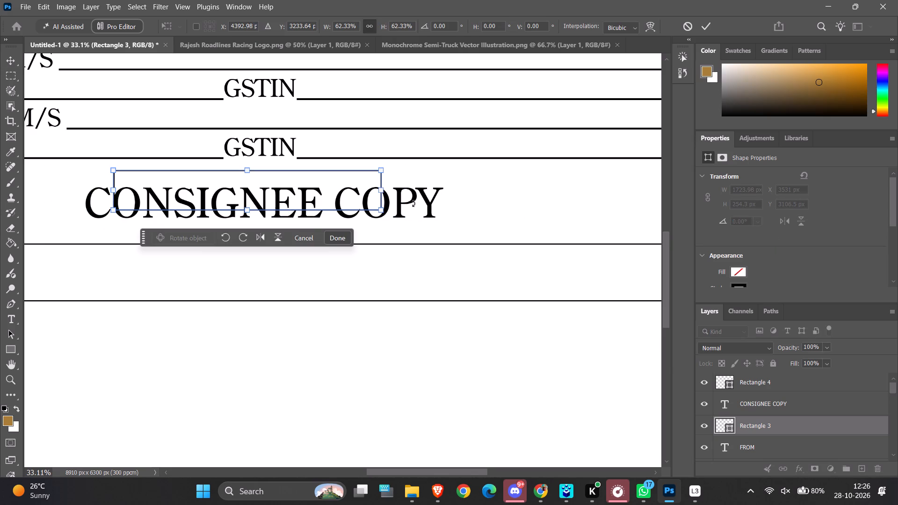
pyautogui.click(11, 59)
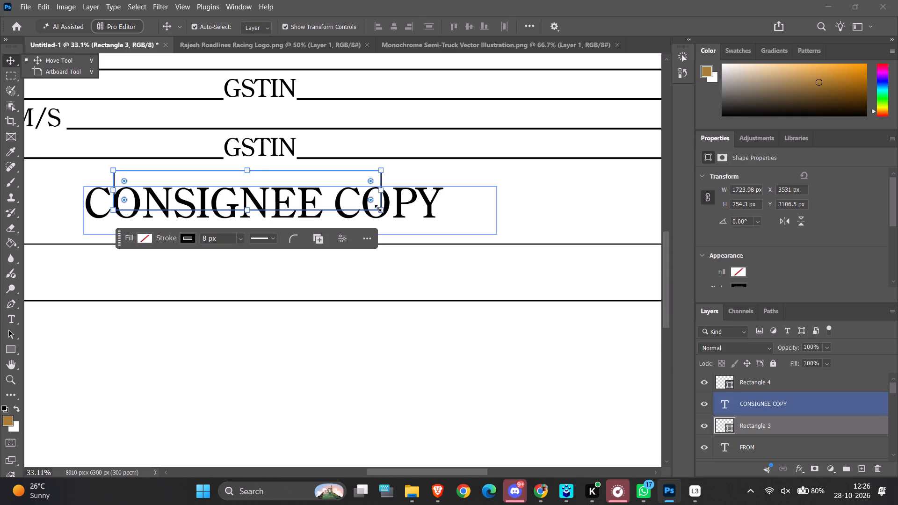
# Set the font size of the CONSIGNEE COPY text to 18 pt.
pyautogui.doubleClick(399, 204)
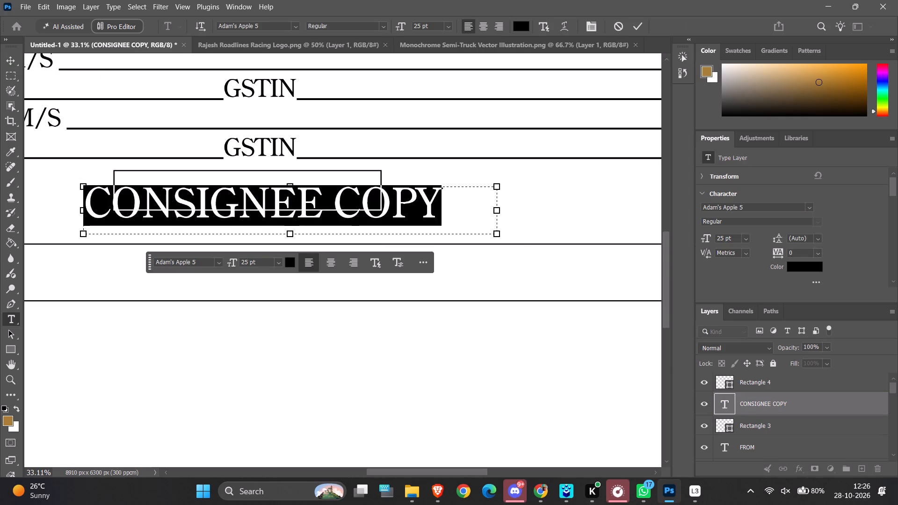
pyautogui.moveTo(249, 263); pyautogui.dragTo(238, 260)
pyautogui.press('4')
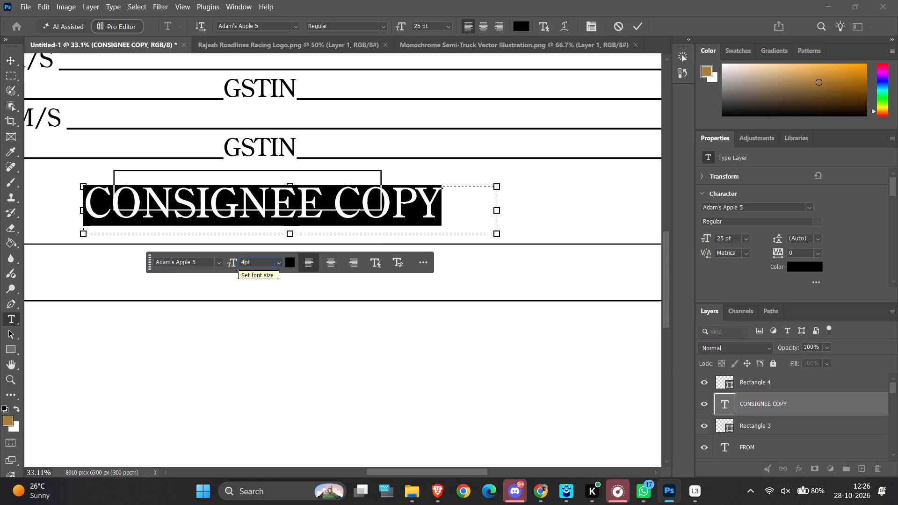
pyautogui.press('BackSpace')
pyautogui.write('18')
pyautogui.press('Return')
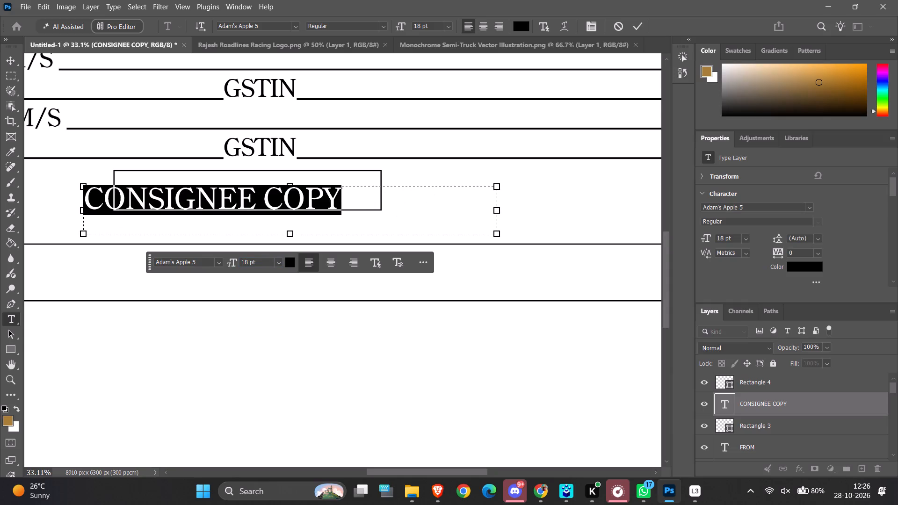
# Move the CONSIGNEE COPY text so it sits centred inside its small rectangle.
pyautogui.click(10, 58)
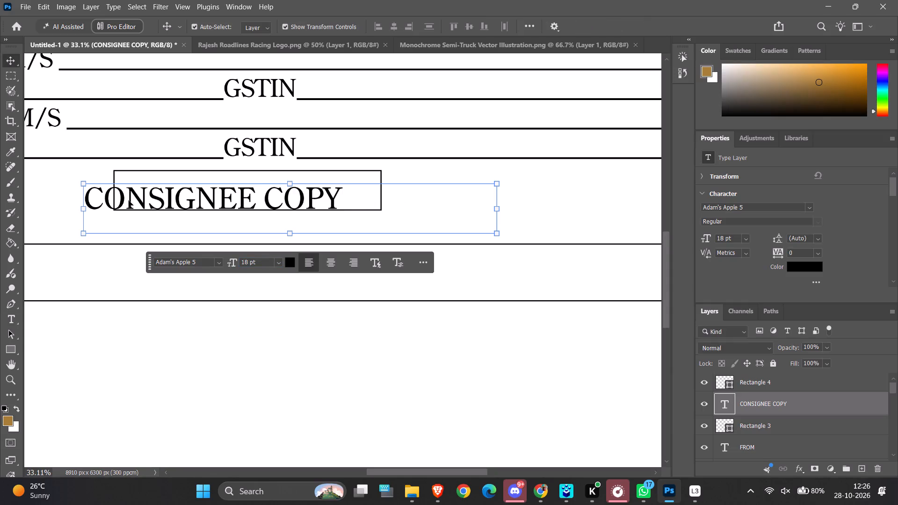
pyautogui.moveTo(170, 201); pyautogui.dragTo(195, 201)
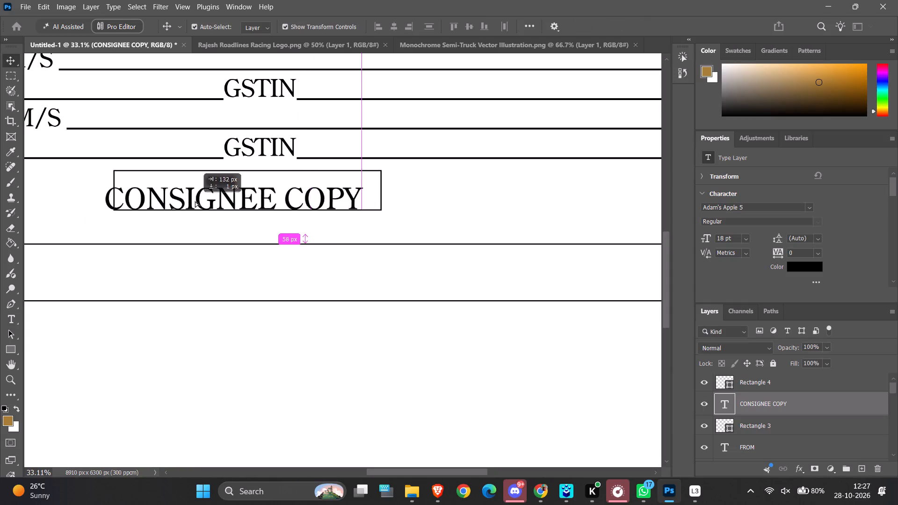
pyautogui.moveTo(195, 201); pyautogui.dragTo(204, 194)
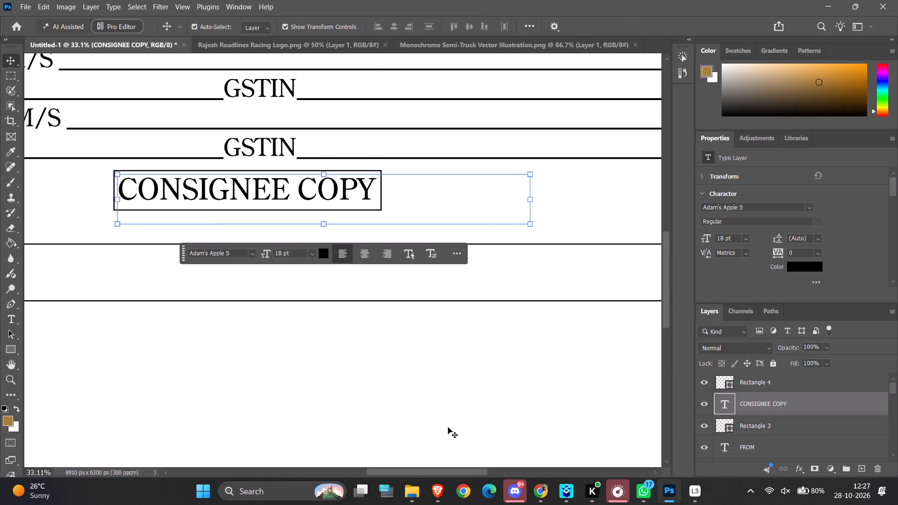
pyautogui.click(417, 362)
# Move the wide empty rectangle straight up to Y 3417 px, just beneath the CONSIGNEE COPY box.
pyautogui.keyDown('ctrl'); pyautogui.keyDown('alt'); pyautogui.scroll(-7, 417, 361); pyautogui.keyUp('alt'); pyautogui.keyUp('ctrl')
pyautogui.keyDown('ctrl'); pyautogui.keyDown('alt'); pyautogui.scroll(9, 223, 363); pyautogui.keyUp('alt'); pyautogui.keyUp('ctrl')
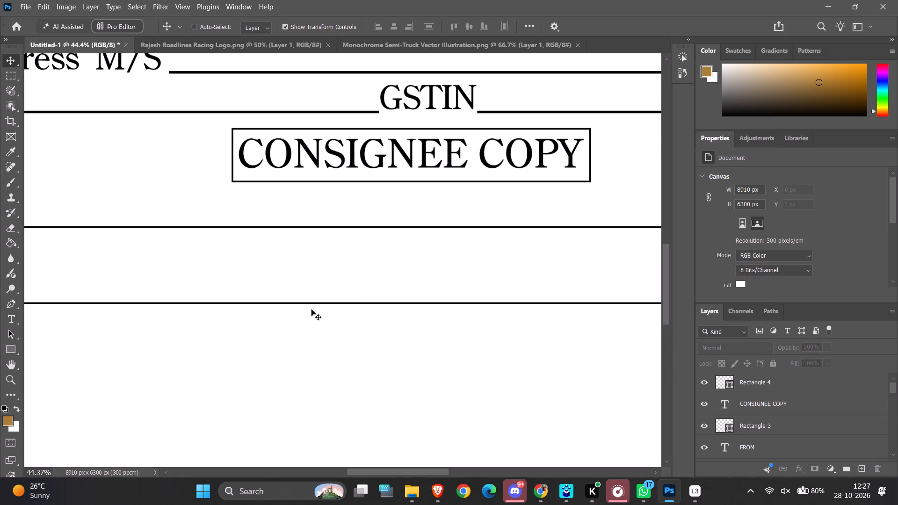
pyautogui.click(393, 227)
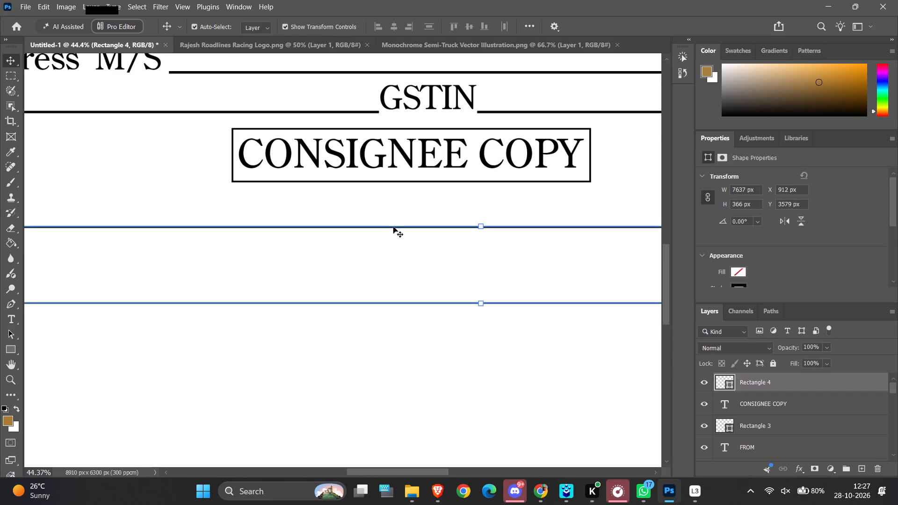
pyautogui.press('Up')
pyautogui.press('Up')
pyautogui.press('Up')
pyautogui.press('Up')
pyautogui.press('Up')
pyautogui.press('Up')
pyautogui.press('Up')
pyautogui.press('Up')
pyautogui.press('Up')
pyautogui.press('Up')
pyautogui.press('Up')
pyautogui.press('Up')
pyautogui.press('Up')
pyautogui.press('Up')
pyautogui.press('Up')
pyautogui.press('Up')
pyautogui.press('Up')
pyautogui.press('Up')
pyautogui.press('Up')
pyautogui.press('Up')
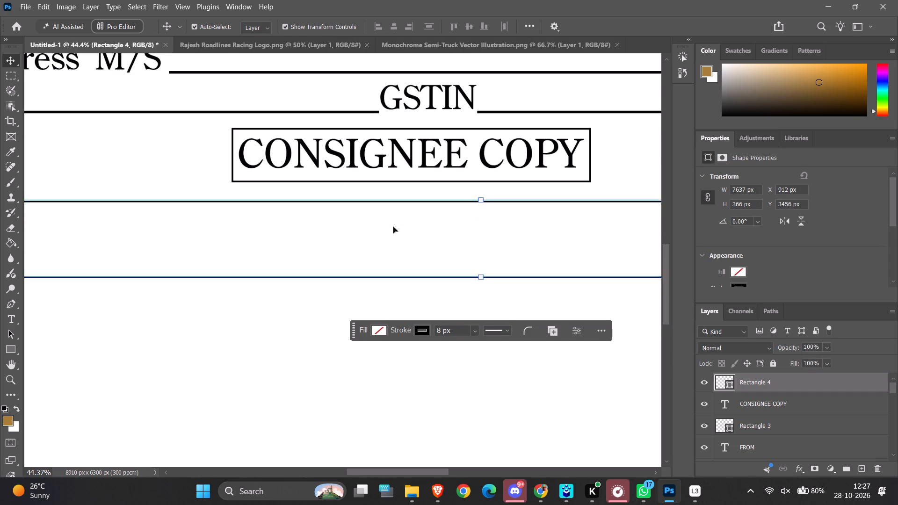
pyautogui.press('Up')
pyautogui.press('Up')
pyautogui.press('Up')
pyautogui.press('Up')
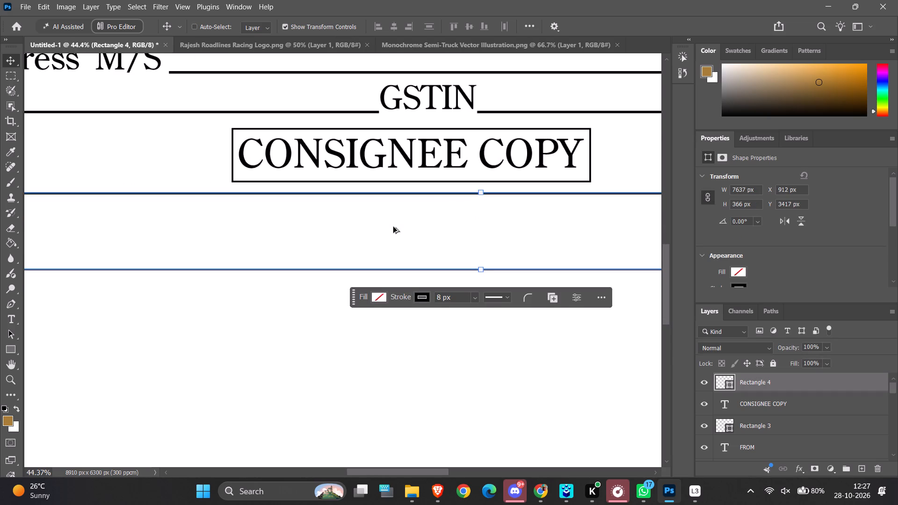
# Examine the overall form layout and the blank area between the wide rectangle and the bottom border.
pyautogui.keyDown('ctrl'); pyautogui.keyDown('alt'); pyautogui.scroll(1, 393, 227); pyautogui.keyUp('alt'); pyautogui.keyUp('ctrl')
pyautogui.keyDown('ctrl'); pyautogui.keyDown('alt'); pyautogui.scroll(-13, 393, 227); pyautogui.keyUp('alt'); pyautogui.keyUp('ctrl')
pyautogui.keyDown('ctrl'); pyautogui.keyDown('alt'); pyautogui.scroll(-1, 398, 362); pyautogui.keyUp('alt'); pyautogui.keyUp('ctrl')
pyautogui.keyDown('ctrl'); pyautogui.scroll(-11, 398, 362); pyautogui.keyUp('ctrl')
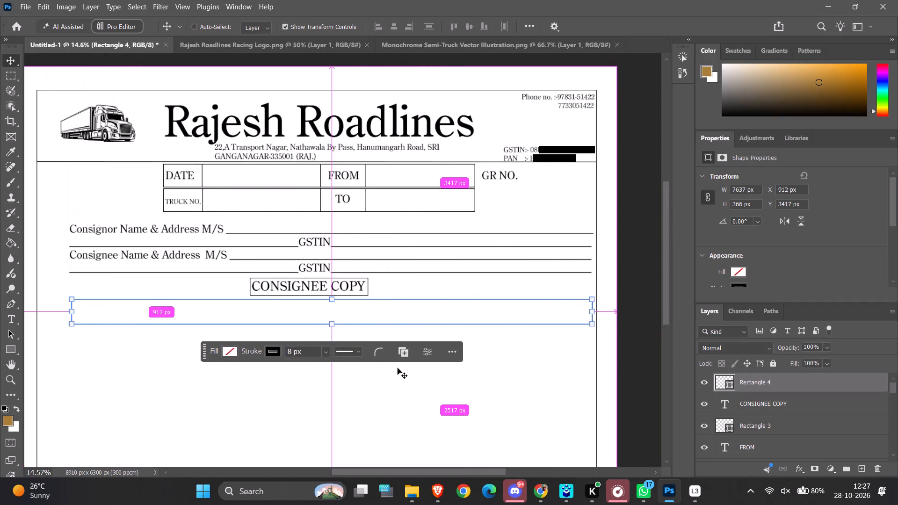
pyautogui.keyDown('ctrl'); pyautogui.scroll(1, 398, 368); pyautogui.keyUp('ctrl')
pyautogui.keyDown('ctrl'); pyautogui.keyDown('alt'); pyautogui.scroll(2, 398, 368); pyautogui.keyUp('alt'); pyautogui.keyUp('ctrl')
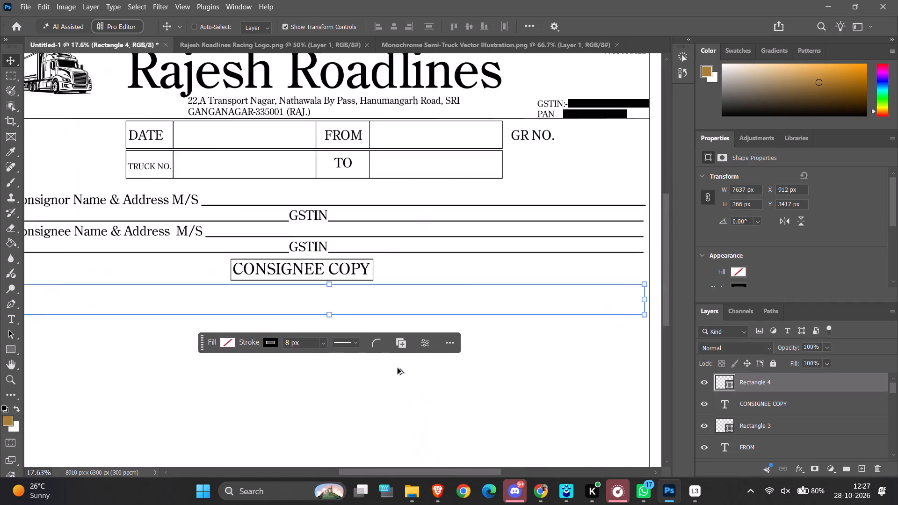
pyautogui.keyDown('ctrl'); pyautogui.keyDown('alt'); pyautogui.scroll(-3, 398, 368); pyautogui.keyUp('alt'); pyautogui.keyUp('ctrl')
pyautogui.keyDown('ctrl'); pyautogui.scroll(5, 398, 368); pyautogui.keyUp('ctrl')
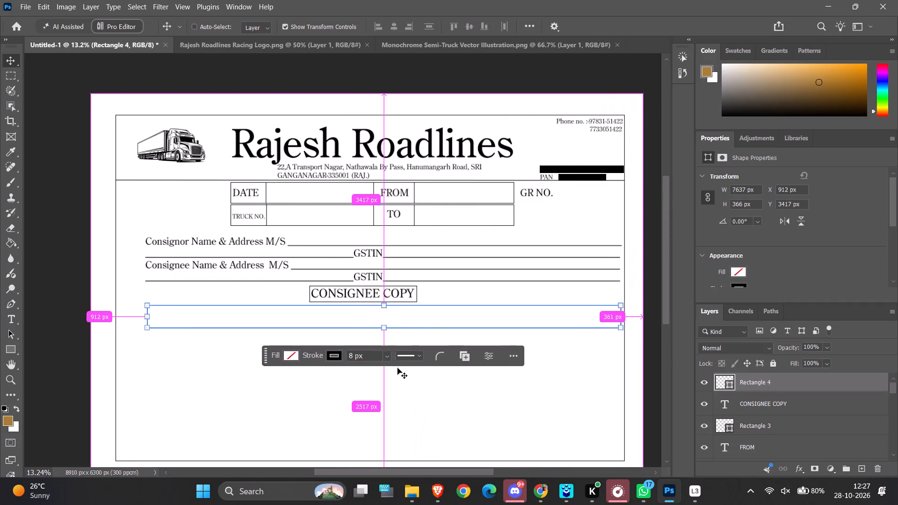
pyautogui.keyDown('ctrl'); pyautogui.keyDown('alt'); pyautogui.scroll(4, 432, 325); pyautogui.keyUp('alt'); pyautogui.keyUp('ctrl')
pyautogui.keyDown('ctrl'); pyautogui.keyDown('alt'); pyautogui.scroll(-4, 432, 325); pyautogui.keyUp('alt'); pyautogui.keyUp('ctrl')
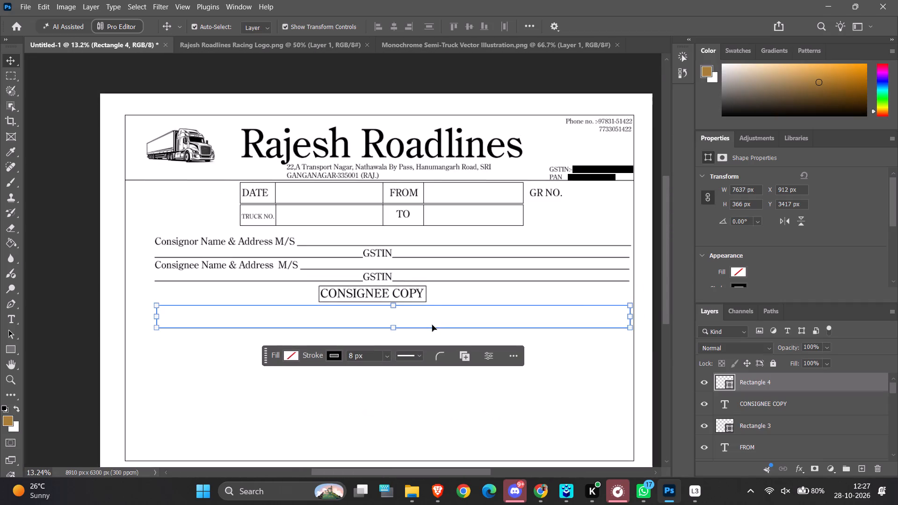
pyautogui.scroll(-4, 305, 310)
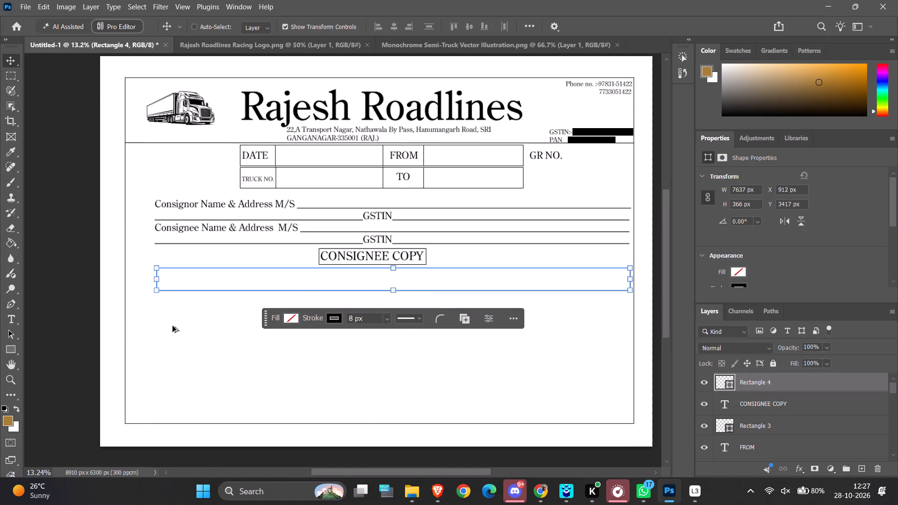
pyautogui.keyDown('ctrl'); pyautogui.keyDown('alt'); pyautogui.scroll(3, 173, 326); pyautogui.keyUp('alt'); pyautogui.keyUp('ctrl')
pyautogui.scroll(-4, 173, 326)
pyautogui.scroll(2, 173, 326)
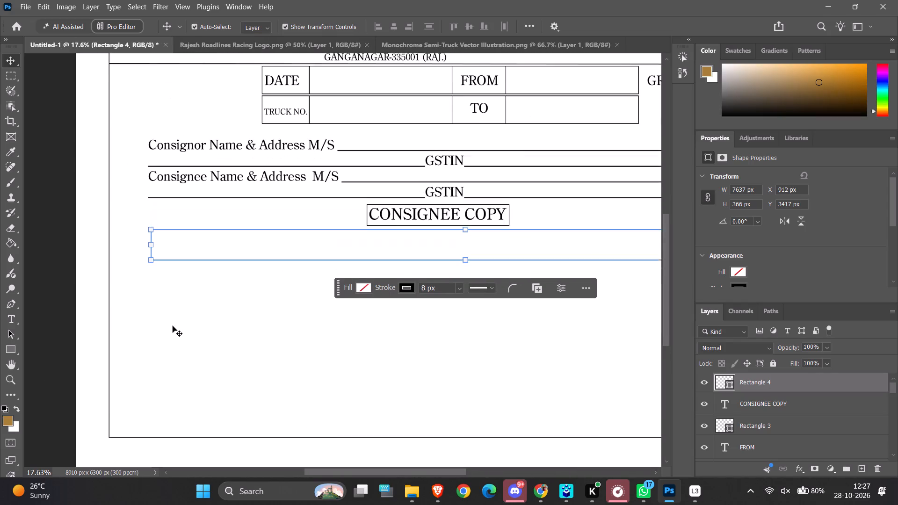
pyautogui.scroll(2, 173, 326)
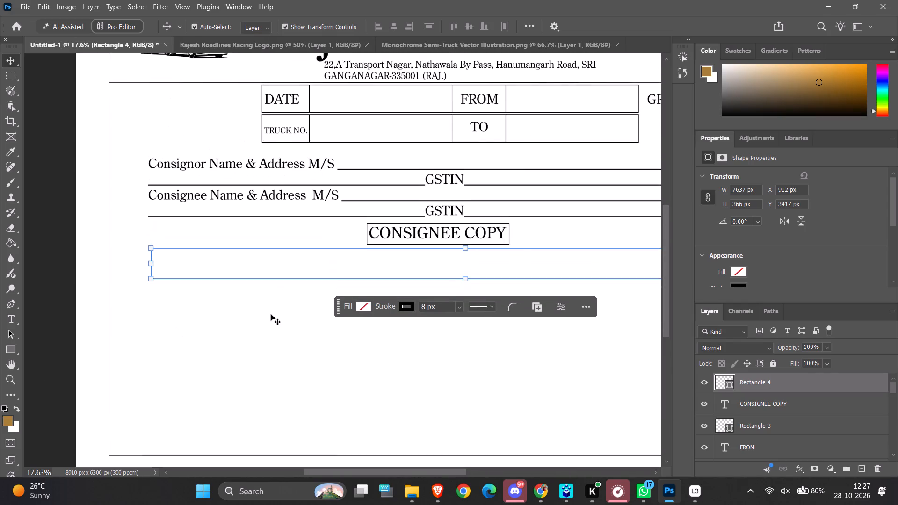
pyautogui.scroll(-1, 271, 314)
pyautogui.scroll(2, 271, 314)
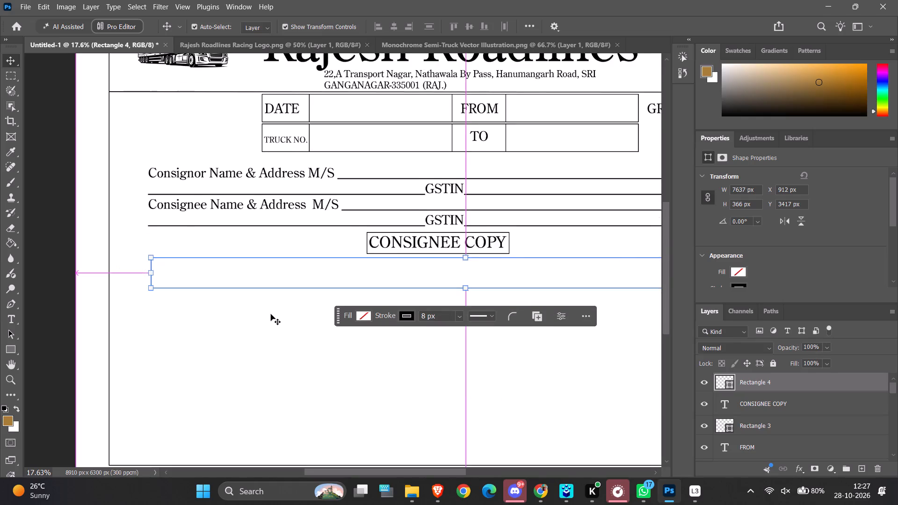
pyautogui.scroll(-5, 368, 325)
pyautogui.click(486, 382)
pyautogui.scroll(-5, 165, 325)
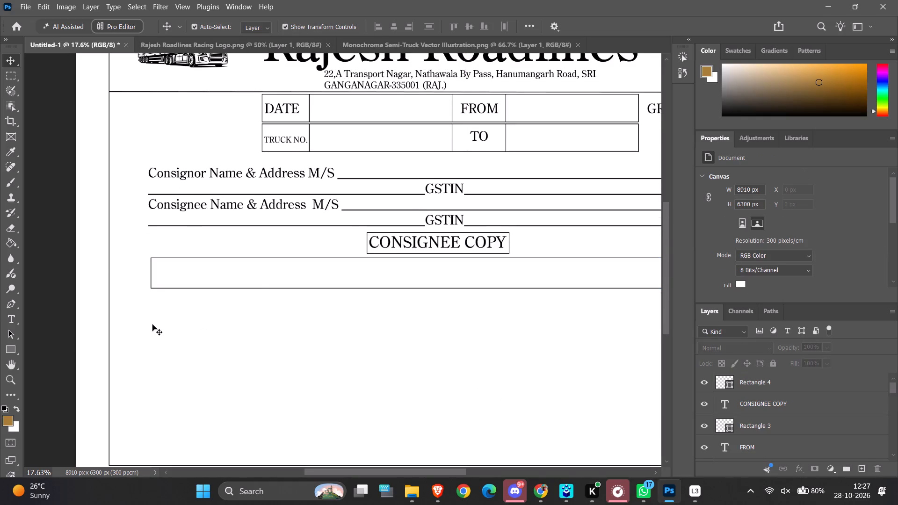
pyautogui.keyDown('ctrl'); pyautogui.keyDown('alt'); pyautogui.scroll(-5, 296, 316); pyautogui.keyUp('alt'); pyautogui.keyUp('ctrl')
pyautogui.keyDown('ctrl'); pyautogui.keyDown('alt'); pyautogui.scroll(6, 296, 316); pyautogui.keyUp('alt'); pyautogui.keyUp('ctrl')
pyautogui.keyDown('ctrl'); pyautogui.keyDown('alt'); pyautogui.scroll(1, 362, 311); pyautogui.keyUp('alt'); pyautogui.keyUp('ctrl')
pyautogui.keyDown('ctrl'); pyautogui.keyDown('alt'); pyautogui.scroll(-3, 362, 310); pyautogui.keyUp('alt'); pyautogui.keyUp('ctrl')
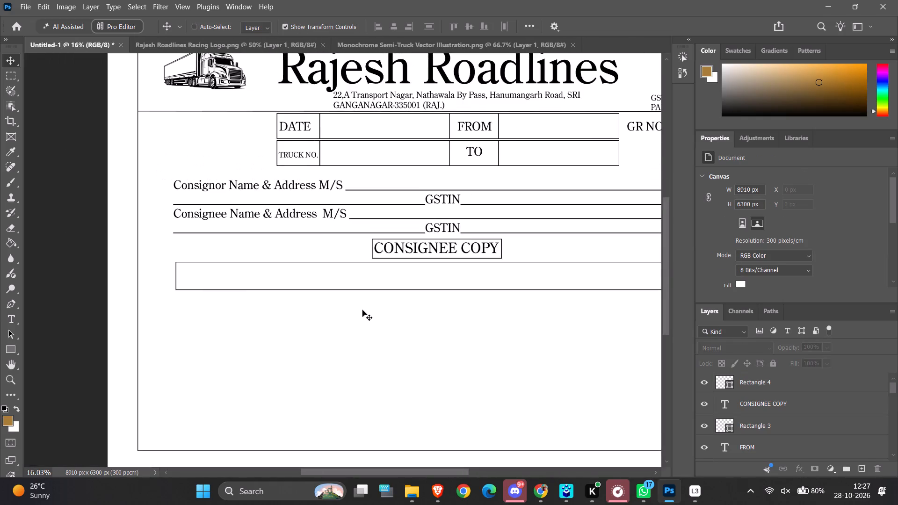
pyautogui.keyDown('ctrl'); pyautogui.keyDown('alt'); pyautogui.scroll(-2, 240, 290); pyautogui.keyUp('alt'); pyautogui.keyUp('ctrl')
pyautogui.keyDown('ctrl'); pyautogui.scroll(-1, 230, 290); pyautogui.keyUp('ctrl')
pyautogui.keyDown('ctrl'); pyautogui.keyDown('alt'); pyautogui.scroll(1, 230, 290); pyautogui.keyUp('alt'); pyautogui.keyUp('ctrl')
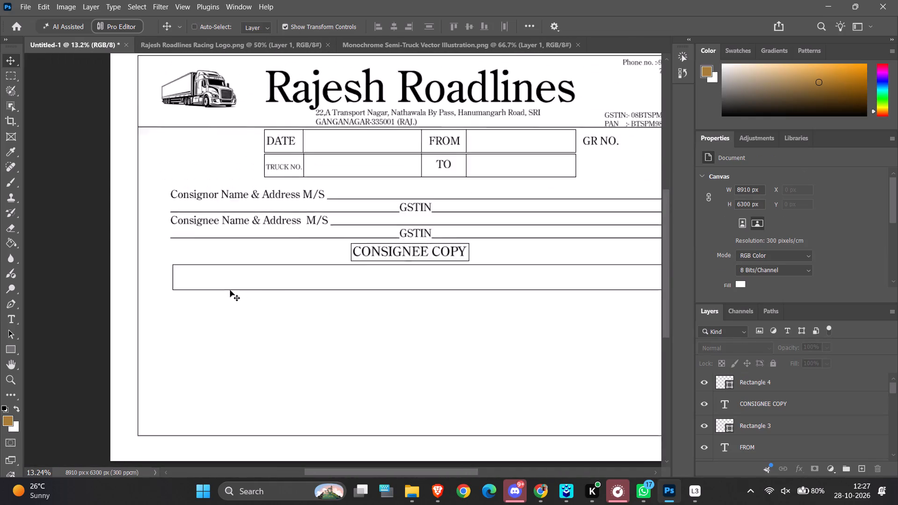
pyautogui.keyDown('ctrl'); pyautogui.keyDown('alt'); pyautogui.scroll(3, 230, 290); pyautogui.keyUp('alt'); pyautogui.keyUp('ctrl')
pyautogui.scroll(-17, 230, 290)
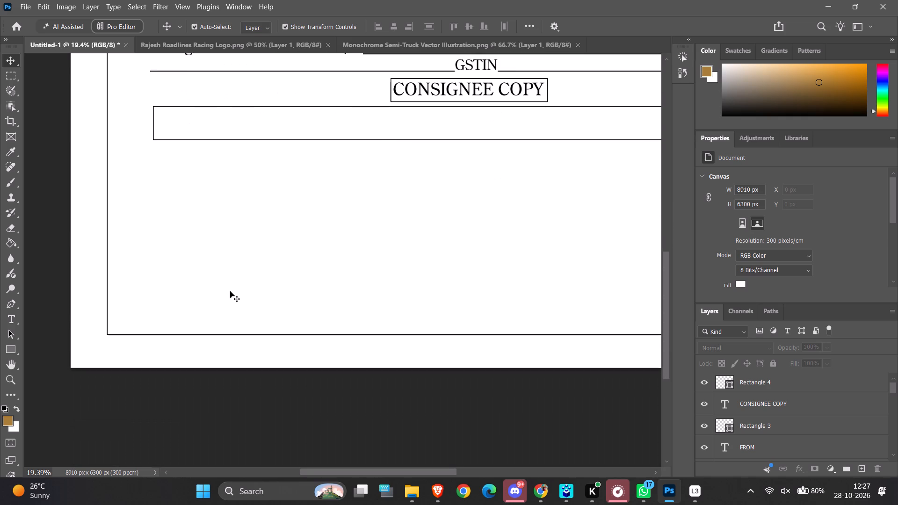
pyautogui.keyDown('ctrl'); pyautogui.keyDown('alt'); pyautogui.scroll(-1, 230, 291); pyautogui.keyUp('alt'); pyautogui.keyUp('ctrl')
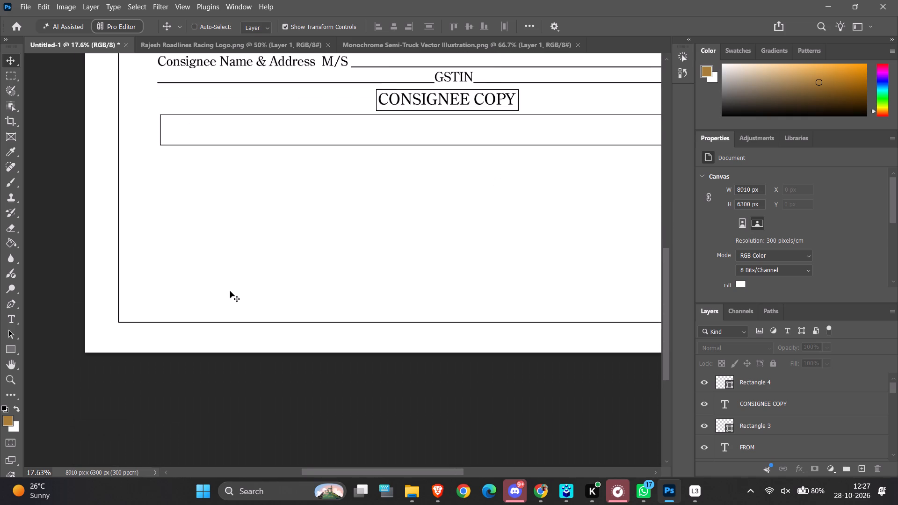
pyautogui.keyDown('ctrl'); pyautogui.keyDown('alt'); pyautogui.scroll(2, 230, 291); pyautogui.keyUp('alt'); pyautogui.keyUp('ctrl')
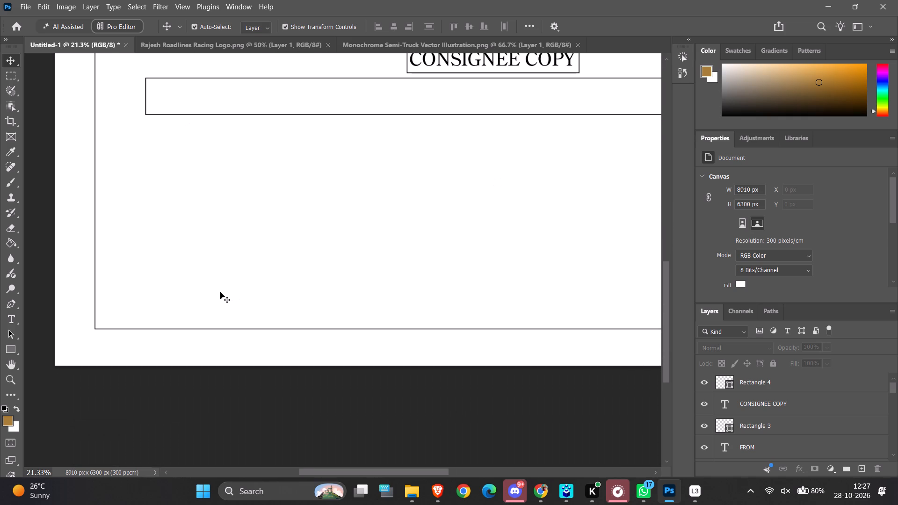
pyautogui.scroll(5, 183, 283)
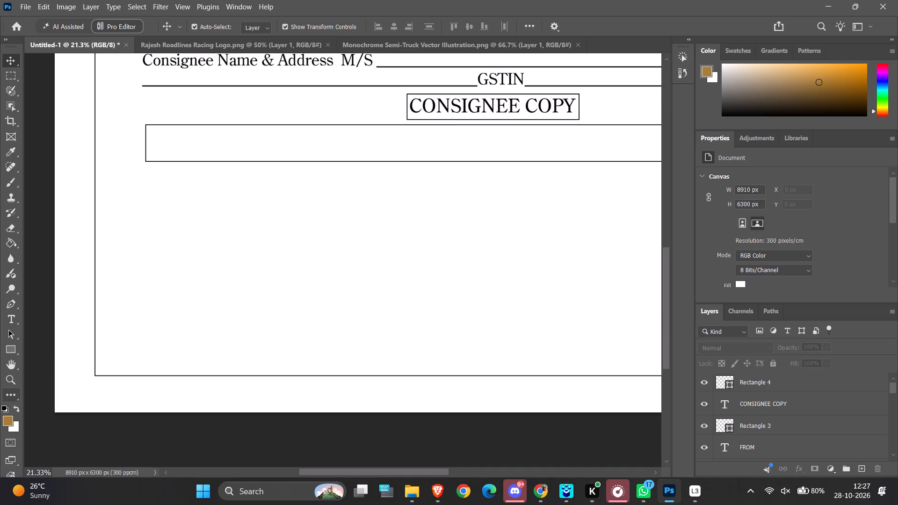
# Draw a vertical line about 2147 px long with an 8 px stroke from the wide box's top edge at about X 1411 px.
pyautogui.click(14, 352)
pyautogui.rightClick(14, 352)
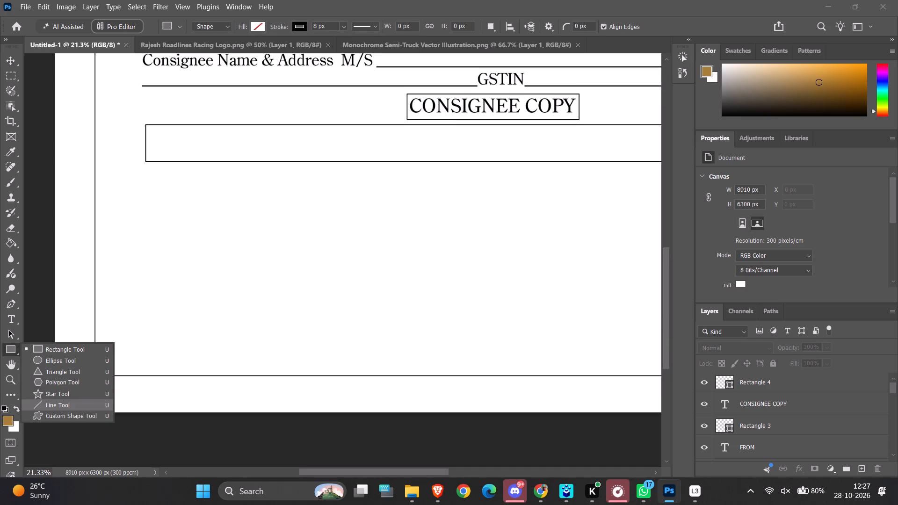
pyautogui.click(58, 402)
pyautogui.keyDown('ctrl'); pyautogui.keyDown('alt'); pyautogui.scroll(12, 266, 129); pyautogui.keyUp('alt'); pyautogui.keyUp('ctrl')
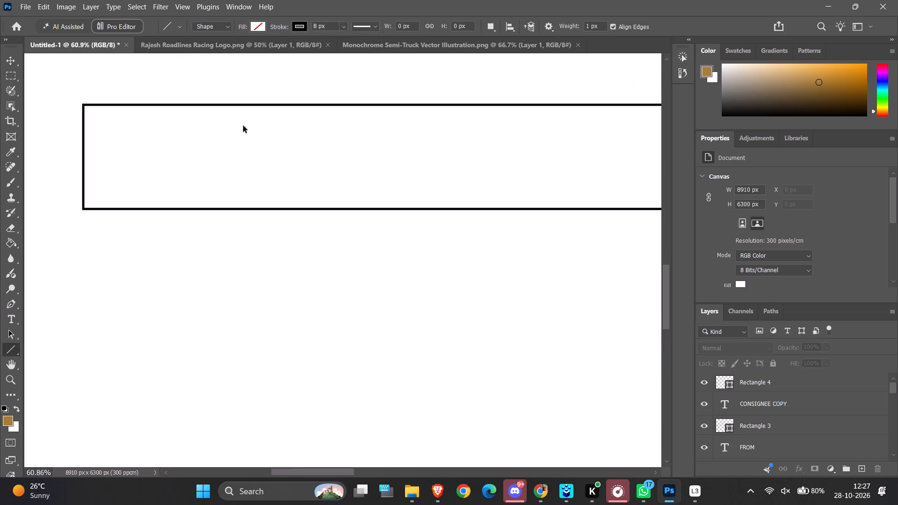
pyautogui.keyDown('ctrl'); pyautogui.keyDown('alt'); pyautogui.scroll(5, 235, 118); pyautogui.keyUp('alt'); pyautogui.keyUp('ctrl')
pyautogui.keyDown('ctrl'); pyautogui.keyDown('alt'); pyautogui.scroll(-13, 218, 95); pyautogui.keyUp('alt'); pyautogui.keyUp('ctrl')
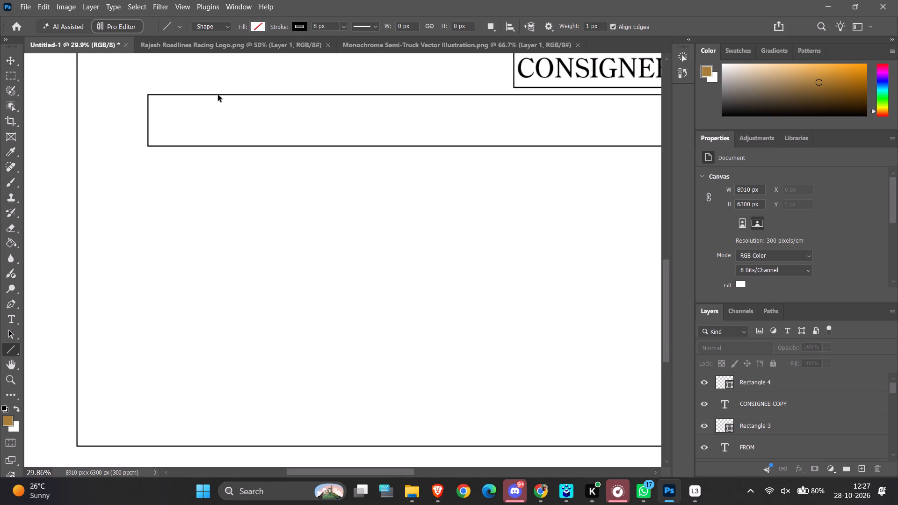
pyautogui.keyDown('ctrl'); pyautogui.keyDown('alt'); pyautogui.scroll(-3, 218, 95); pyautogui.keyUp('alt'); pyautogui.keyUp('ctrl')
pyautogui.moveTo(218, 95); pyautogui.dragTo(217, 240)
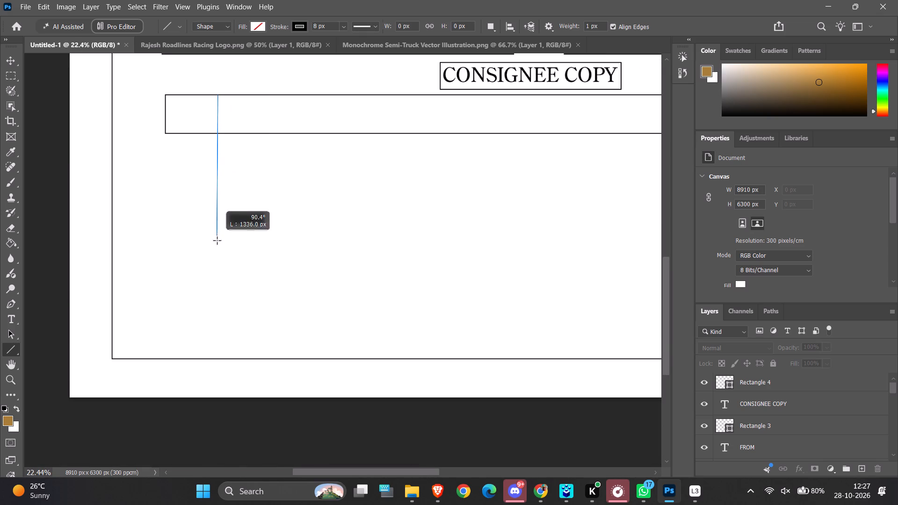
pyautogui.moveTo(217, 240); pyautogui.dragTo(218, 323)
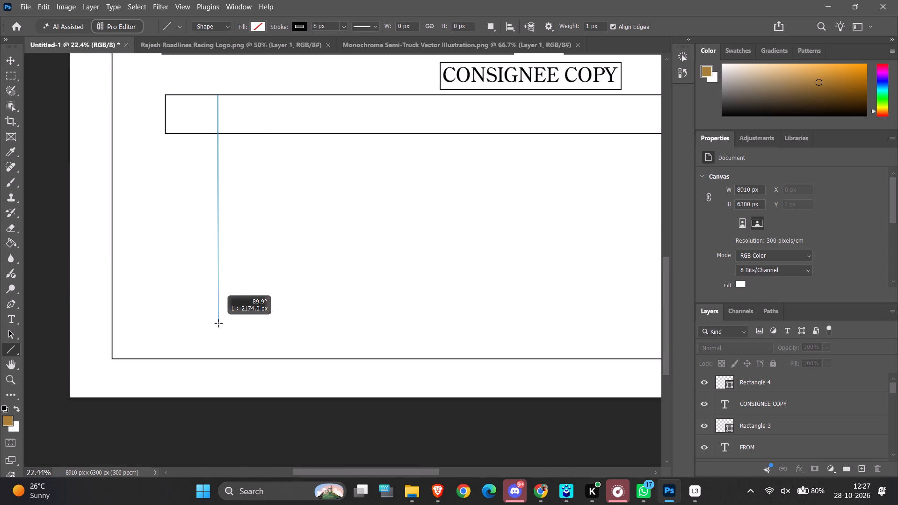
pyautogui.moveTo(218, 323); pyautogui.dragTo(214, 323)
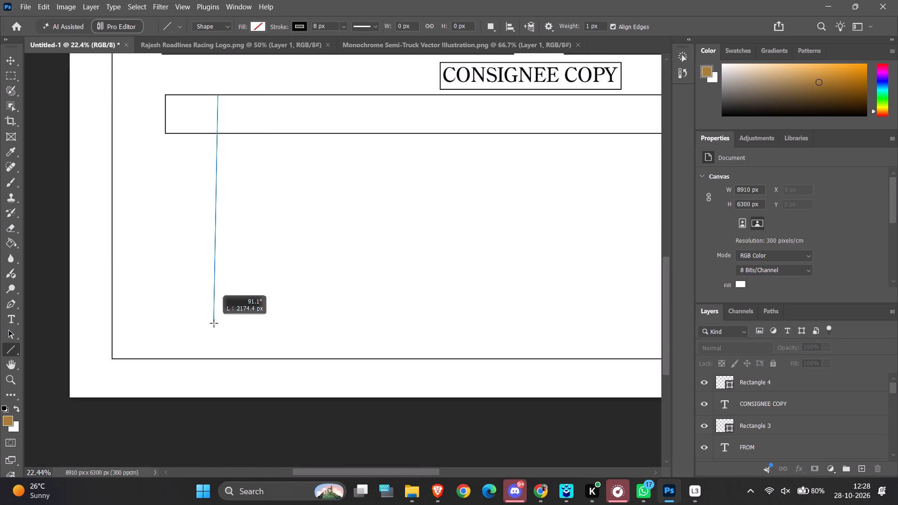
pyautogui.moveTo(214, 323); pyautogui.dragTo(217, 323)
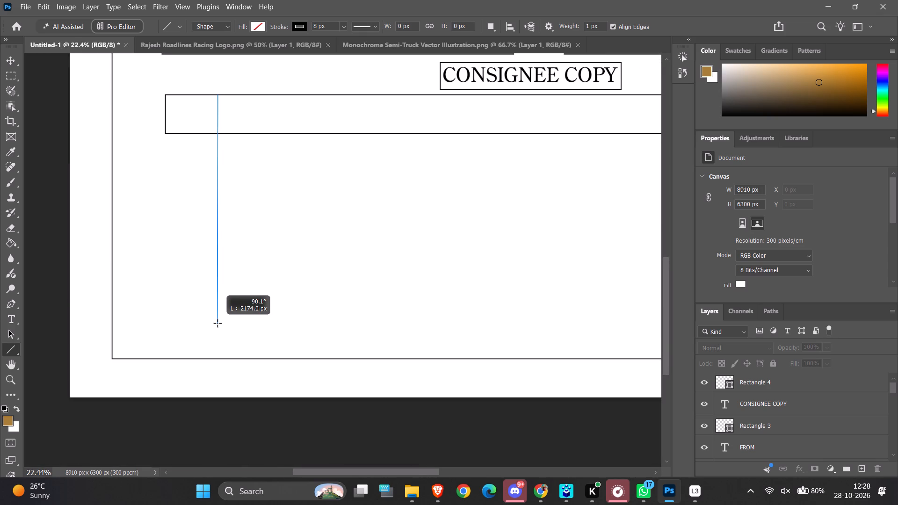
pyautogui.moveTo(217, 323); pyautogui.dragTo(220, 324)
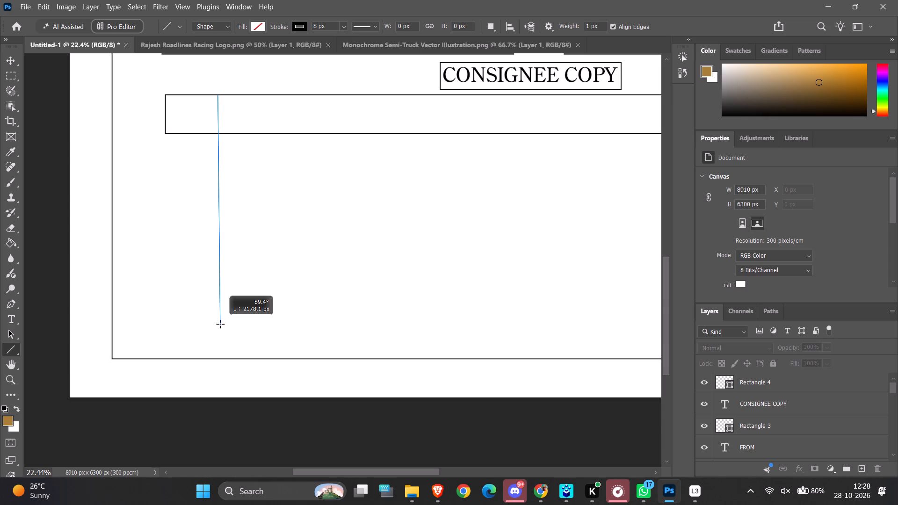
pyautogui.moveTo(220, 324); pyautogui.dragTo(217, 322)
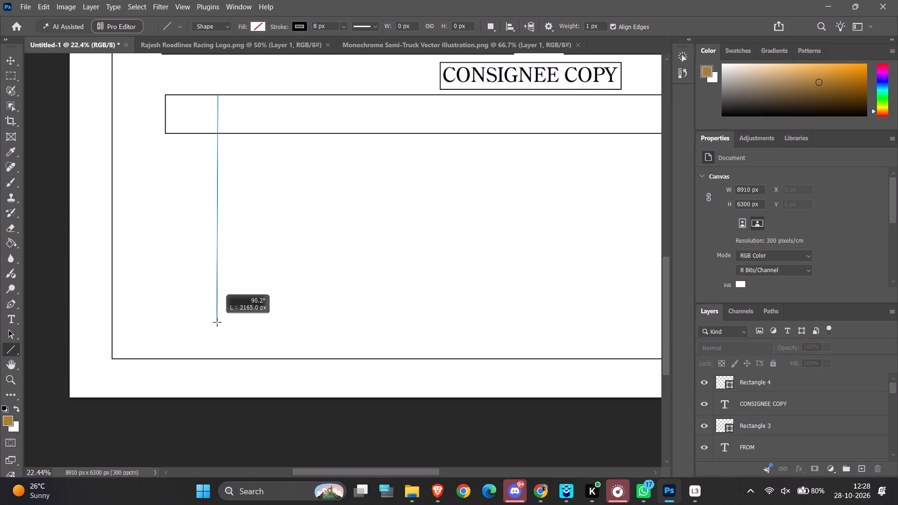
pyautogui.moveTo(217, 322); pyautogui.dragTo(218, 322)
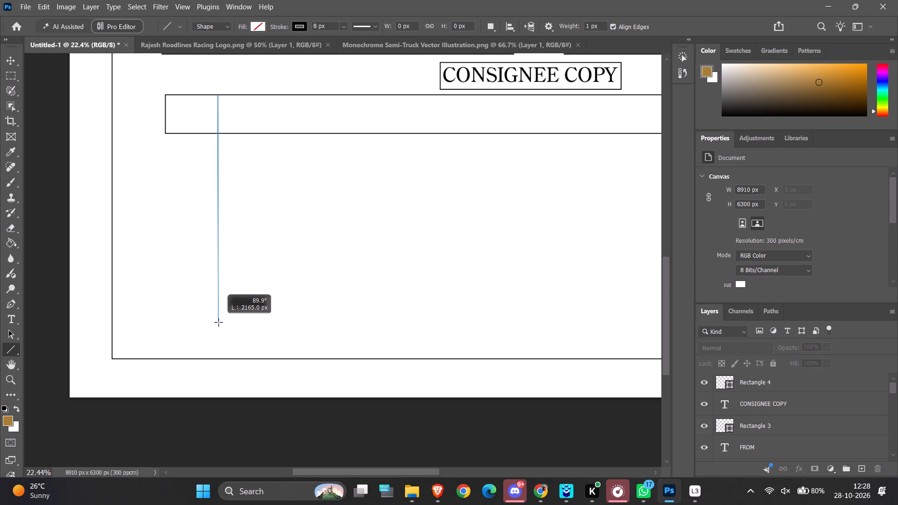
pyautogui.moveTo(218, 322); pyautogui.dragTo(208, 321)
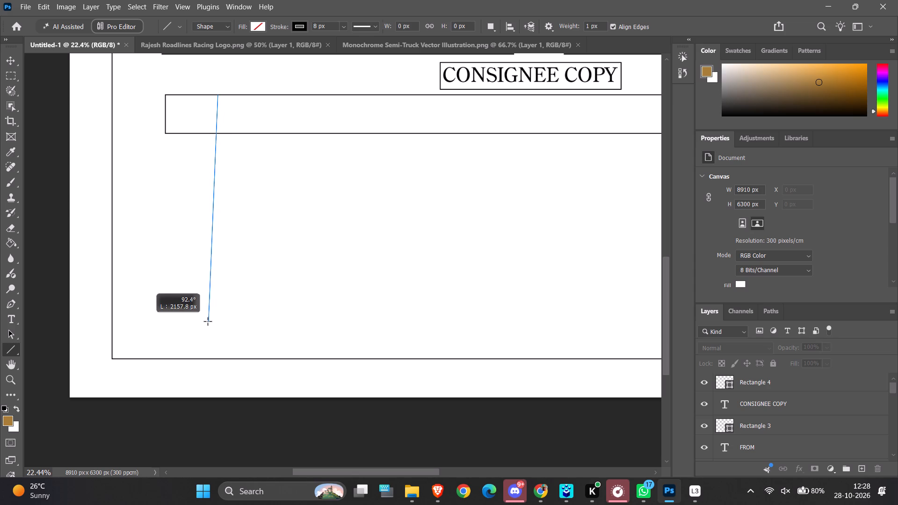
pyautogui.moveTo(208, 321); pyautogui.dragTo(207, 320)
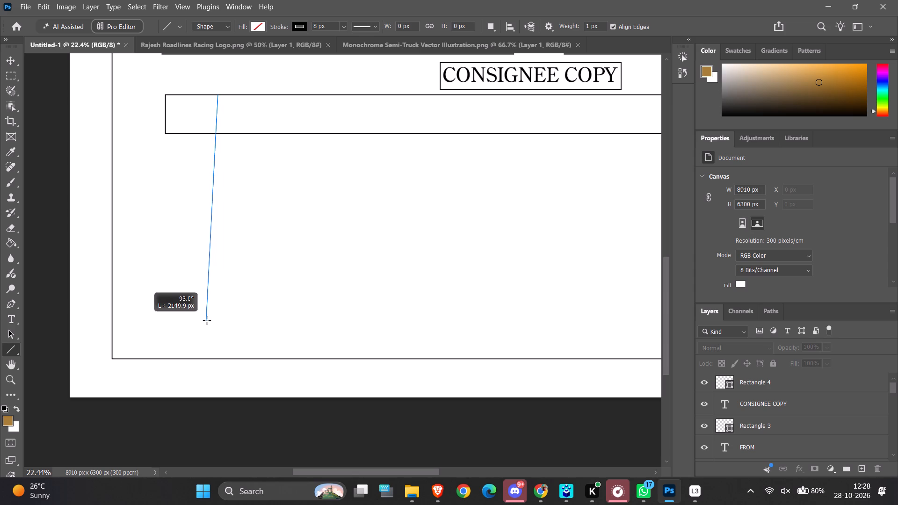
pyautogui.moveTo(207, 320); pyautogui.dragTo(212, 320)
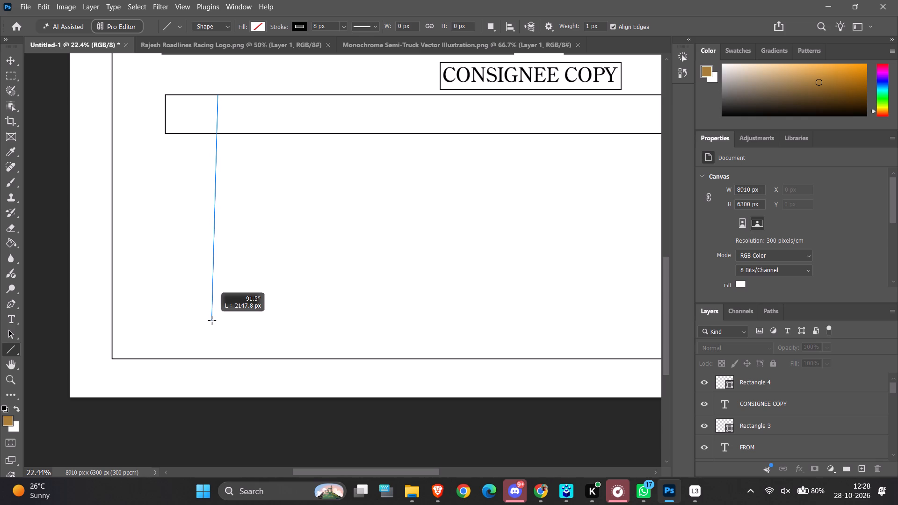
pyautogui.moveTo(212, 320); pyautogui.dragTo(214, 320)
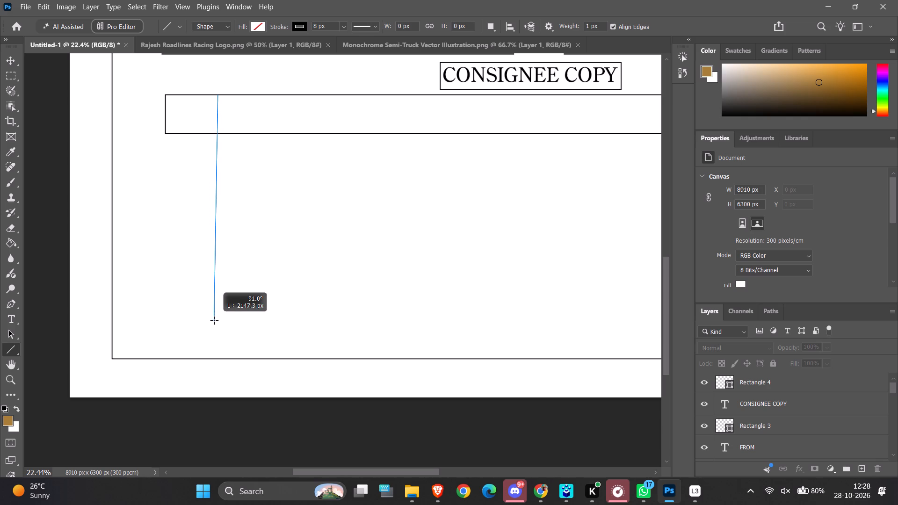
pyautogui.moveTo(214, 320); pyautogui.dragTo(216, 320)
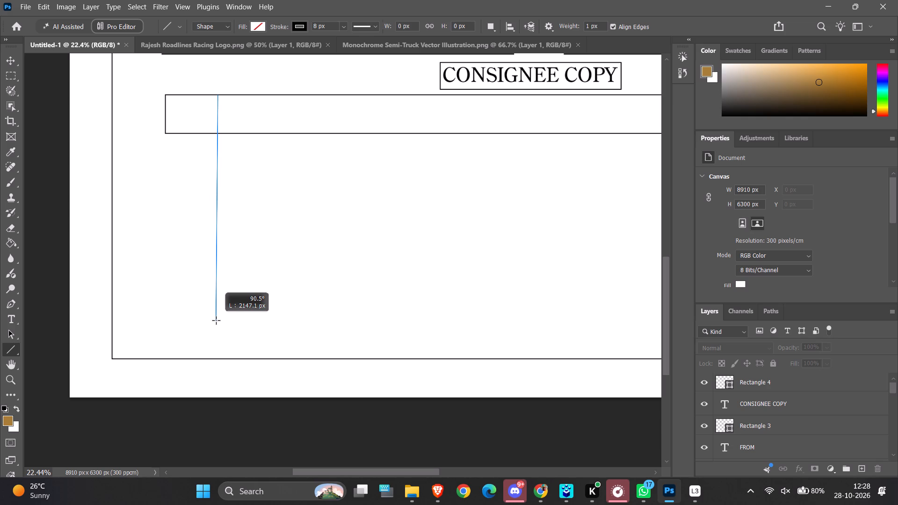
pyautogui.moveTo(216, 320); pyautogui.dragTo(218, 320)
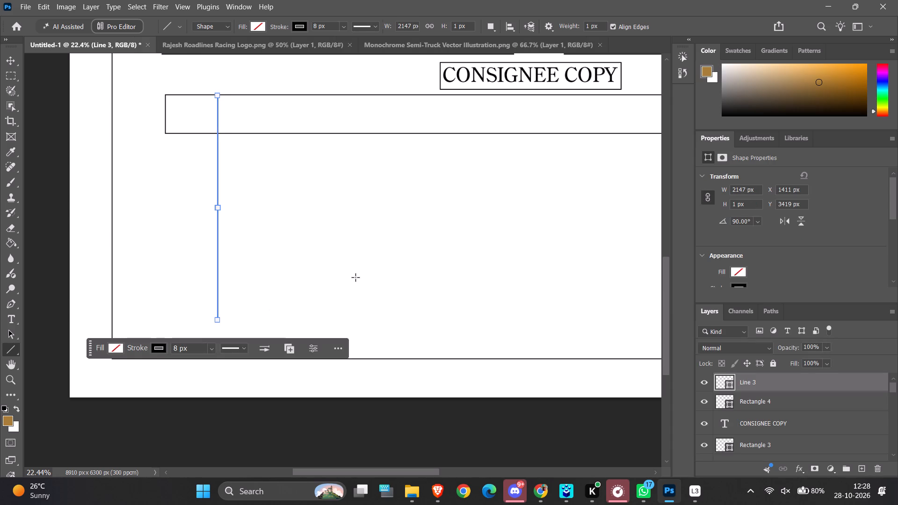
pyautogui.click(10, 63)
pyautogui.click(150, 238)
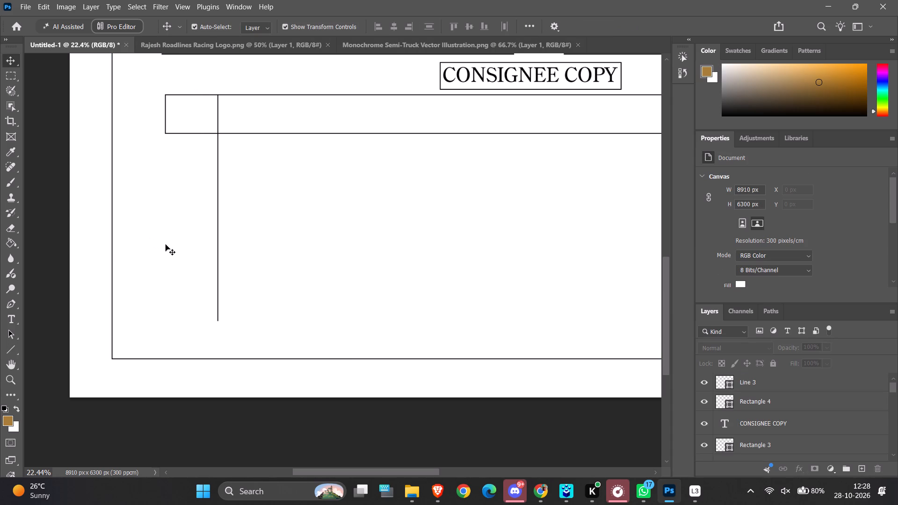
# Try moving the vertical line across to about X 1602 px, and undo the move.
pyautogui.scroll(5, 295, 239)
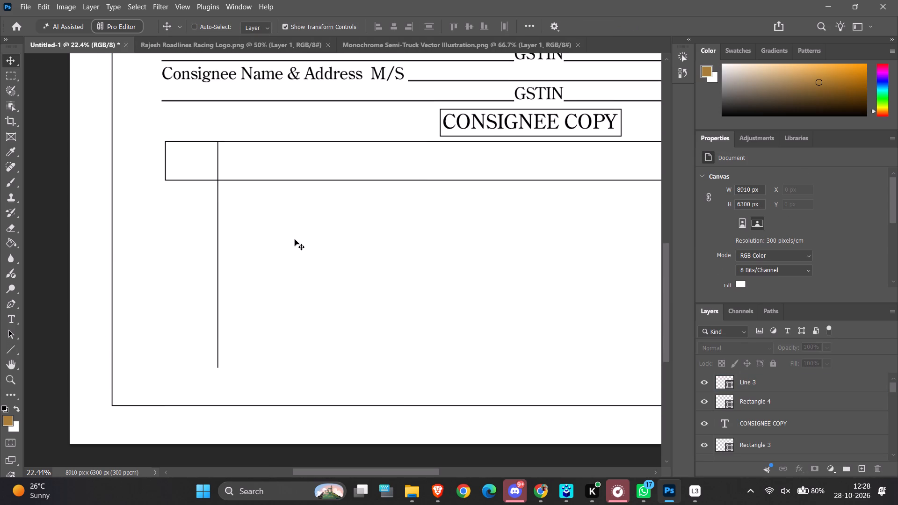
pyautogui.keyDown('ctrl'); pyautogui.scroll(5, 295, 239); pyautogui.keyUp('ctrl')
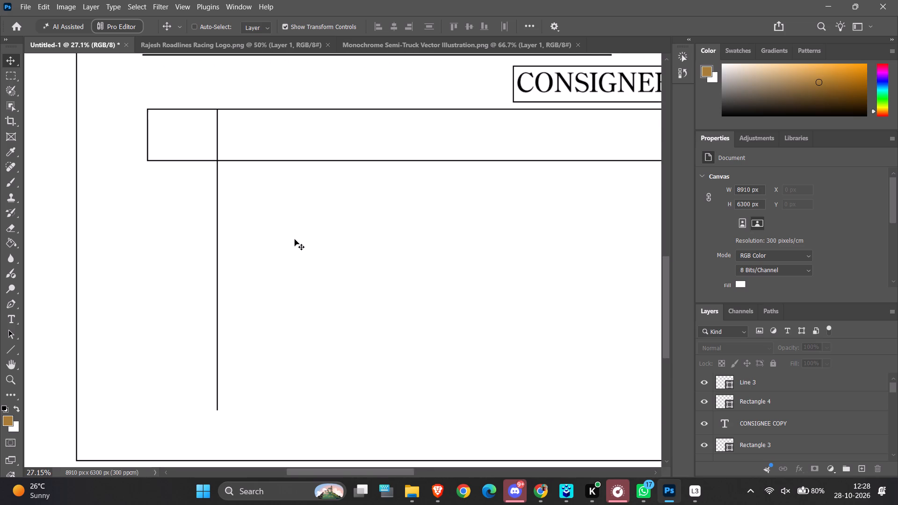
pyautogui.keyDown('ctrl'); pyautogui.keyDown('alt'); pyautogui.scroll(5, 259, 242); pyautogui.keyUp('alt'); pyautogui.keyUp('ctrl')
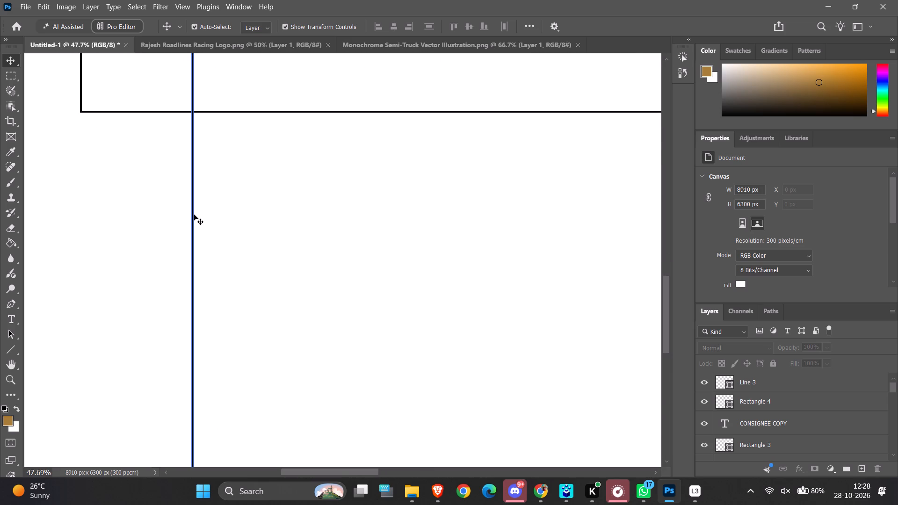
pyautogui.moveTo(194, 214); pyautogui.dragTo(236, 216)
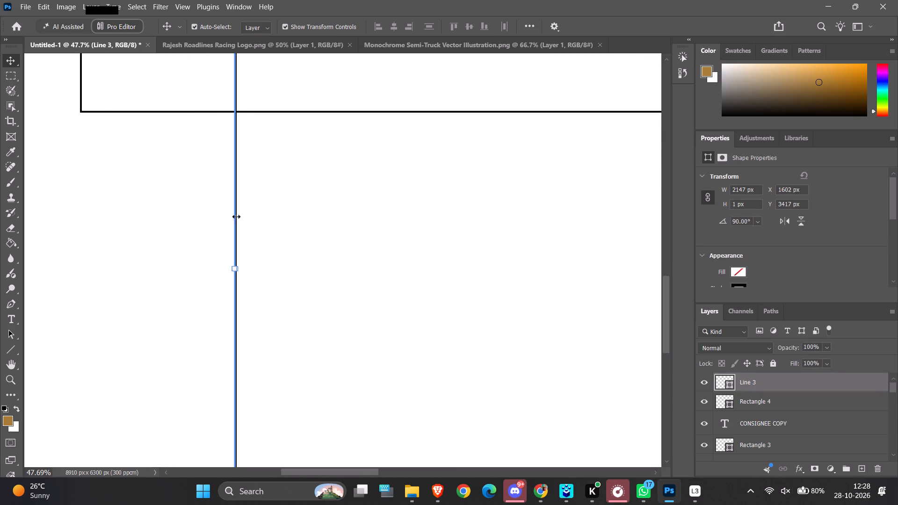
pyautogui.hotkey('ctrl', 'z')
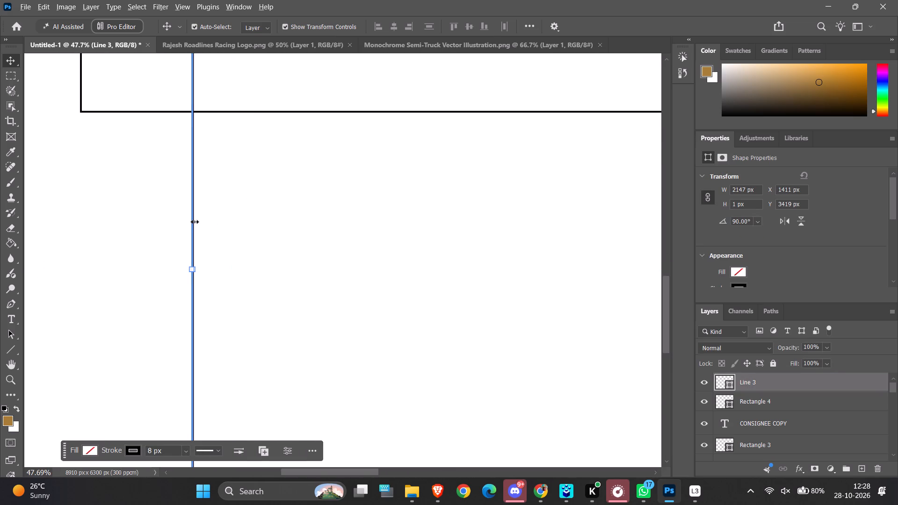
# Duplicate the vertical line and place the copy to its right at X 1991 px, Y 3417 px.
pyautogui.keyDown('alt'); pyautogui.moveTo(193, 225); pyautogui.dragTo(285, 226); pyautogui.keyUp('alt')
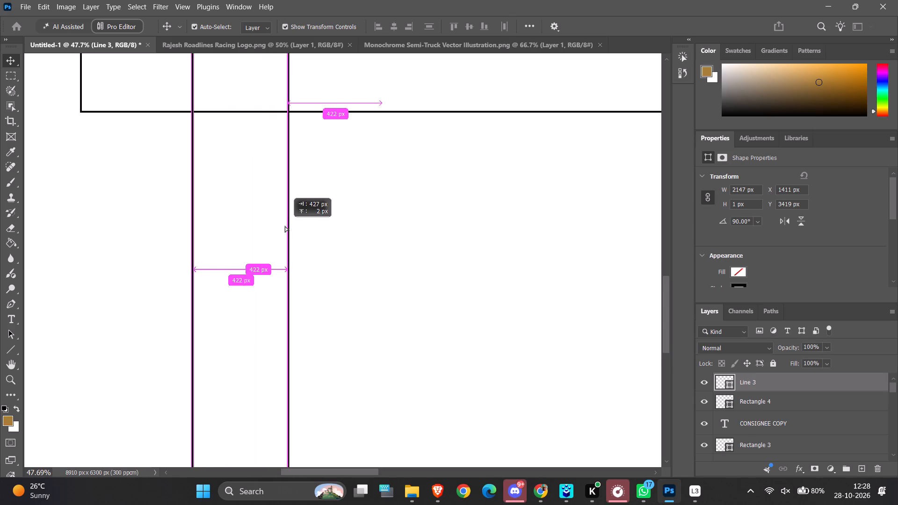
pyautogui.keyDown('alt'); pyautogui.moveTo(285, 226); pyautogui.dragTo(285, 226); pyautogui.keyUp('alt')
pyautogui.keyDown('ctrl'); pyautogui.keyDown('alt'); pyautogui.scroll(1, 285, 226); pyautogui.keyUp('alt'); pyautogui.keyUp('ctrl')
pyautogui.keyDown('ctrl'); pyautogui.keyDown('alt'); pyautogui.scroll(-7, 285, 226); pyautogui.keyUp('alt'); pyautogui.keyUp('ctrl')
pyautogui.press('Right')
pyautogui.press('Right')
pyautogui.press('Right')
pyautogui.press('Right')
pyautogui.press('Right')
pyautogui.press('Right')
pyautogui.press('Right')
pyautogui.press('Right')
pyautogui.press('Right')
pyautogui.press('Right')
pyautogui.press('Right')
pyautogui.press('Right')
pyautogui.press('Right')
pyautogui.press('Right')
pyautogui.press('Right')
pyautogui.press('Right')
pyautogui.press('Right')
pyautogui.press('Right')
pyautogui.press('Right')
pyautogui.press('Right')
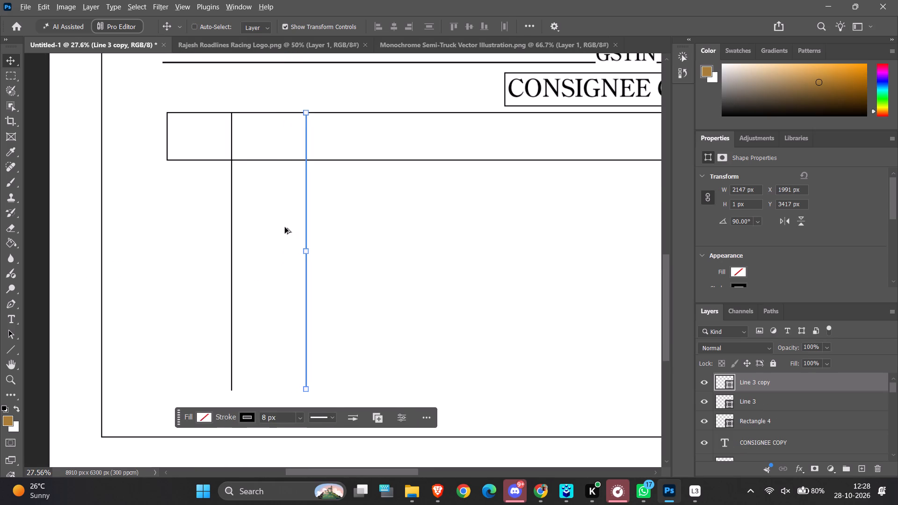
pyautogui.keyDown('ctrl'); pyautogui.keyDown('alt'); pyautogui.scroll(-6, 285, 227); pyautogui.keyUp('alt'); pyautogui.keyUp('ctrl')
pyautogui.keyDown('ctrl'); pyautogui.scroll(-5, 285, 227); pyautogui.keyUp('ctrl')
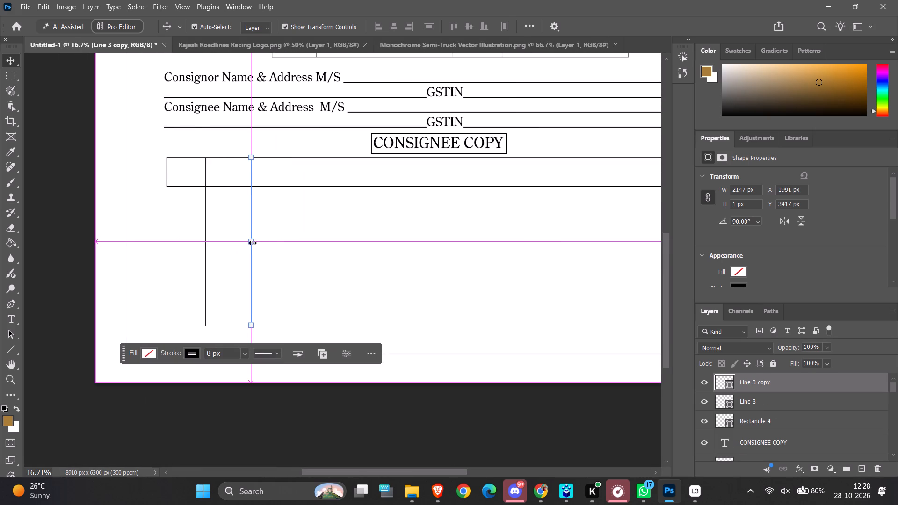
pyautogui.click(231, 238)
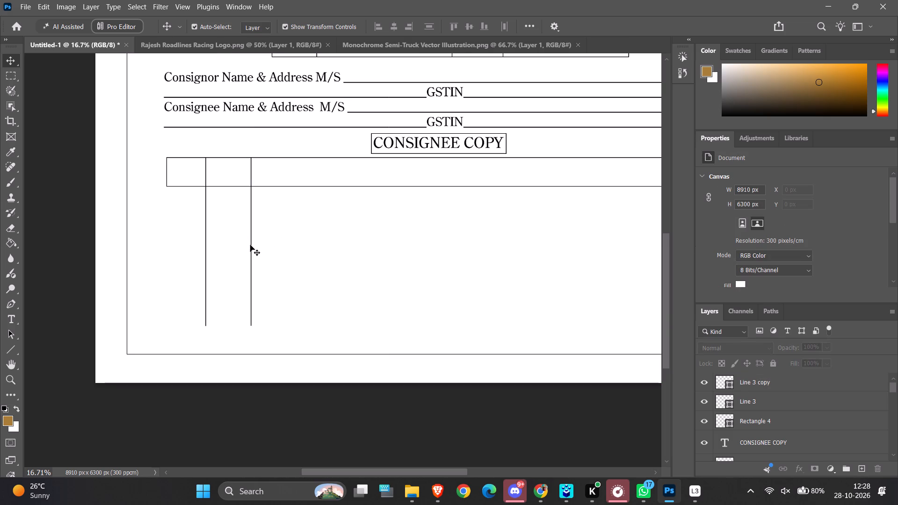
# Move the copied vertical line to X 3530 px, level with the left edge of the CONSIGNEE COPY box, keeping Y 3417 px.
pyautogui.moveTo(251, 247); pyautogui.dragTo(330, 249)
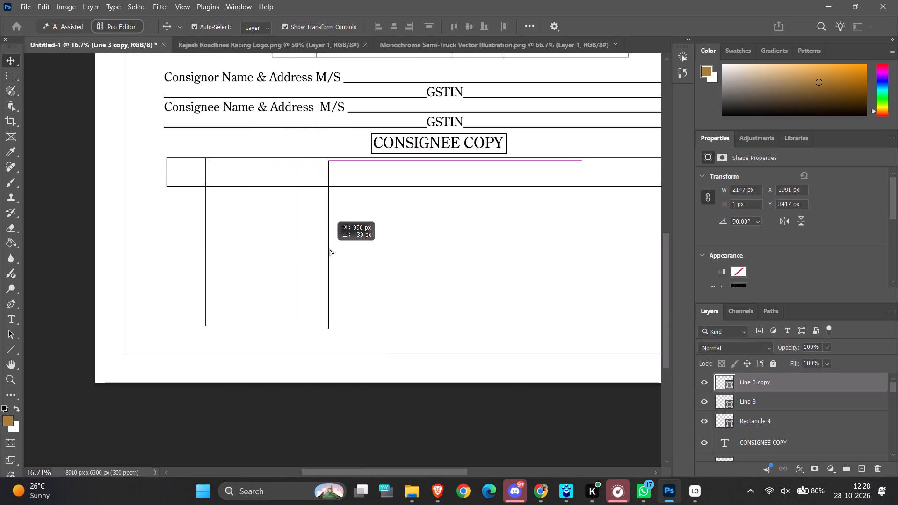
pyautogui.moveTo(330, 249); pyautogui.dragTo(373, 247)
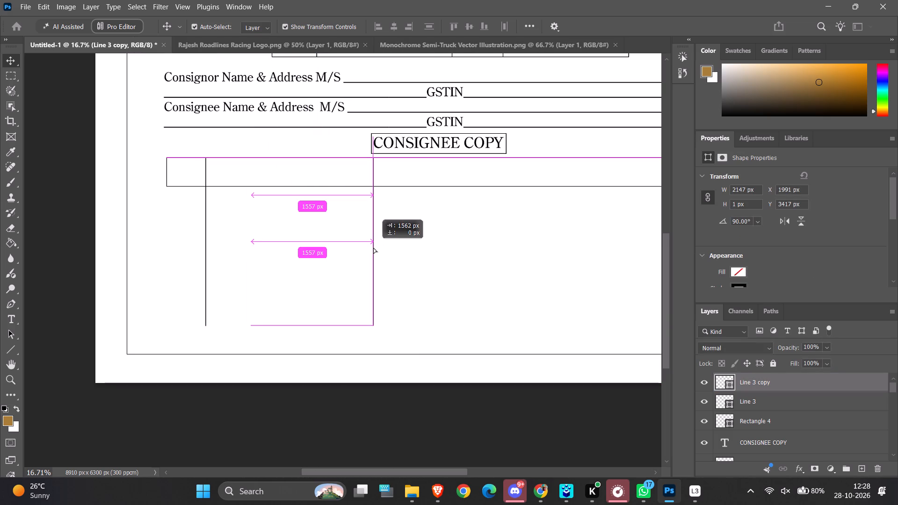
pyautogui.moveTo(373, 247); pyautogui.dragTo(371, 246)
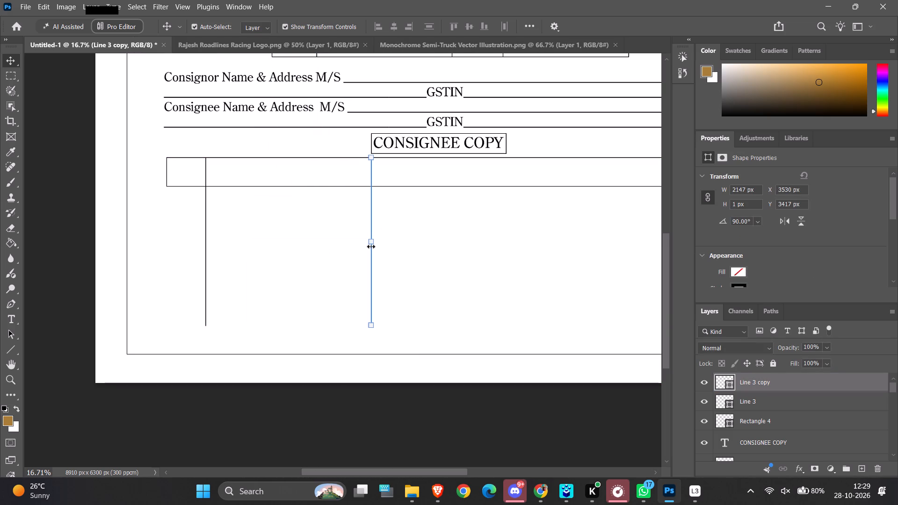
pyautogui.keyDown('ctrl'); pyautogui.scroll(-13, 371, 246); pyautogui.keyUp('ctrl')
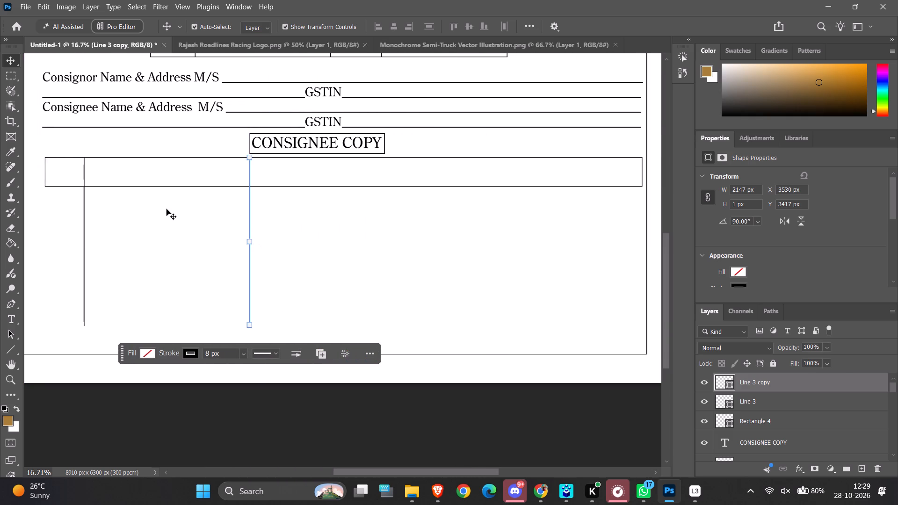
pyautogui.click(131, 209)
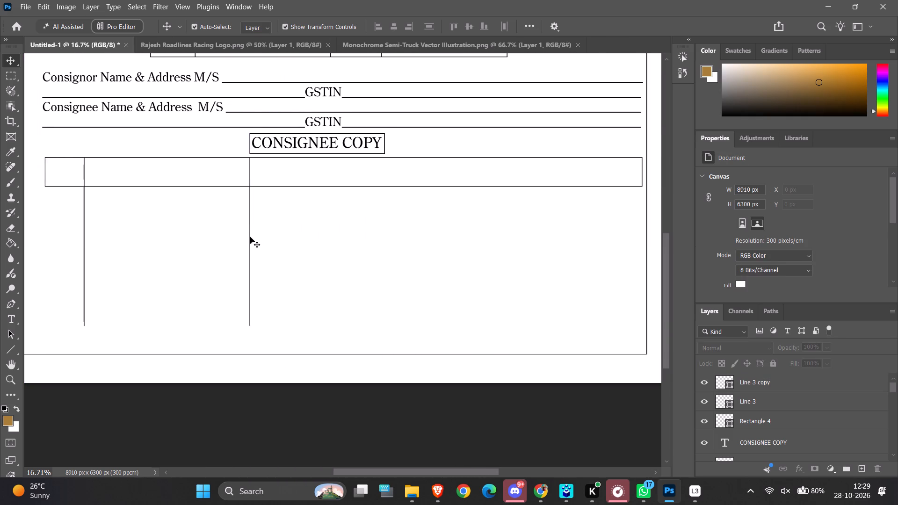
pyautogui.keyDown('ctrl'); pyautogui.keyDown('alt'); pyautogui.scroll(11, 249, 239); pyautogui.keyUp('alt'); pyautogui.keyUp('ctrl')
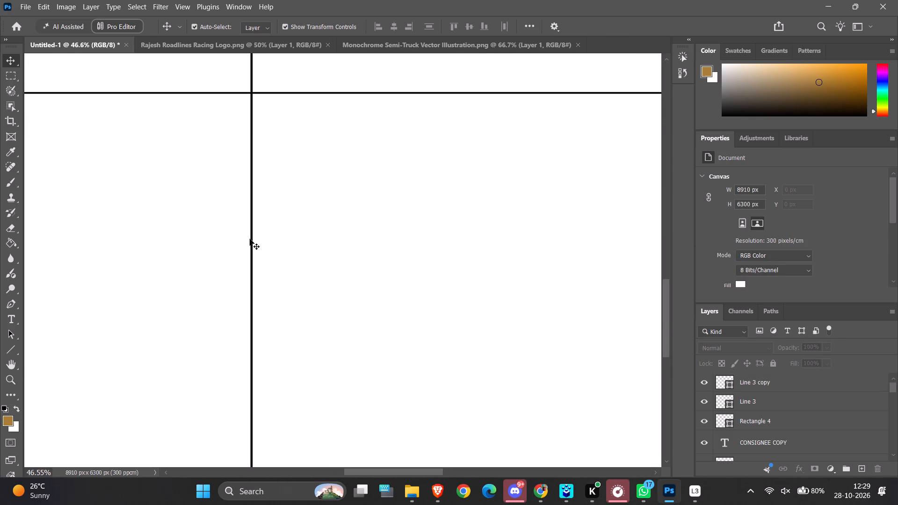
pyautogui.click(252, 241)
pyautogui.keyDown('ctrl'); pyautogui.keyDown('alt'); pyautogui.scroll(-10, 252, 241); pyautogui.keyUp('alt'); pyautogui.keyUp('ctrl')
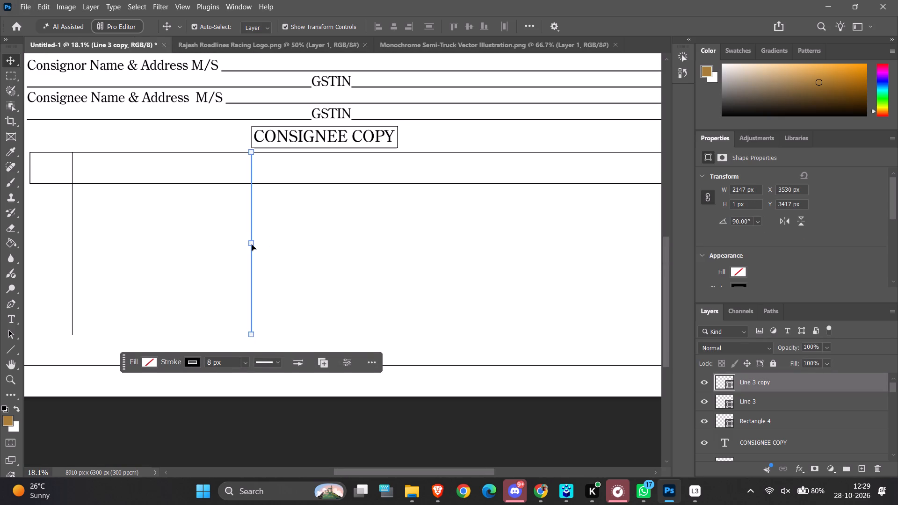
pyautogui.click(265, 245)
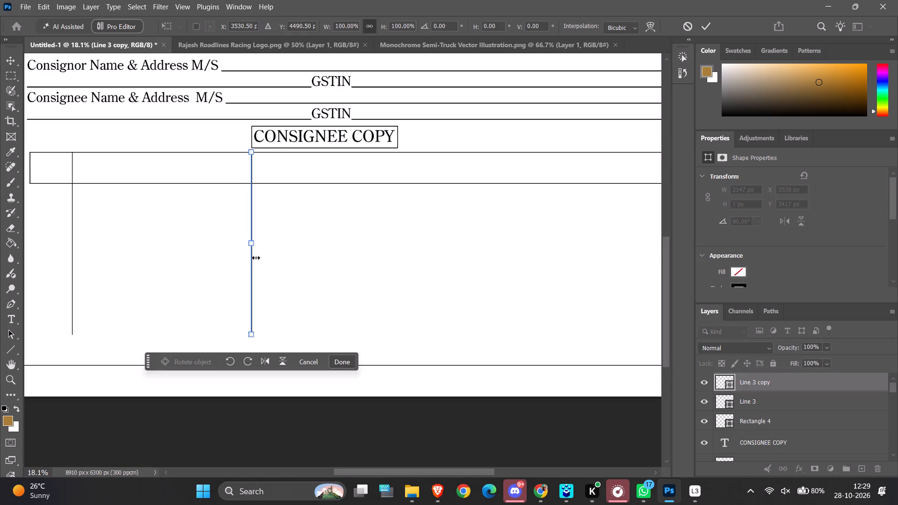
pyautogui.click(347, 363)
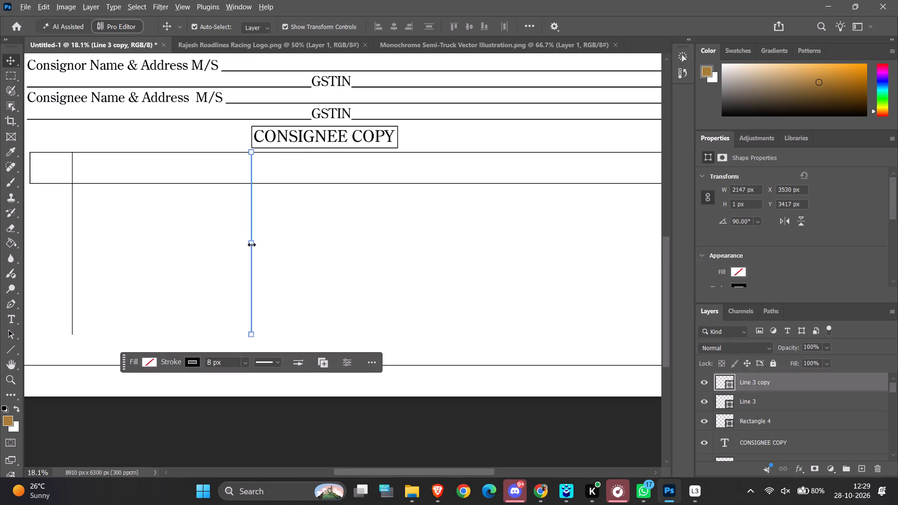
# Duplicate the vertical line at the CONSIGNEE COPY box's left edge and place the copy at the box's right edge, X 5255 px, Y 3417 px.
pyautogui.click(235, 241)
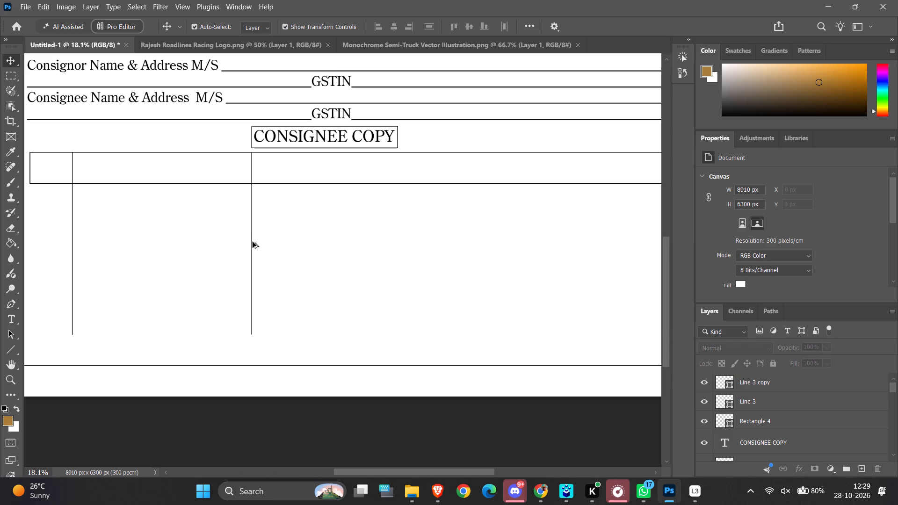
pyautogui.keyDown('alt'); pyautogui.moveTo(252, 238); pyautogui.dragTo(294, 239); pyautogui.keyUp('alt')
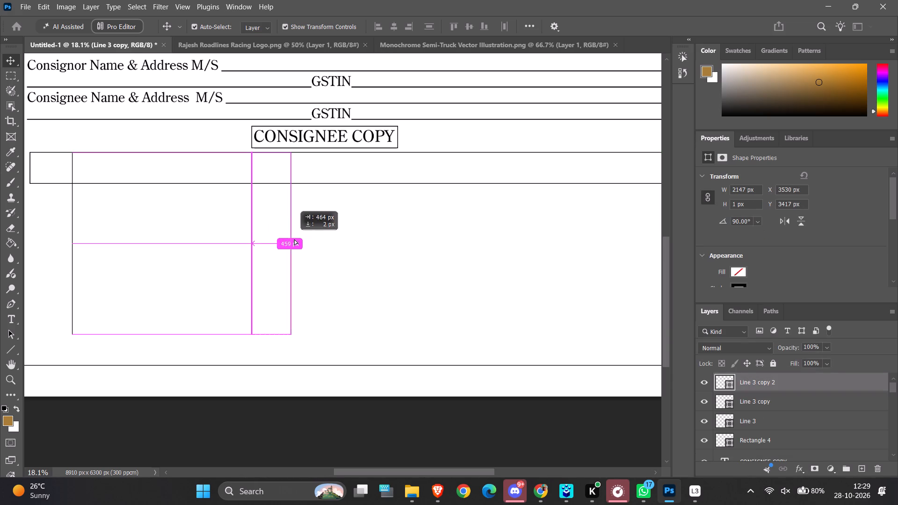
pyautogui.keyDown('alt'); pyautogui.moveTo(294, 239); pyautogui.dragTo(395, 236); pyautogui.keyUp('alt')
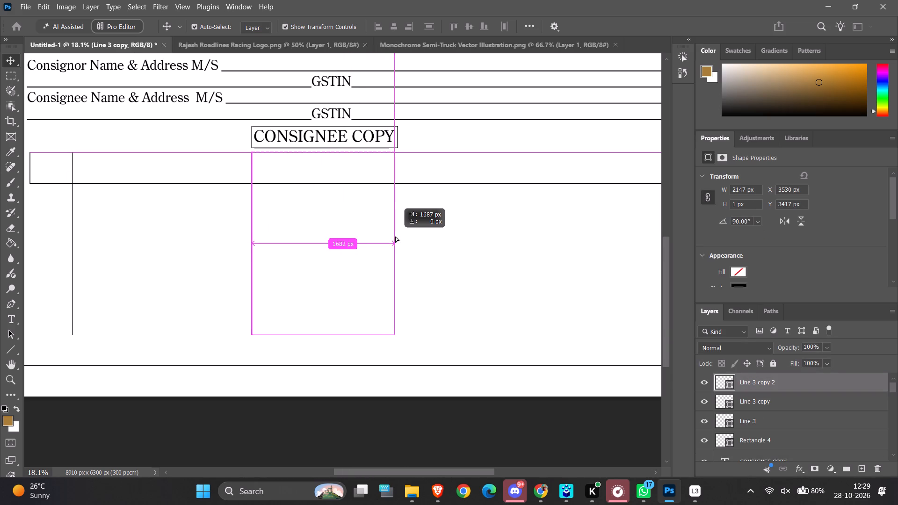
pyautogui.keyDown('alt'); pyautogui.moveTo(395, 236); pyautogui.dragTo(398, 236); pyautogui.keyUp('alt')
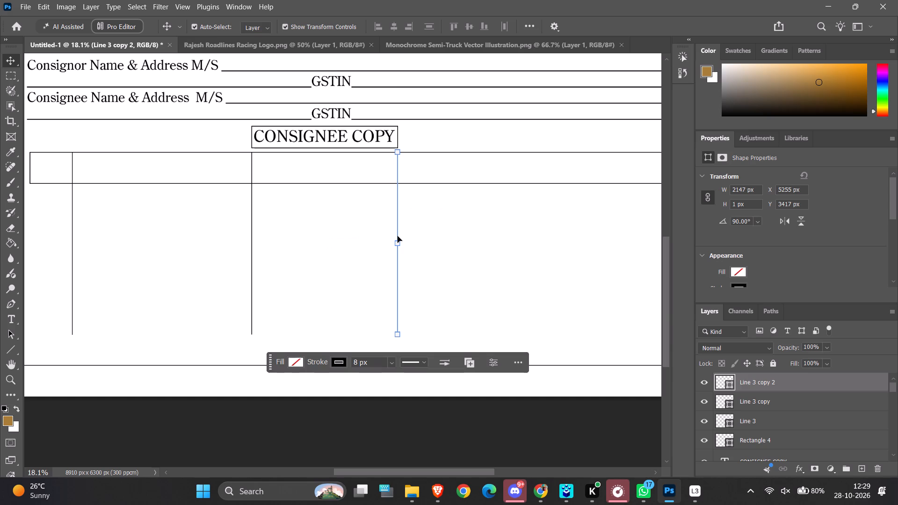
pyautogui.click(347, 213)
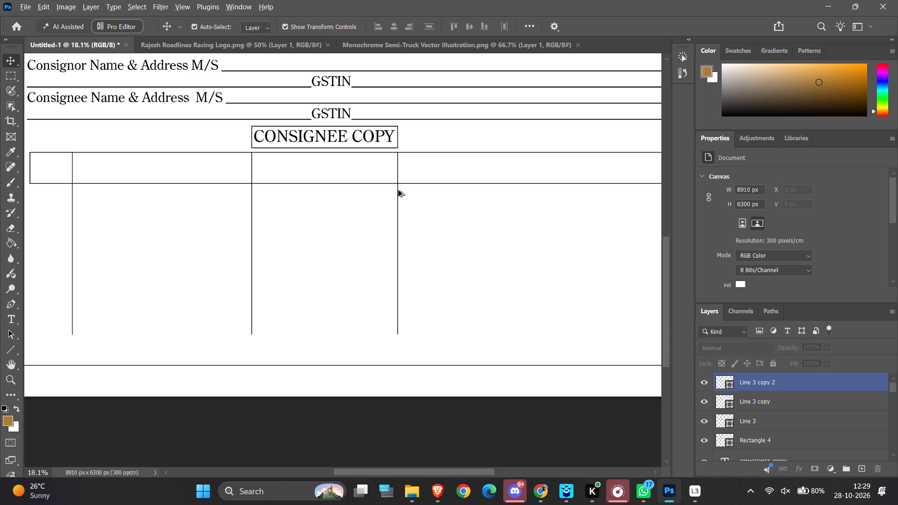
# Duplicate the divider at the CONSIGNEE COPY box's right edge and place the copy to its right at about X 5703 px, Y 3417 px.
pyautogui.keyDown('alt'); pyautogui.moveTo(398, 204); pyautogui.dragTo(446, 202); pyautogui.keyUp('alt')
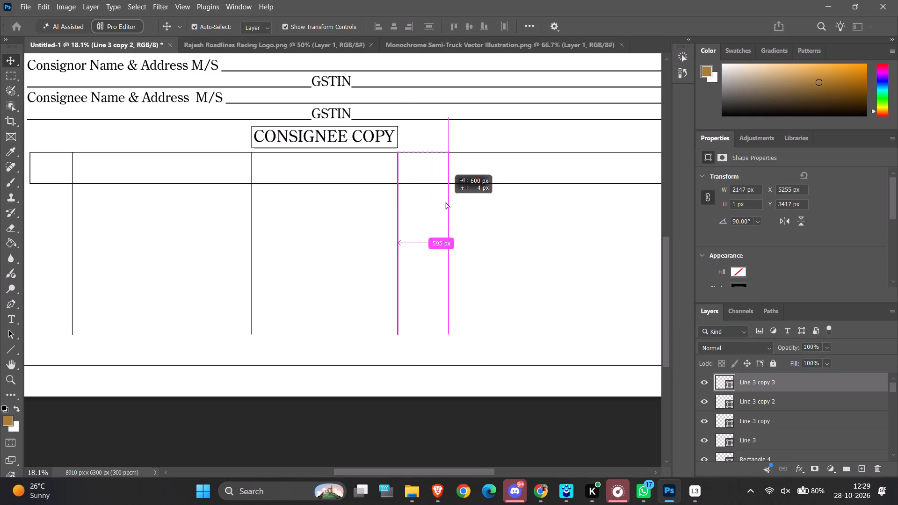
pyautogui.keyDown('alt'); pyautogui.moveTo(446, 202); pyautogui.dragTo(436, 202); pyautogui.keyUp('alt')
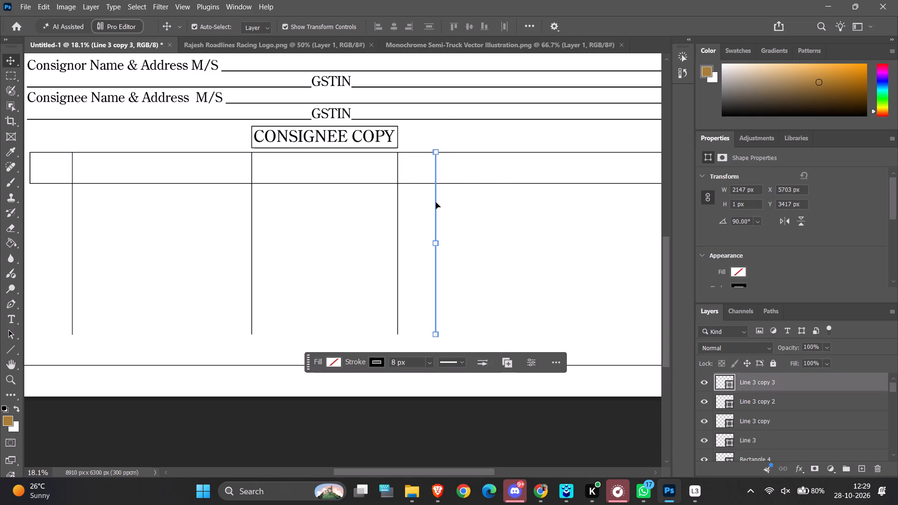
# Duplicate the newest vertical divider and place the copy near the wide box's right end at about X 7570 px, Y 3389 px.
pyautogui.keyDown('alt'); pyautogui.moveTo(436, 202); pyautogui.dragTo(460, 204); pyautogui.keyUp('alt')
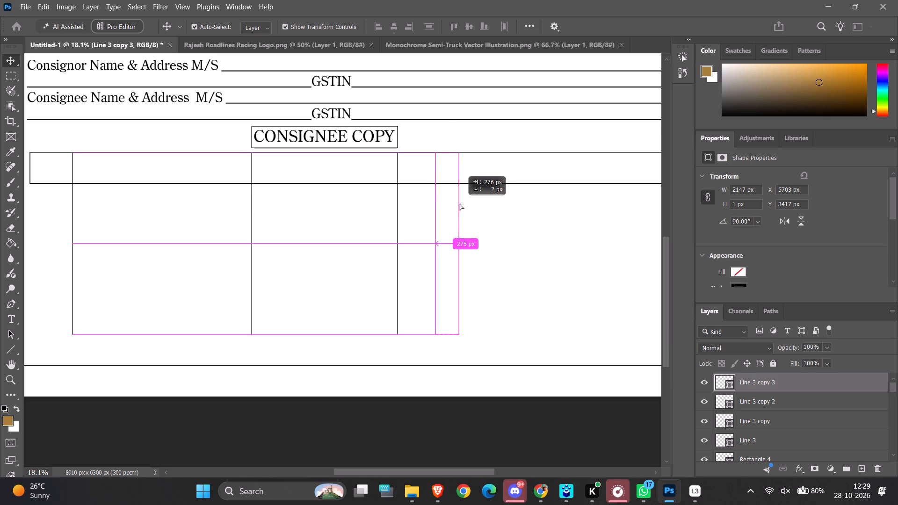
pyautogui.keyDown('alt'); pyautogui.moveTo(460, 204); pyautogui.dragTo(565, 203); pyautogui.keyUp('alt')
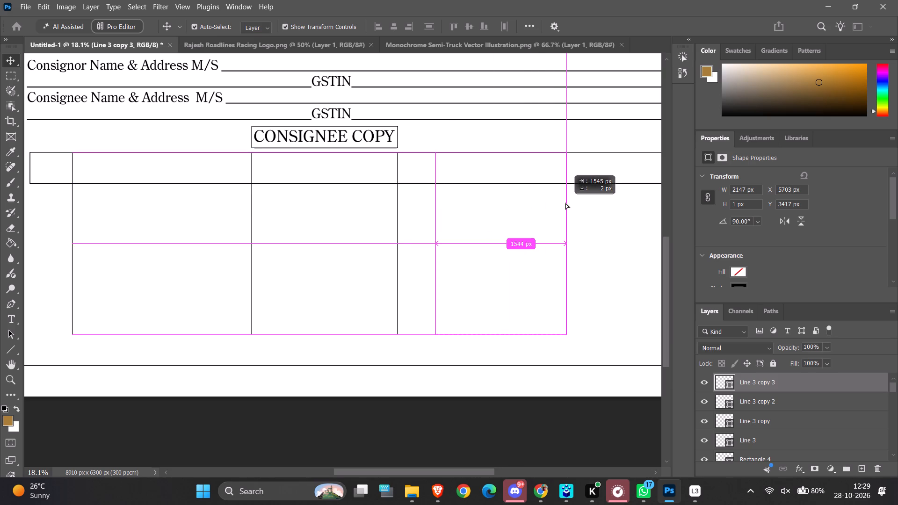
pyautogui.keyDown('alt'); pyautogui.moveTo(565, 203); pyautogui.dragTo(573, 202); pyautogui.keyUp('alt')
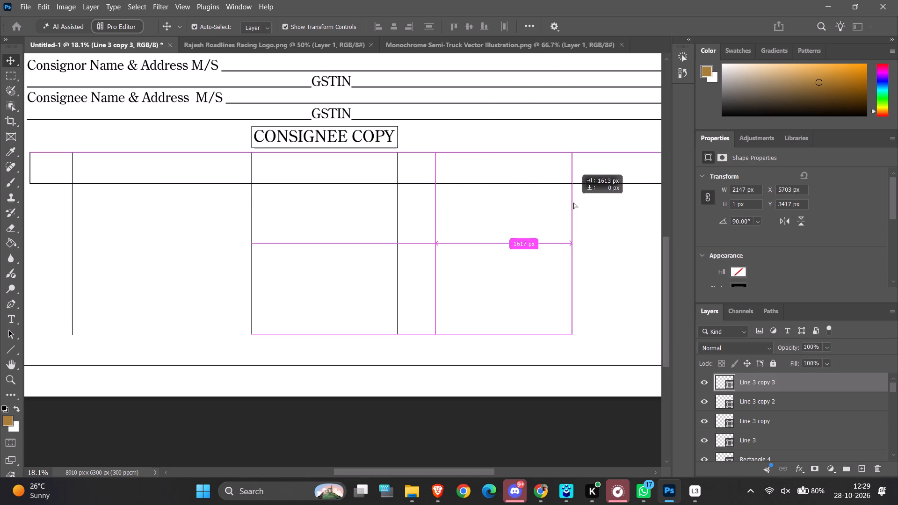
pyautogui.keyDown('alt'); pyautogui.moveTo(573, 202); pyautogui.dragTo(594, 200); pyautogui.keyUp('alt')
pyautogui.keyDown('ctrl'); pyautogui.scroll(-7, 594, 200); pyautogui.keyUp('ctrl')
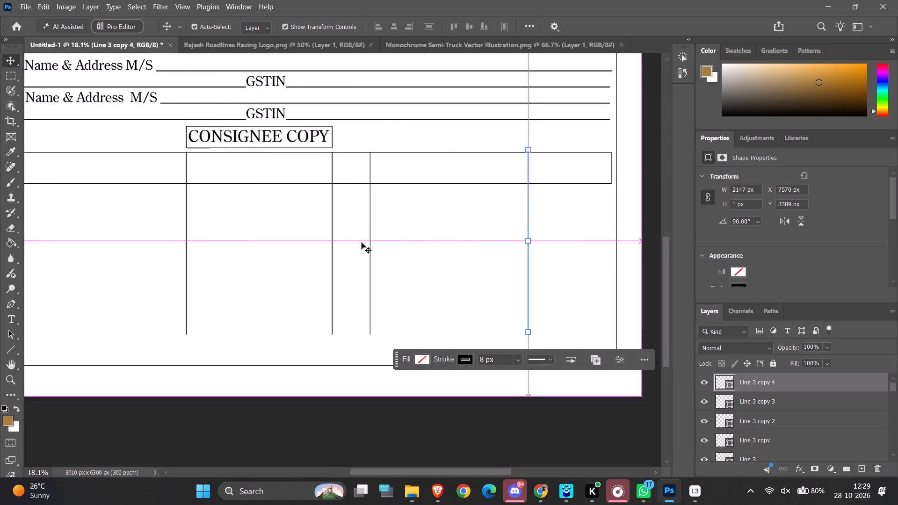
pyautogui.keyDown('ctrl'); pyautogui.keyDown('alt'); pyautogui.scroll(-5, 251, 251); pyautogui.keyUp('alt'); pyautogui.keyUp('ctrl')
pyautogui.keyDown('ctrl'); pyautogui.keyDown('alt'); pyautogui.scroll(6, 251, 251); pyautogui.keyUp('alt'); pyautogui.keyUp('ctrl')
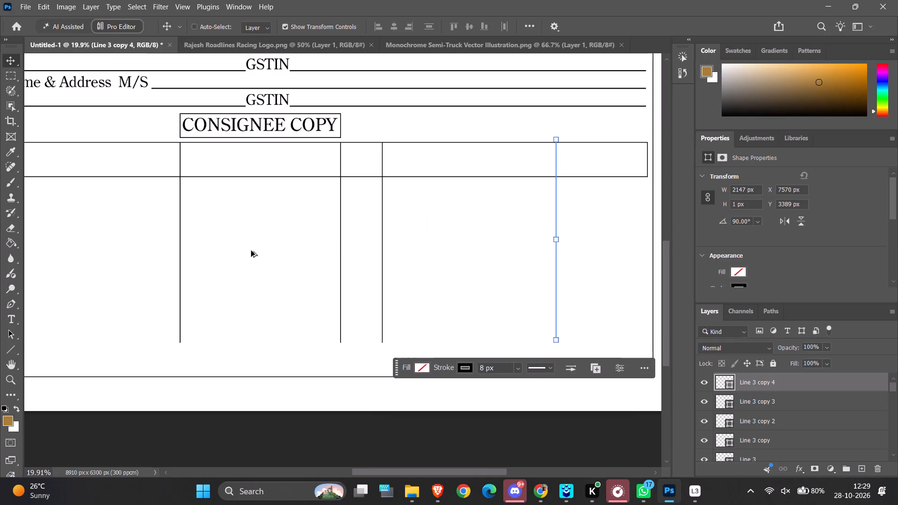
pyautogui.click(211, 243)
# Nudge the rightmost vertical divider down to Y 3419 px so its top end meets the wide box's top edge.
pyautogui.keyDown('ctrl'); pyautogui.keyDown('alt'); pyautogui.scroll(6, 544, 224); pyautogui.keyUp('alt'); pyautogui.keyUp('ctrl')
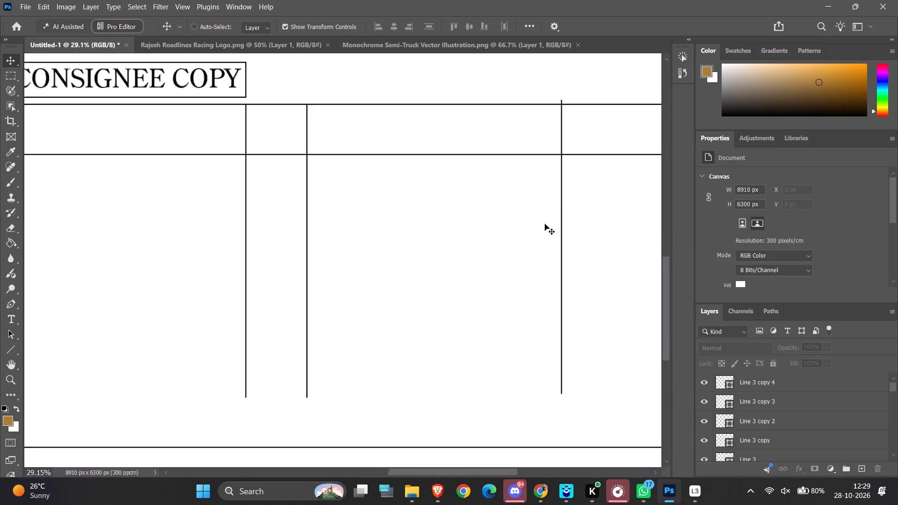
pyautogui.click(566, 199)
pyautogui.click(565, 204)
pyautogui.click(565, 204)
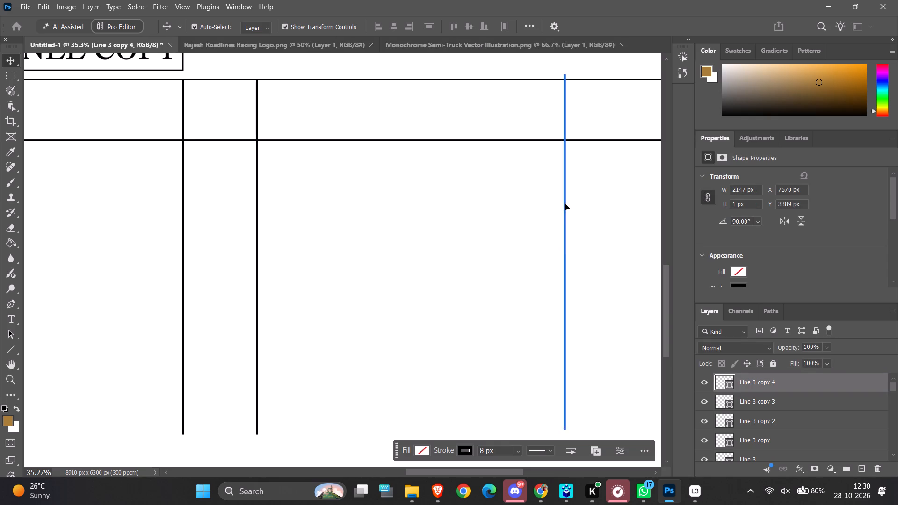
pyautogui.press('Down')
pyautogui.press('Down')
pyautogui.press('Down')
pyautogui.press('Down')
pyautogui.press('Down')
pyautogui.press('Down')
pyautogui.press('Down')
pyautogui.press('Down')
pyautogui.press('Down')
pyautogui.press('Down')
pyautogui.press('Down')
pyautogui.press('Down')
pyautogui.press('Down')
pyautogui.press('Down')
pyautogui.press('Down')
pyautogui.press('Down')
pyautogui.press('Down')
pyautogui.press('Down')
pyautogui.press('Down')
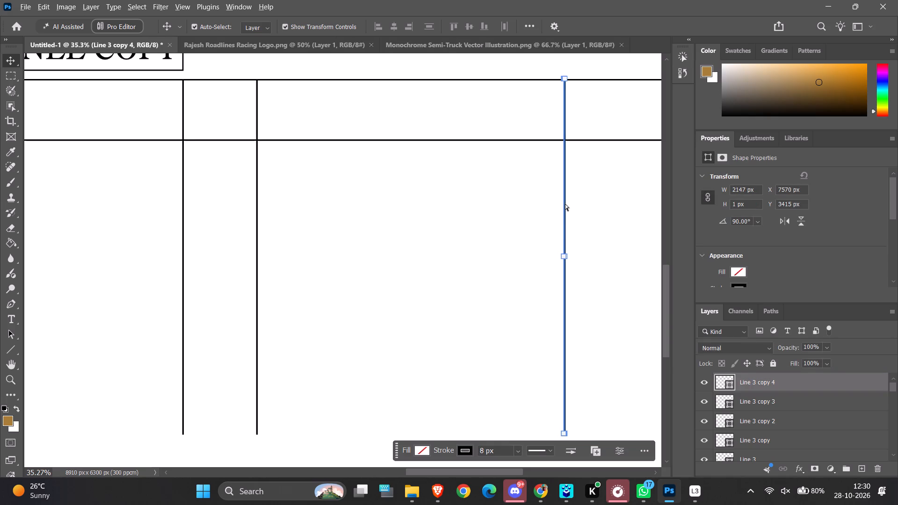
pyautogui.keyDown('ctrl'); pyautogui.keyDown('alt'); pyautogui.scroll(20, 565, 202); pyautogui.keyUp('alt'); pyautogui.keyUp('ctrl')
pyautogui.keyDown('ctrl'); pyautogui.keyDown('alt'); pyautogui.scroll(17, 565, 202); pyautogui.keyUp('alt'); pyautogui.keyUp('ctrl')
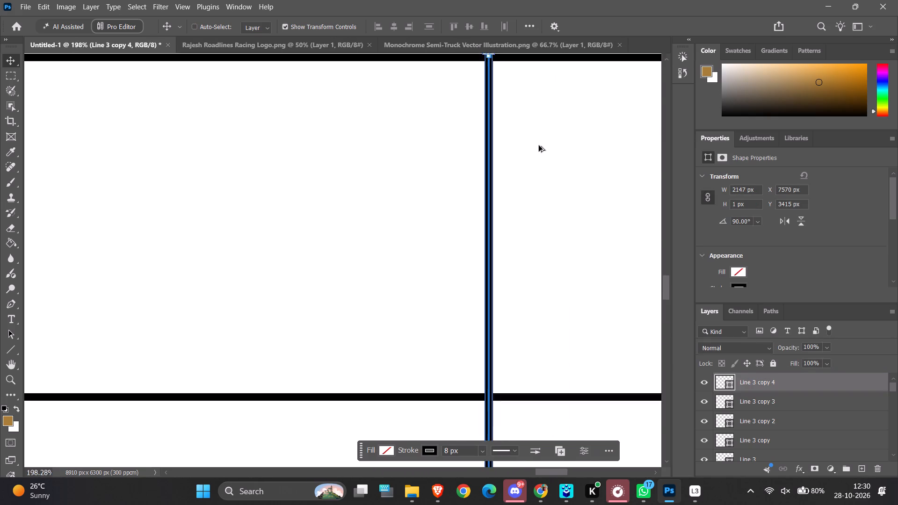
pyautogui.keyDown('ctrl'); pyautogui.keyDown('alt'); pyautogui.scroll(19, 539, 145); pyautogui.keyUp('alt'); pyautogui.keyUp('ctrl')
pyautogui.scroll(3, 501, 169)
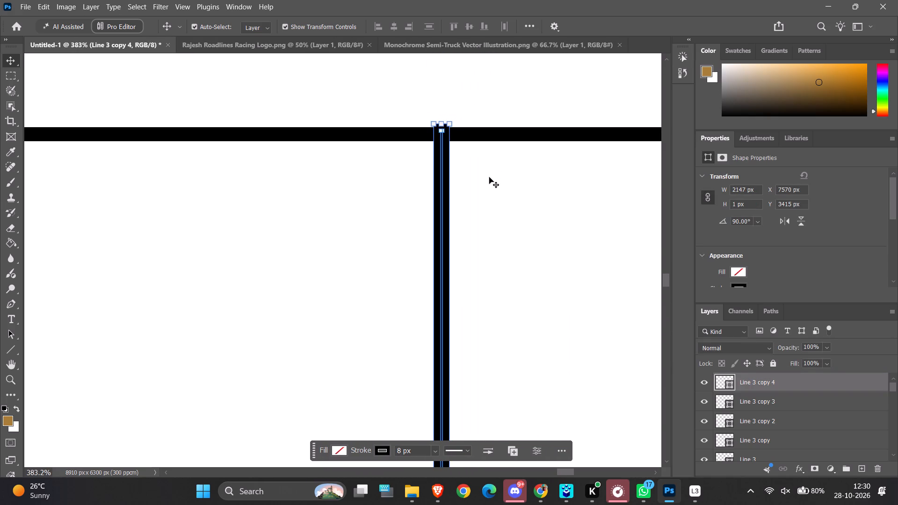
pyautogui.press('Down')
pyautogui.press('Down')
pyautogui.press('Down')
pyautogui.press('Down')
pyautogui.press('Down')
pyautogui.keyDown('ctrl'); pyautogui.keyDown('alt'); pyautogui.scroll(-7, 565, 85); pyautogui.keyUp('alt'); pyautogui.keyUp('ctrl')
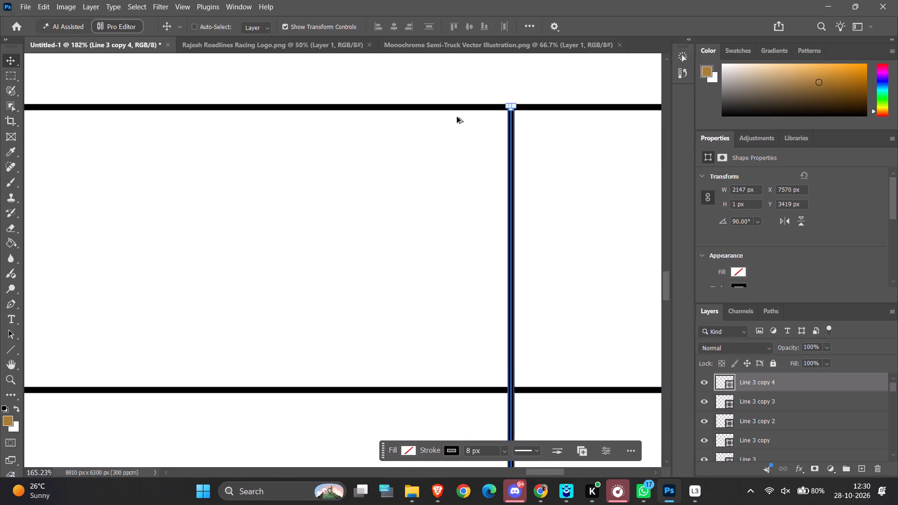
pyautogui.keyDown('ctrl'); pyautogui.keyDown('alt'); pyautogui.scroll(-20, 457, 117); pyautogui.keyUp('alt'); pyautogui.keyUp('ctrl')
pyautogui.keyDown('ctrl'); pyautogui.keyDown('alt'); pyautogui.scroll(-1, 457, 117); pyautogui.keyUp('alt'); pyautogui.keyUp('ctrl')
pyautogui.keyDown('ctrl'); pyautogui.scroll(7, 227, 266); pyautogui.keyUp('ctrl')
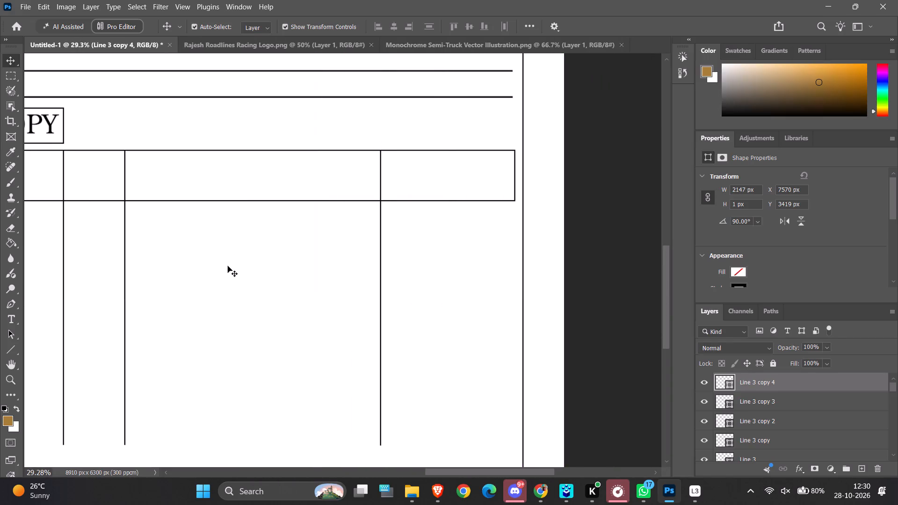
pyautogui.click(228, 266)
# Draw a horizontal line about 7624 px long with an 8 px stroke across the dividers' lower ends, at about X 918 px, Y 5555 px.
pyautogui.keyDown('ctrl'); pyautogui.scroll(-7, 228, 266); pyautogui.keyUp('ctrl')
pyautogui.keyDown('ctrl'); pyautogui.keyDown('alt'); pyautogui.scroll(8, 228, 266); pyautogui.keyUp('alt'); pyautogui.keyUp('ctrl')
pyautogui.keyDown('ctrl'); pyautogui.keyDown('alt'); pyautogui.scroll(-11, 228, 266); pyautogui.keyUp('alt'); pyautogui.keyUp('ctrl')
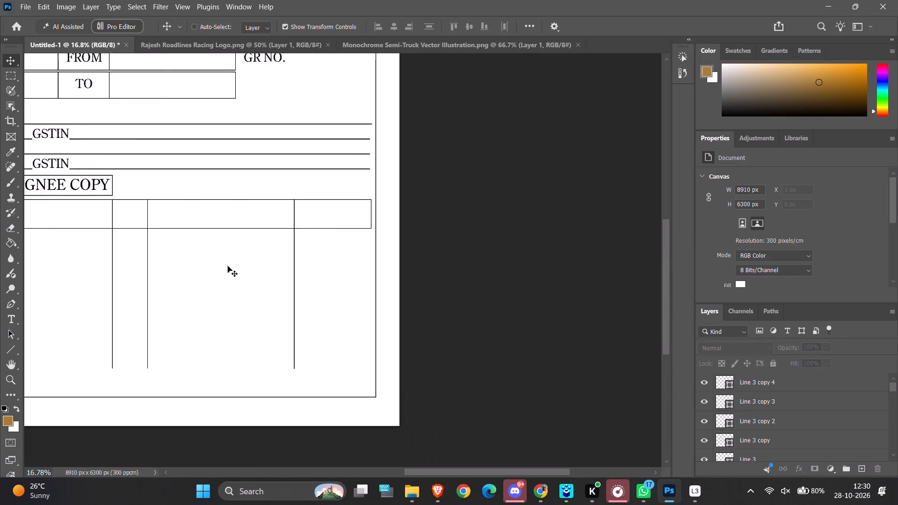
pyautogui.keyDown('ctrl'); pyautogui.scroll(20, 228, 266); pyautogui.keyUp('ctrl')
pyautogui.keyDown('ctrl'); pyautogui.scroll(10, 228, 266); pyautogui.keyUp('ctrl')
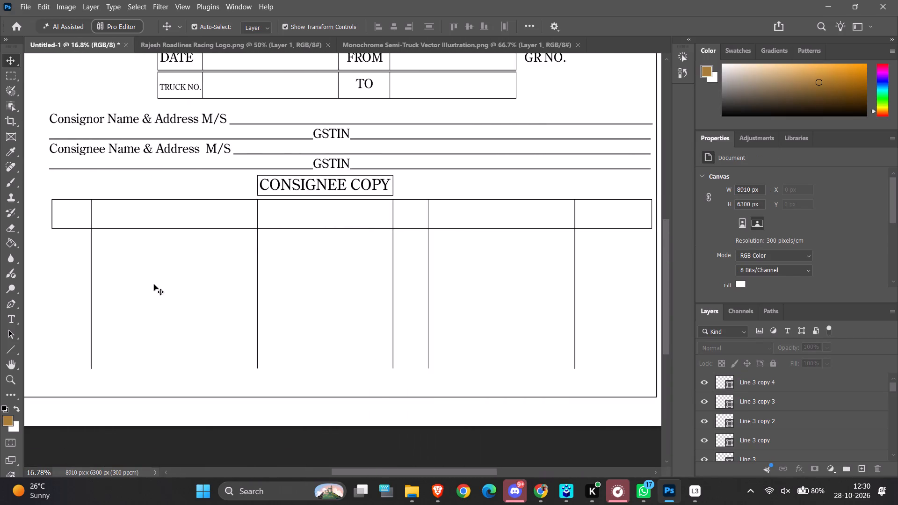
pyautogui.keyDown('ctrl'); pyautogui.keyDown('alt'); pyautogui.scroll(-6, 128, 302); pyautogui.keyUp('alt'); pyautogui.keyUp('ctrl')
pyautogui.keyDown('ctrl'); pyautogui.keyDown('alt'); pyautogui.scroll(7, 313, 350); pyautogui.keyUp('alt'); pyautogui.keyUp('ctrl')
pyautogui.keyDown('ctrl'); pyautogui.keyDown('alt'); pyautogui.scroll(6, 238, 267); pyautogui.keyUp('alt'); pyautogui.keyUp('ctrl')
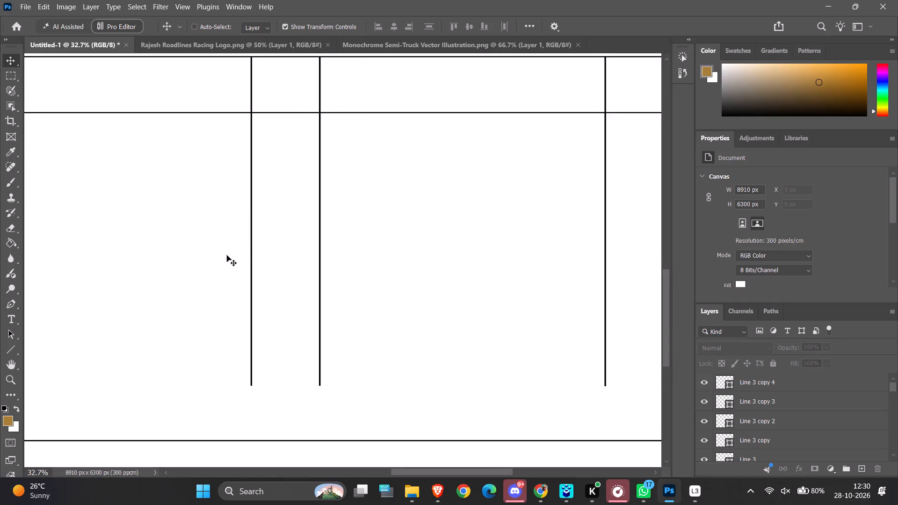
pyautogui.keyDown('ctrl'); pyautogui.scroll(13, 189, 254); pyautogui.keyUp('ctrl')
pyautogui.keyDown('ctrl'); pyautogui.keyDown('alt'); pyautogui.scroll(7, 253, 417); pyautogui.keyUp('alt'); pyautogui.keyUp('ctrl')
pyautogui.keyDown('ctrl'); pyautogui.keyDown('alt'); pyautogui.scroll(-13, 254, 413); pyautogui.keyUp('alt'); pyautogui.keyUp('ctrl')
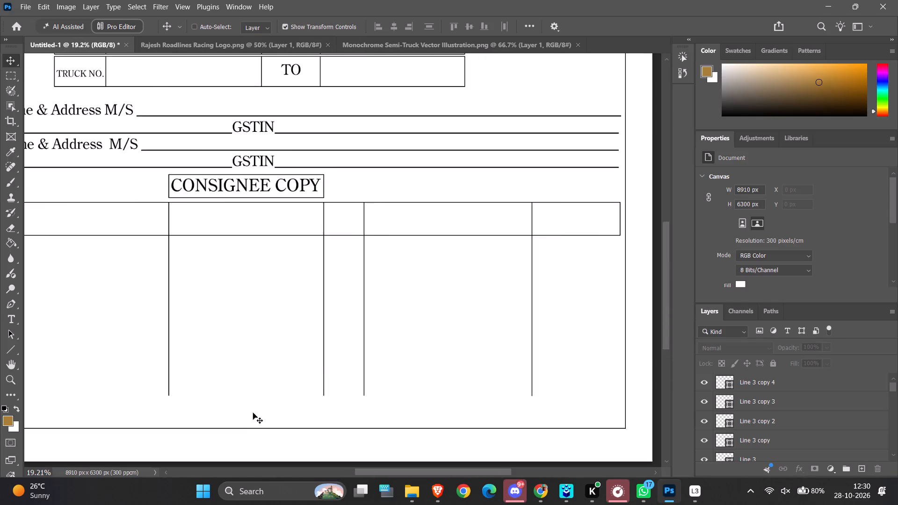
pyautogui.keyDown('ctrl'); pyautogui.scroll(15, 253, 413); pyautogui.keyUp('ctrl')
pyautogui.keyDown('ctrl'); pyautogui.keyDown('alt'); pyautogui.scroll(-4, 253, 412); pyautogui.keyUp('alt'); pyautogui.keyUp('ctrl')
pyautogui.keyDown('ctrl'); pyautogui.keyDown('alt'); pyautogui.scroll(5, 253, 412); pyautogui.keyUp('alt'); pyautogui.keyUp('ctrl')
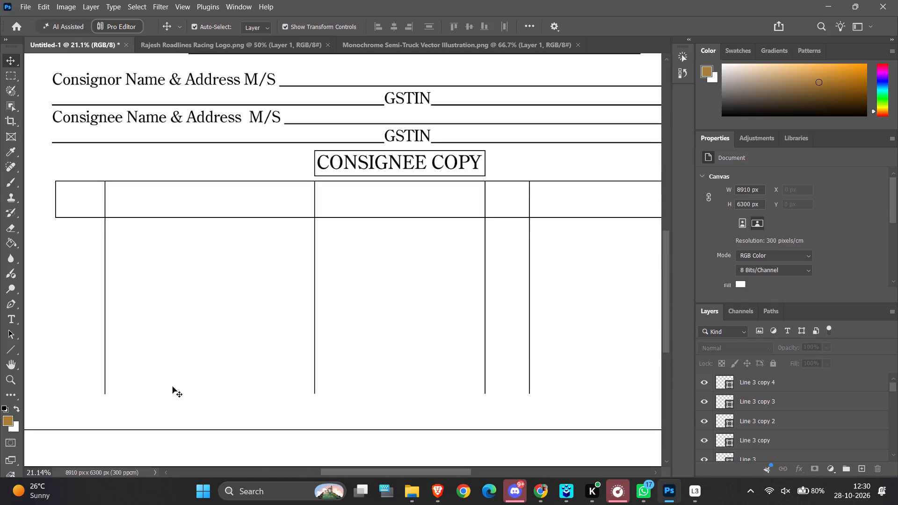
pyautogui.click(7, 349)
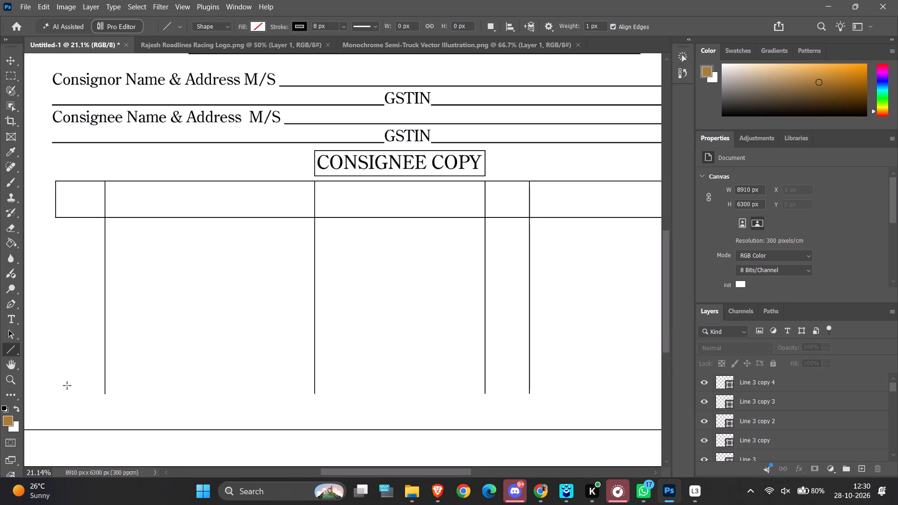
pyautogui.moveTo(56, 393); pyautogui.dragTo(313, 411)
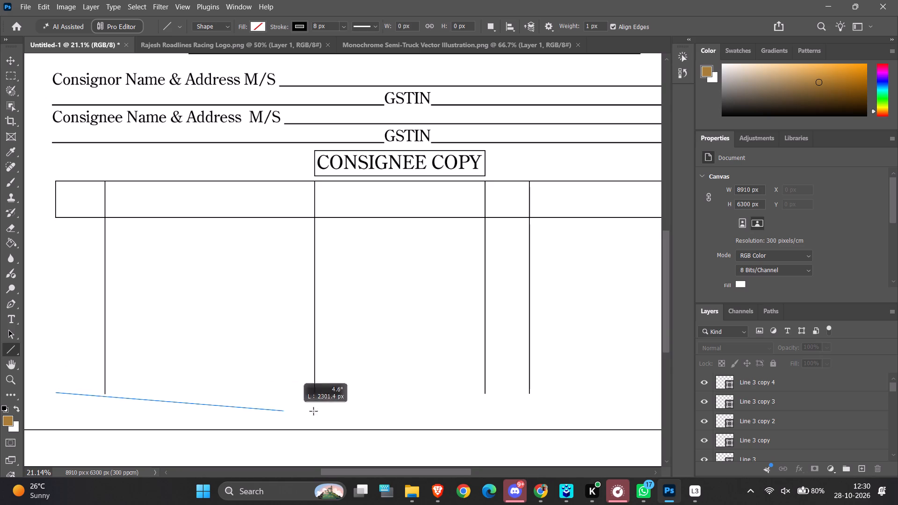
pyautogui.moveTo(313, 411); pyautogui.dragTo(647, 390)
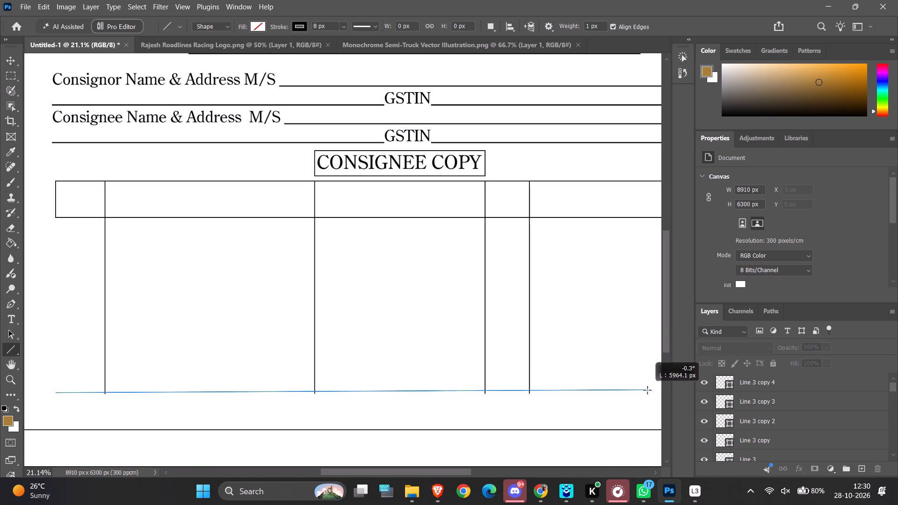
pyautogui.moveTo(647, 390); pyautogui.dragTo(651, 390)
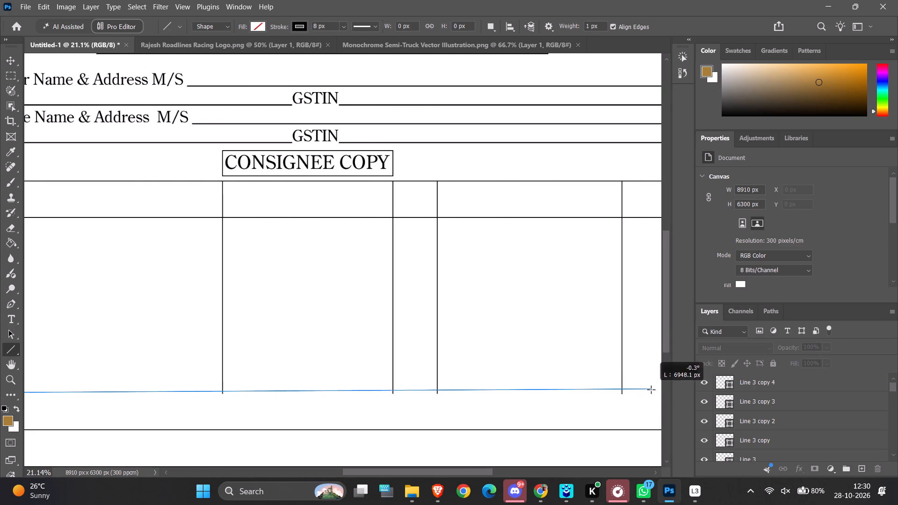
pyautogui.moveTo(651, 390); pyautogui.dragTo(666, 391)
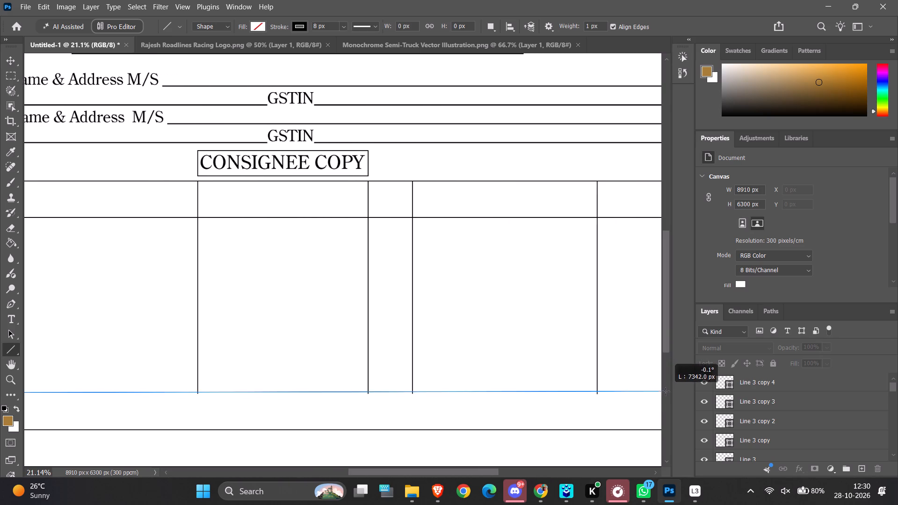
pyautogui.moveTo(666, 391); pyautogui.dragTo(626, 388)
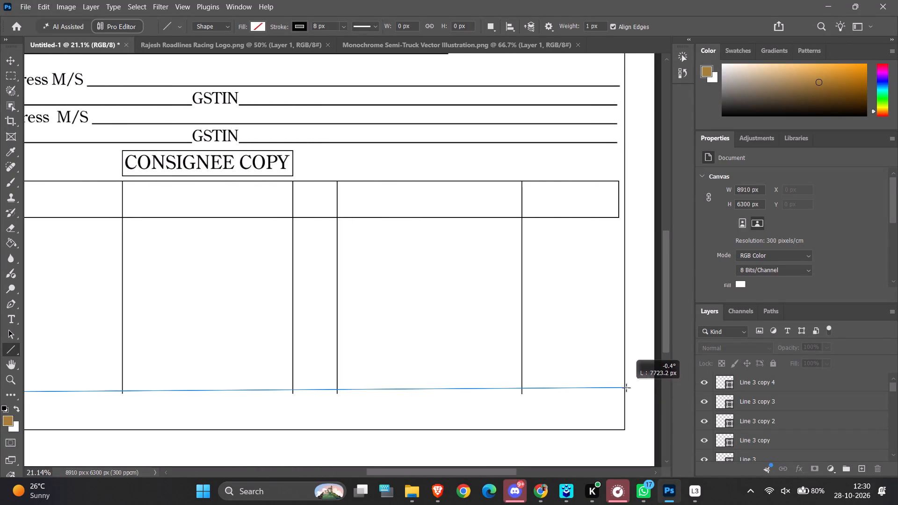
pyautogui.moveTo(626, 388); pyautogui.dragTo(618, 390)
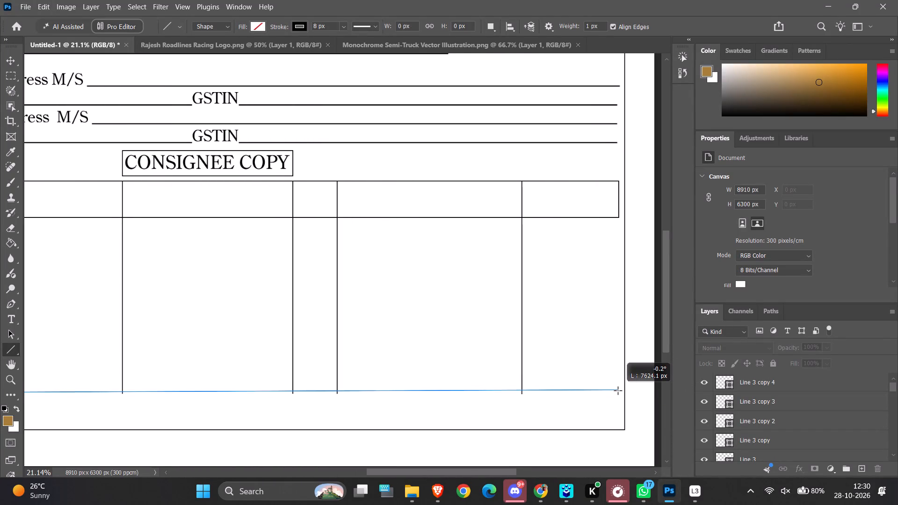
pyautogui.moveTo(618, 390); pyautogui.dragTo(618, 393)
# Nudge the table's bottom horizontal line down to Y 5568 px so it meets the dividers' lower ends, and deselect it.
pyautogui.keyDown('ctrl'); pyautogui.keyDown('alt'); pyautogui.scroll(14, 270, 397); pyautogui.keyUp('alt'); pyautogui.keyUp('ctrl')
pyautogui.keyDown('ctrl'); pyautogui.keyDown('alt'); pyautogui.scroll(-4, 270, 397); pyautogui.keyUp('alt'); pyautogui.keyUp('ctrl')
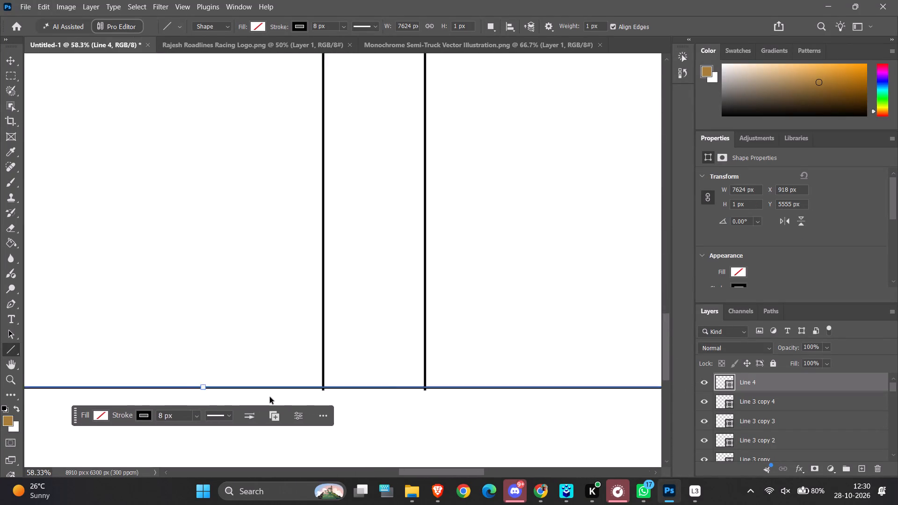
pyautogui.keyDown('ctrl'); pyautogui.keyDown('alt'); pyautogui.scroll(-11, 270, 397); pyautogui.keyUp('alt'); pyautogui.keyUp('ctrl')
pyautogui.keyDown('ctrl'); pyautogui.scroll(20, 270, 397); pyautogui.keyUp('ctrl')
pyautogui.keyDown('ctrl'); pyautogui.scroll(10, 270, 397); pyautogui.keyUp('ctrl')
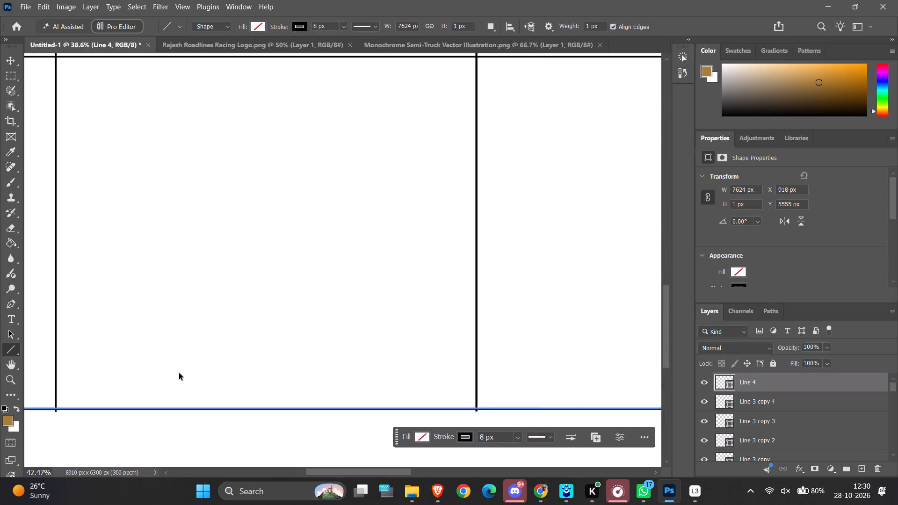
pyautogui.keyDown('ctrl'); pyautogui.keyDown('alt'); pyautogui.scroll(6, 179, 373); pyautogui.keyUp('alt'); pyautogui.keyUp('ctrl')
pyautogui.keyDown('ctrl'); pyautogui.keyDown('alt'); pyautogui.scroll(-12, 179, 373); pyautogui.keyUp('alt'); pyautogui.keyUp('ctrl')
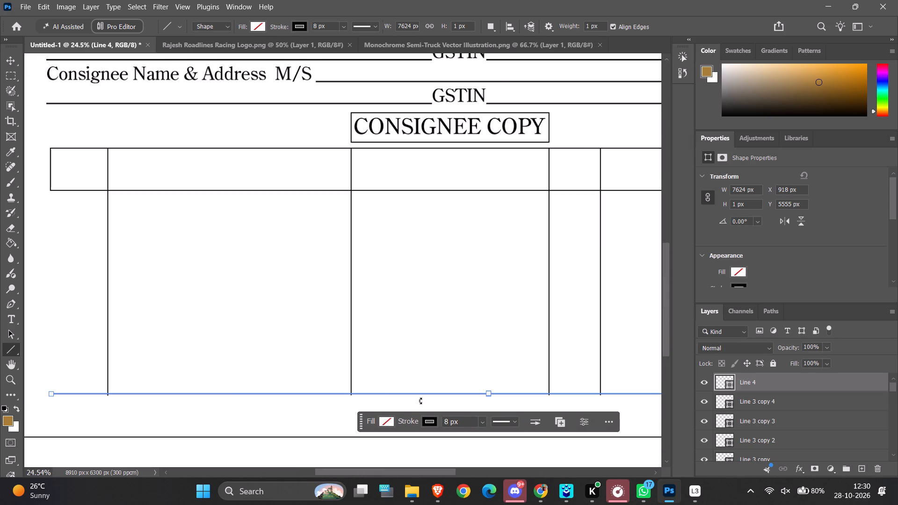
pyautogui.keyDown('ctrl'); pyautogui.keyDown('alt'); pyautogui.scroll(6, 527, 412); pyautogui.keyUp('alt'); pyautogui.keyUp('ctrl')
pyautogui.scroll(-3, 531, 411)
pyautogui.press('Down')
pyautogui.press('Down')
pyautogui.press('Down')
pyautogui.press('Down')
pyautogui.press('Down')
pyautogui.press('Down')
pyautogui.press('Down')
pyautogui.press('Down')
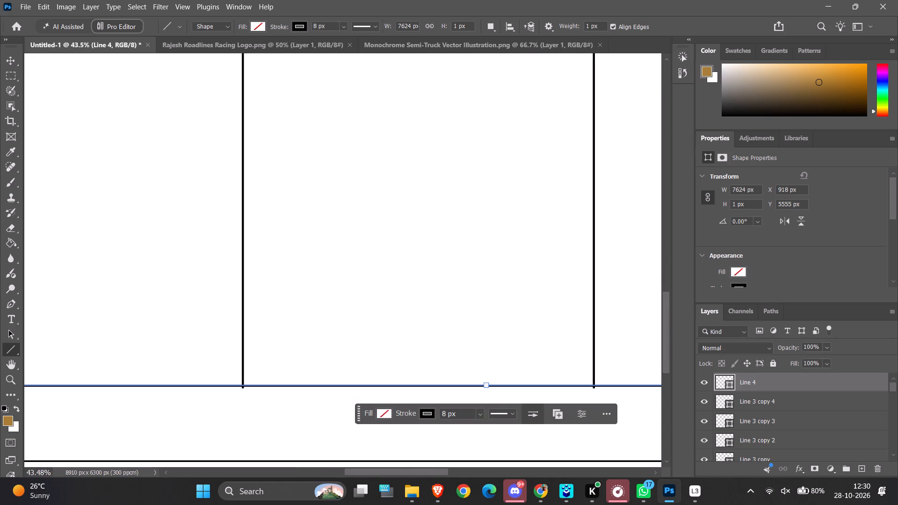
pyautogui.press('Down')
pyautogui.press('Down')
pyautogui.press('Down')
pyautogui.press('Down')
pyautogui.press('Down')
pyautogui.press('Down')
pyautogui.press('Down')
pyautogui.press('Down')
pyautogui.press('Down')
pyautogui.press('Down')
pyautogui.press('Down')
pyautogui.press('Down')
pyautogui.press('Down')
pyautogui.press('Down')
pyautogui.press('Down')
pyautogui.press('Down')
pyautogui.click(8, 64)
pyautogui.press('Down')
pyautogui.press('Down')
pyautogui.press('Down')
pyautogui.press('Down')
pyautogui.press('Down')
pyautogui.press('Down')
pyautogui.press('Down')
pyautogui.press('Down')
pyautogui.press('Down')
pyautogui.press('Down')
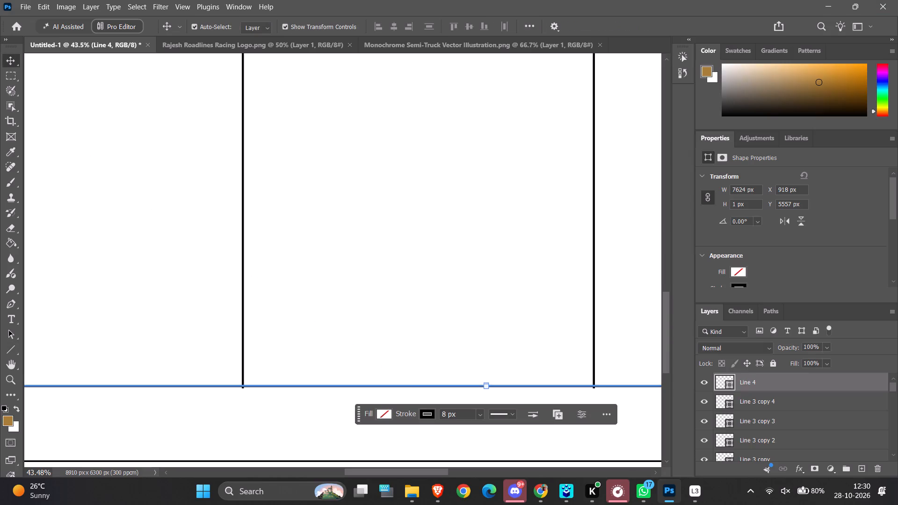
pyautogui.press('Up')
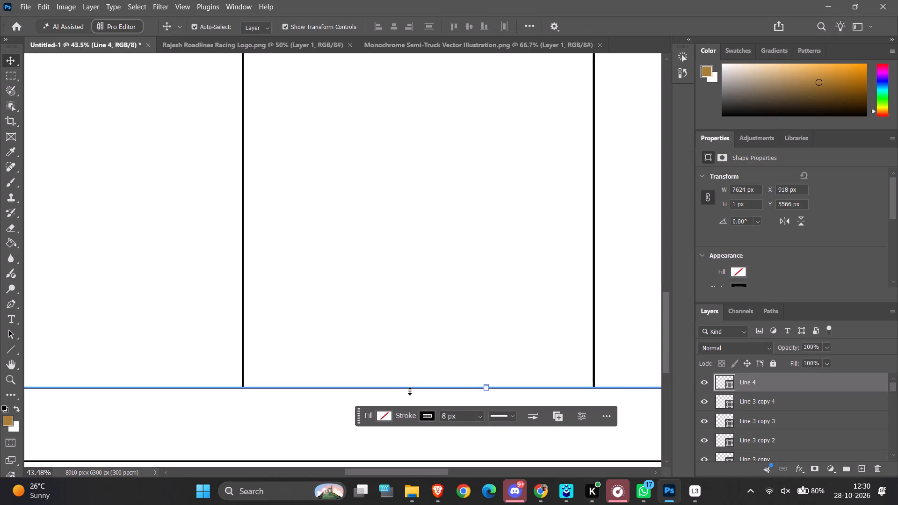
pyautogui.press('Down')
pyautogui.keyDown('ctrl'); pyautogui.keyDown('alt'); pyautogui.scroll(-16, 410, 390); pyautogui.keyUp('alt'); pyautogui.keyUp('ctrl')
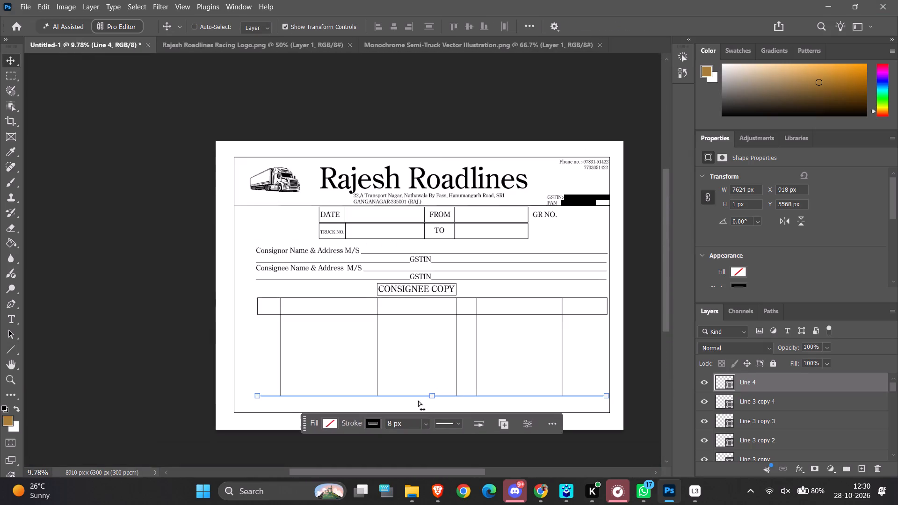
pyautogui.keyDown('ctrl'); pyautogui.keyDown('alt'); pyautogui.scroll(5, 418, 401); pyautogui.keyUp('alt'); pyautogui.keyUp('ctrl')
pyautogui.click(438, 348)
# Examine the consignment note layout, checking the table's dividers, bottom line and open sides under CONSIGNEE COPY.
pyautogui.keyDown('ctrl'); pyautogui.scroll(1, 438, 348); pyautogui.keyUp('ctrl')
pyautogui.keyDown('ctrl'); pyautogui.scroll(-11, 438, 348); pyautogui.keyUp('ctrl')
pyautogui.keyDown('ctrl'); pyautogui.scroll(5, 438, 348); pyautogui.keyUp('ctrl')
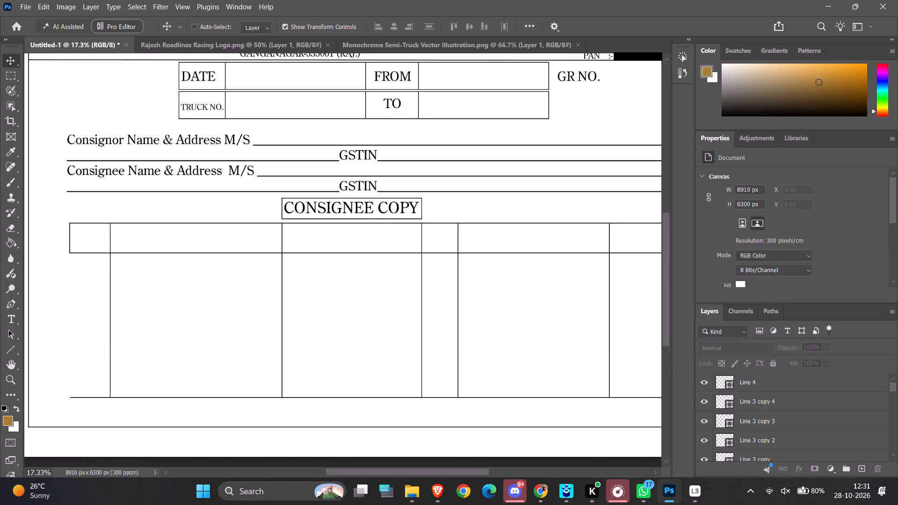
pyautogui.keyDown('ctrl'); pyautogui.keyDown('alt'); pyautogui.scroll(7, 0, 310); pyautogui.keyUp('alt'); pyautogui.keyUp('ctrl')
pyautogui.keyDown('ctrl'); pyautogui.scroll(7, 0, 310); pyautogui.keyUp('ctrl')
pyautogui.keyDown('ctrl'); pyautogui.scroll(1, 235, 296); pyautogui.keyUp('ctrl')
pyautogui.keyDown('ctrl'); pyautogui.keyDown('alt'); pyautogui.scroll(-6, 235, 296); pyautogui.keyUp('alt'); pyautogui.keyUp('ctrl')
pyautogui.keyDown('ctrl'); pyautogui.scroll(8, 152, 344); pyautogui.keyUp('ctrl')
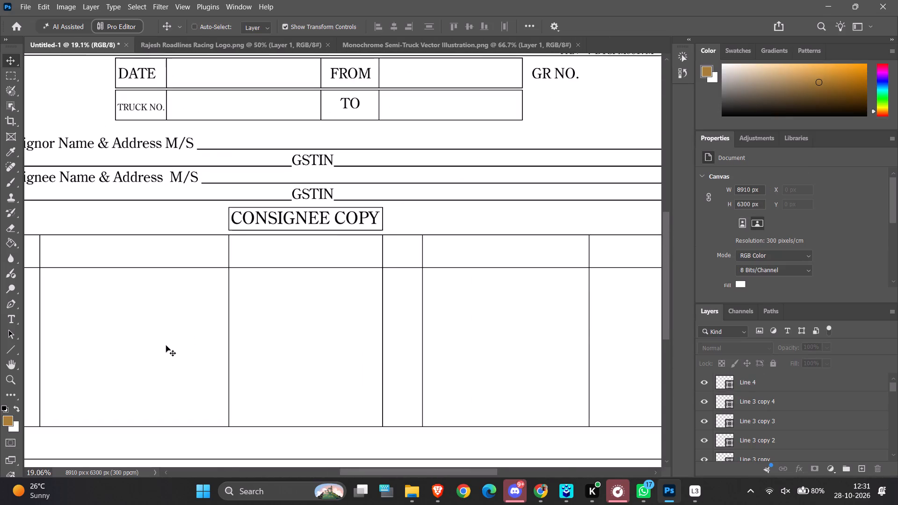
pyautogui.keyDown('ctrl'); pyautogui.scroll(5, 114, 351); pyautogui.keyUp('ctrl')
pyautogui.keyDown('ctrl'); pyautogui.keyDown('alt'); pyautogui.scroll(-5, 158, 349); pyautogui.keyUp('alt'); pyautogui.keyUp('ctrl')
pyautogui.keyDown('ctrl'); pyautogui.scroll(3, 158, 349); pyautogui.keyUp('ctrl')
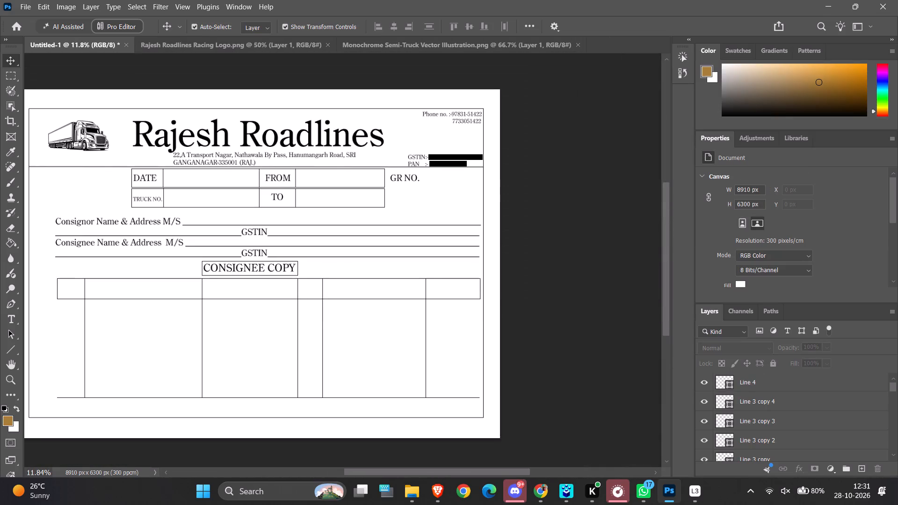
pyautogui.click(564, 277)
pyautogui.keyDown('ctrl'); pyautogui.scroll(6, 551, 310); pyautogui.keyUp('ctrl')
pyautogui.keyDown('ctrl'); pyautogui.scroll(-5, 550, 313); pyautogui.keyUp('ctrl')
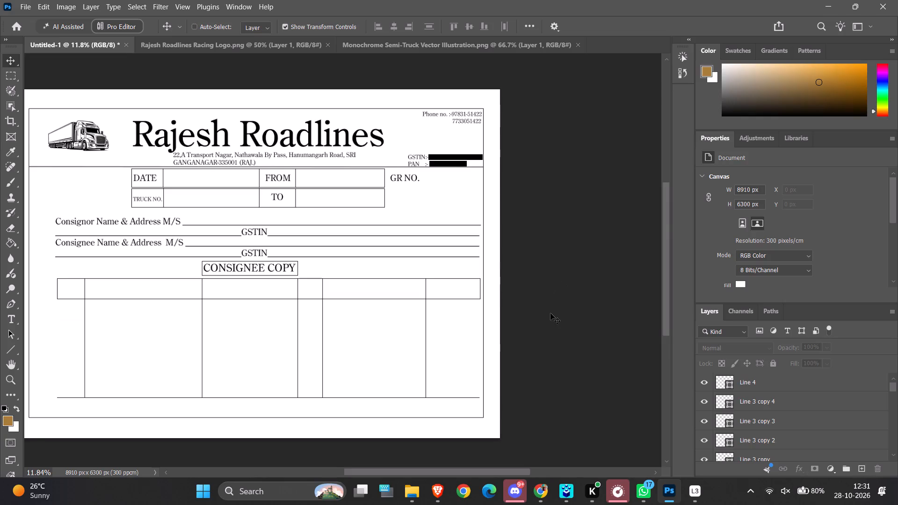
pyautogui.keyDown('ctrl'); pyautogui.keyDown('alt'); pyautogui.scroll(-1, 550, 313); pyautogui.keyUp('alt'); pyautogui.keyUp('ctrl')
pyautogui.keyDown('ctrl'); pyautogui.keyDown('alt'); pyautogui.scroll(6, 75, 275); pyautogui.keyUp('alt'); pyautogui.keyUp('ctrl')
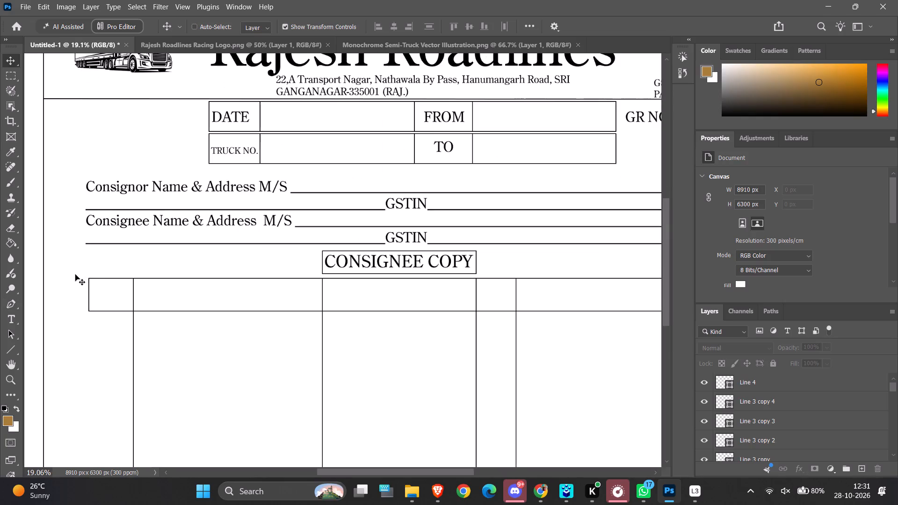
# Duplicate the leftmost vertical divider and place the copy at the table's left edge, closing that side down to the bottom line.
pyautogui.scroll(-9, 134, 321)
pyautogui.keyDown('ctrl'); pyautogui.scroll(7, 135, 327); pyautogui.keyUp('ctrl')
pyautogui.keyDown('ctrl'); pyautogui.keyDown('alt'); pyautogui.scroll(3, 141, 325); pyautogui.keyUp('alt'); pyautogui.keyUp('ctrl')
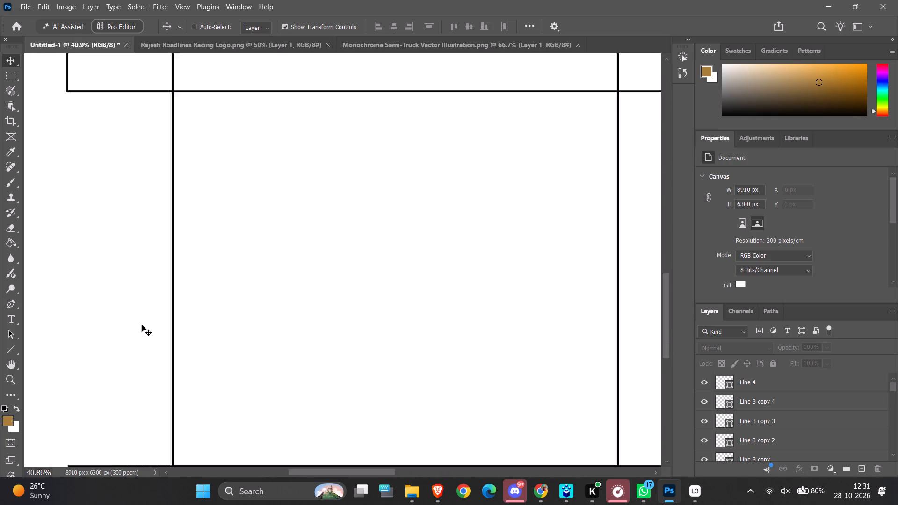
pyautogui.keyDown('ctrl'); pyautogui.keyDown('alt'); pyautogui.scroll(3, 142, 325); pyautogui.keyUp('alt'); pyautogui.keyUp('ctrl')
pyautogui.keyDown('ctrl'); pyautogui.keyDown('alt'); pyautogui.scroll(-6, 176, 301); pyautogui.keyUp('alt'); pyautogui.keyUp('ctrl')
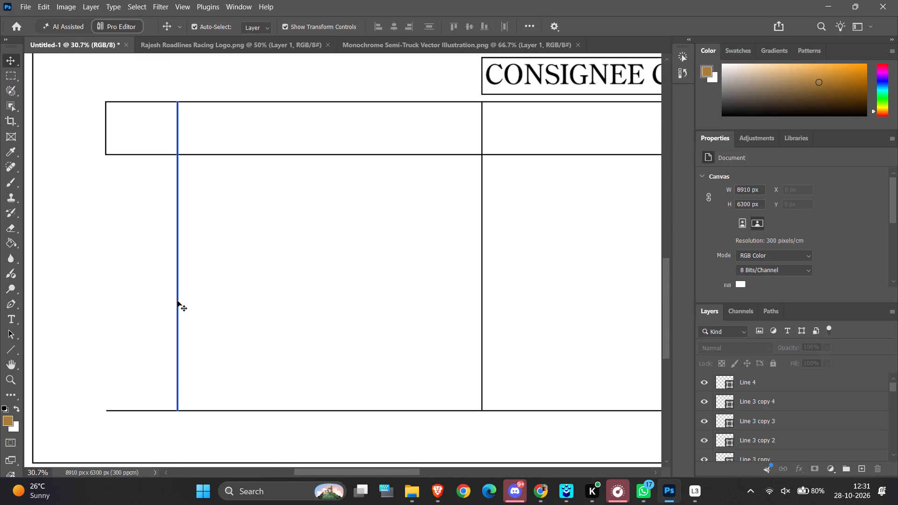
pyautogui.keyDown('alt'); pyautogui.moveTo(177, 301); pyautogui.dragTo(143, 299); pyautogui.keyUp('alt')
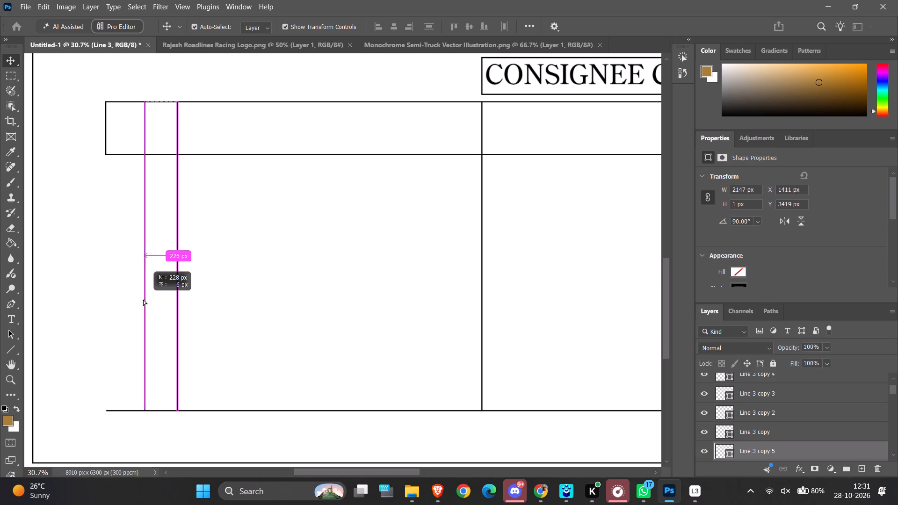
pyautogui.keyDown('alt'); pyautogui.moveTo(143, 299); pyautogui.dragTo(107, 298); pyautogui.keyUp('alt')
pyautogui.click(81, 306)
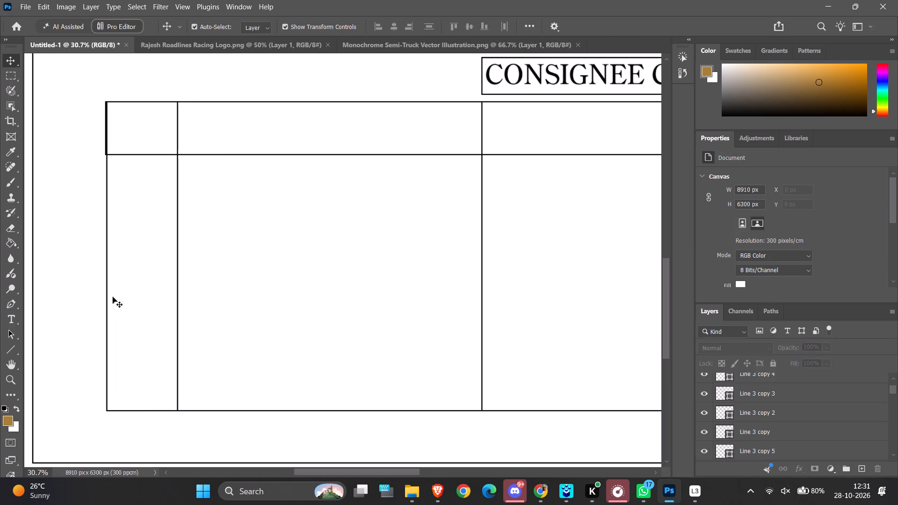
# Scale the wide header box proportionally to 99.87% from its left edge, lining that edge up with the new left border line.
pyautogui.keyDown('ctrl'); pyautogui.keyDown('alt'); pyautogui.scroll(5, 132, 284); pyautogui.keyUp('alt'); pyautogui.keyUp('ctrl')
pyautogui.keyDown('ctrl'); pyautogui.scroll(4, 128, 257); pyautogui.keyUp('ctrl')
pyautogui.scroll(14, 129, 221)
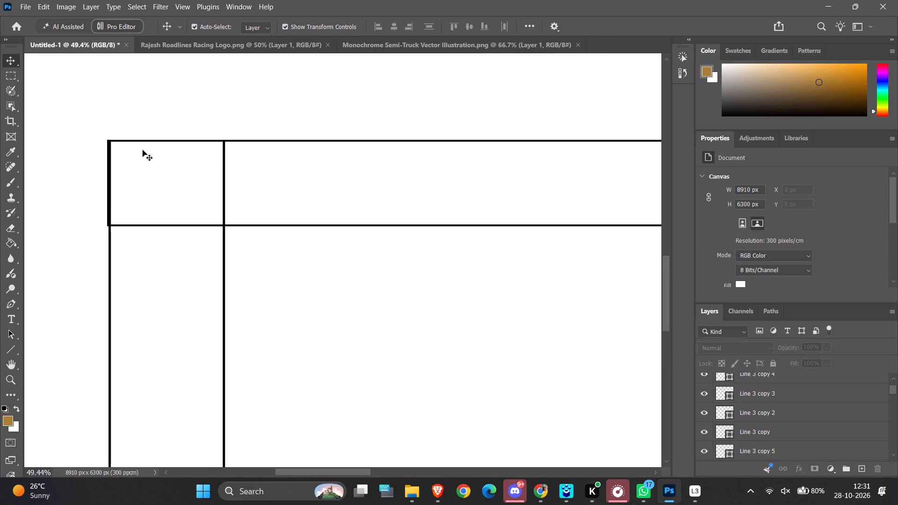
pyautogui.scroll(2, 143, 176)
pyautogui.click(168, 159)
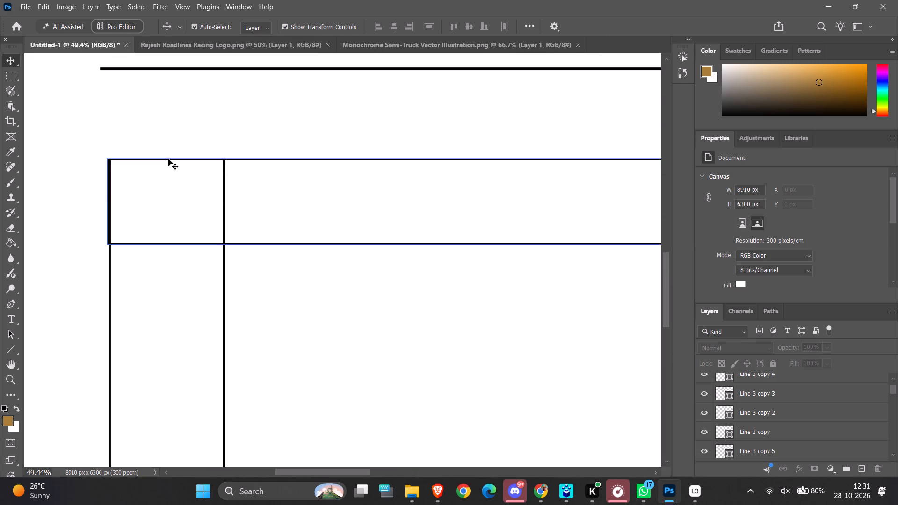
pyautogui.keyDown('ctrl'); pyautogui.keyDown('alt'); pyautogui.scroll(6, 130, 179); pyautogui.keyUp('alt'); pyautogui.keyUp('ctrl')
pyautogui.keyDown('ctrl'); pyautogui.keyDown('alt'); pyautogui.scroll(9, 92, 224); pyautogui.keyUp('alt'); pyautogui.keyUp('ctrl')
pyautogui.click(91, 219)
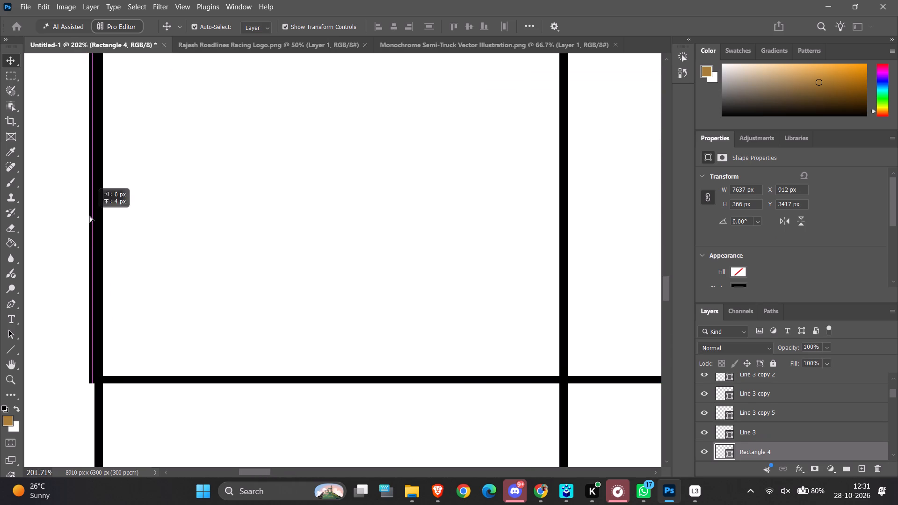
pyautogui.moveTo(89, 211); pyautogui.dragTo(100, 212)
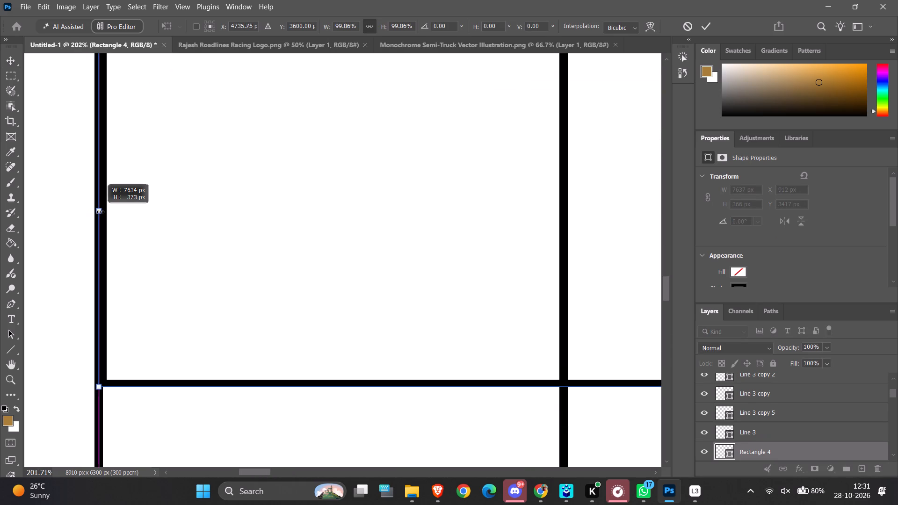
pyautogui.moveTo(100, 212); pyautogui.dragTo(103, 212)
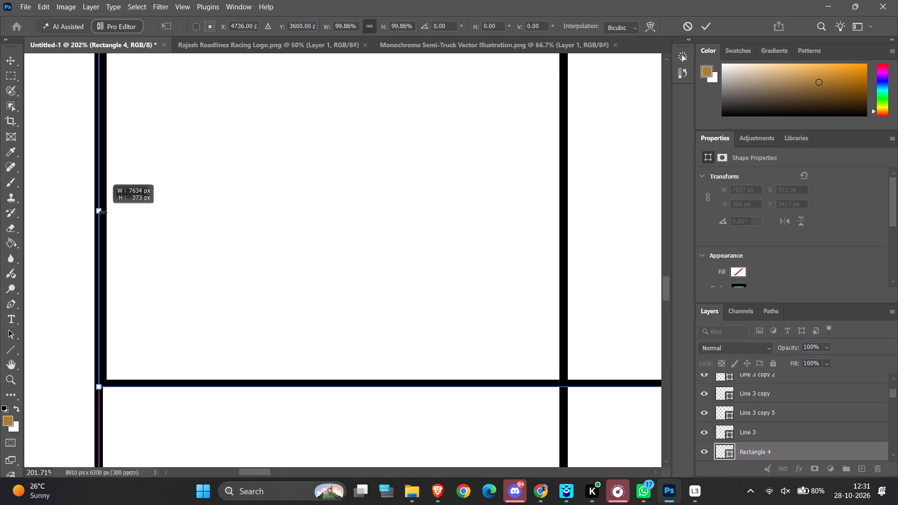
pyautogui.moveTo(103, 212); pyautogui.dragTo(96, 211)
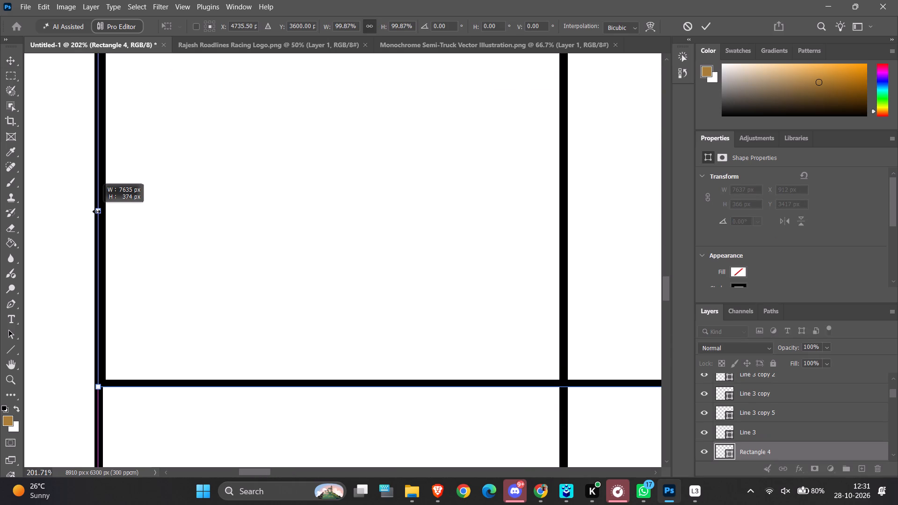
pyautogui.moveTo(96, 211); pyautogui.dragTo(94, 211)
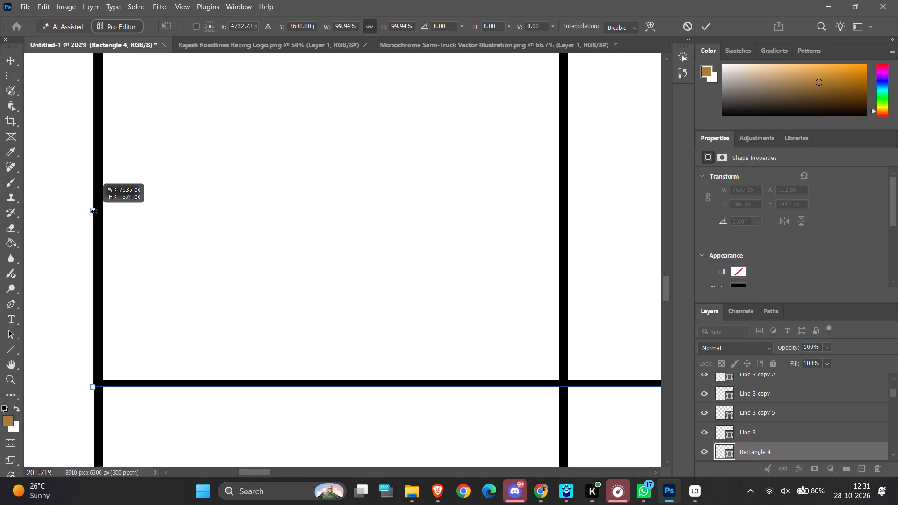
pyautogui.moveTo(94, 211); pyautogui.dragTo(94, 212)
pyautogui.click(254, 224)
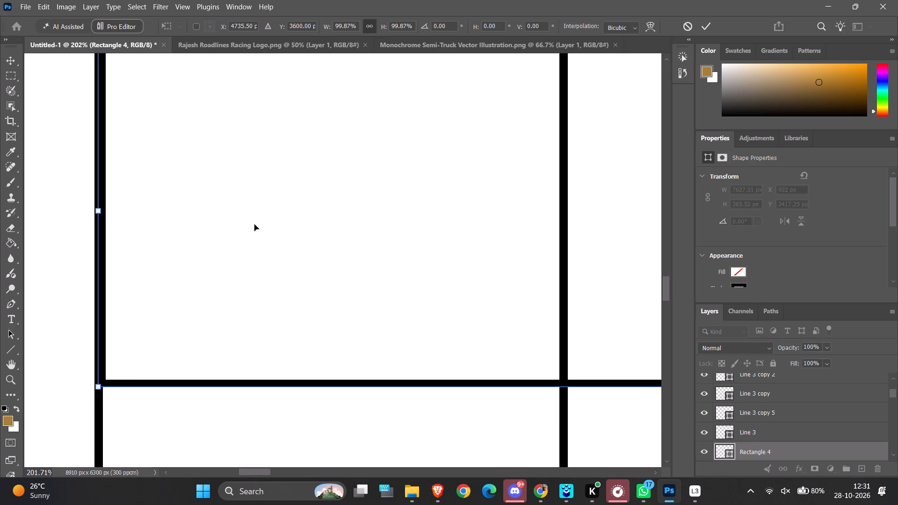
pyautogui.keyDown('ctrl'); pyautogui.keyDown('alt'); pyautogui.scroll(-12, 254, 224); pyautogui.keyUp('alt'); pyautogui.keyUp('ctrl')
pyautogui.click(133, 225)
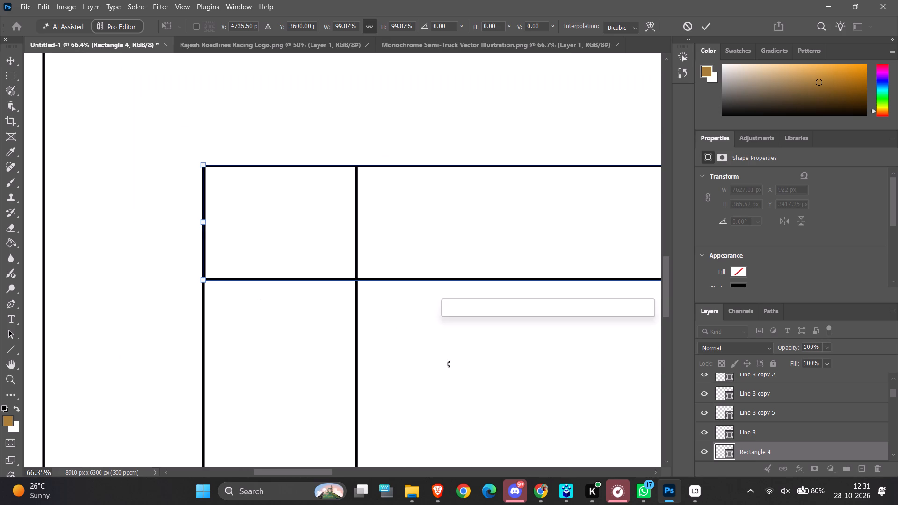
pyautogui.click(640, 310)
pyautogui.click(573, 379)
# Duplicate the rightmost vertical divider and place the copy near the header box's right edge at about X 8535 px, Y 3419 px.
pyautogui.keyDown('ctrl'); pyautogui.keyDown('alt'); pyautogui.scroll(-8, 573, 379); pyautogui.keyUp('alt'); pyautogui.keyUp('ctrl')
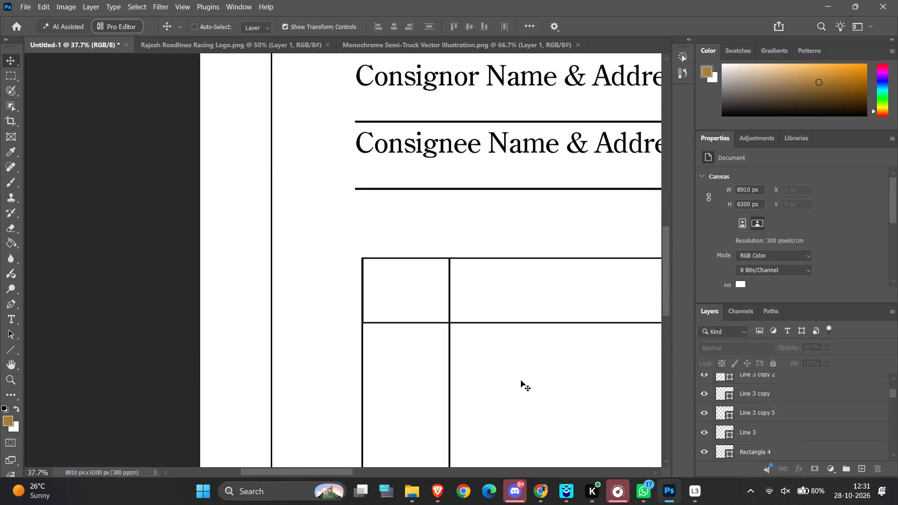
pyautogui.keyDown('ctrl'); pyautogui.keyDown('alt'); pyautogui.scroll(-4, 521, 381); pyautogui.keyUp('alt'); pyautogui.keyUp('ctrl')
pyautogui.keyDown('ctrl'); pyautogui.scroll(-20, 521, 381); pyautogui.keyUp('ctrl')
pyautogui.keyDown('ctrl'); pyautogui.scroll(-20, 521, 381); pyautogui.keyUp('ctrl')
pyautogui.keyDown('ctrl'); pyautogui.scroll(-1, 521, 381); pyautogui.keyUp('ctrl')
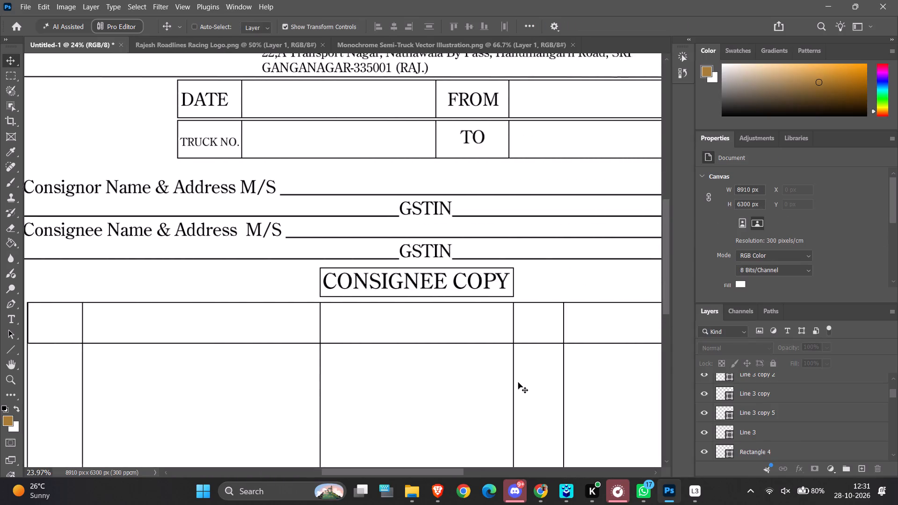
pyautogui.keyDown('ctrl'); pyautogui.scroll(-20, 518, 382); pyautogui.keyUp('ctrl')
pyautogui.keyDown('ctrl'); pyautogui.scroll(-18, 518, 382); pyautogui.keyUp('ctrl')
pyautogui.scroll(-3, 518, 383)
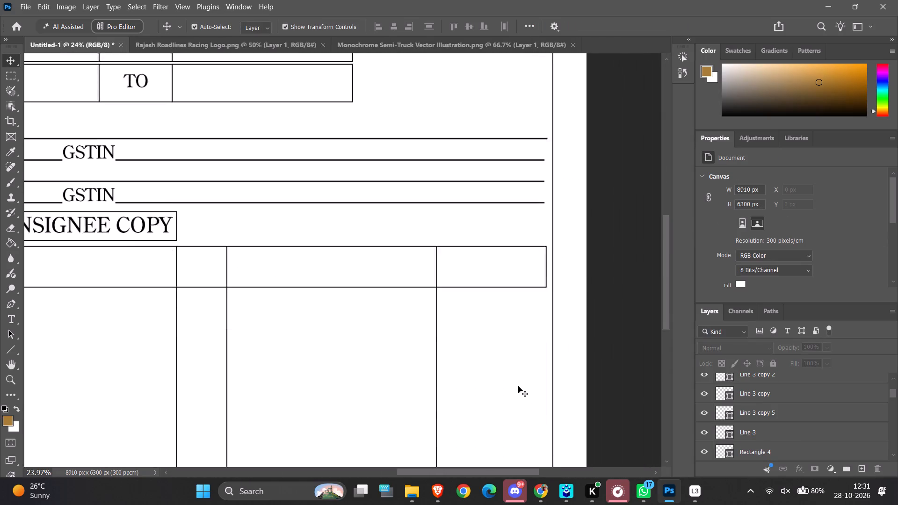
pyautogui.scroll(-13, 518, 386)
pyautogui.scroll(2, 446, 340)
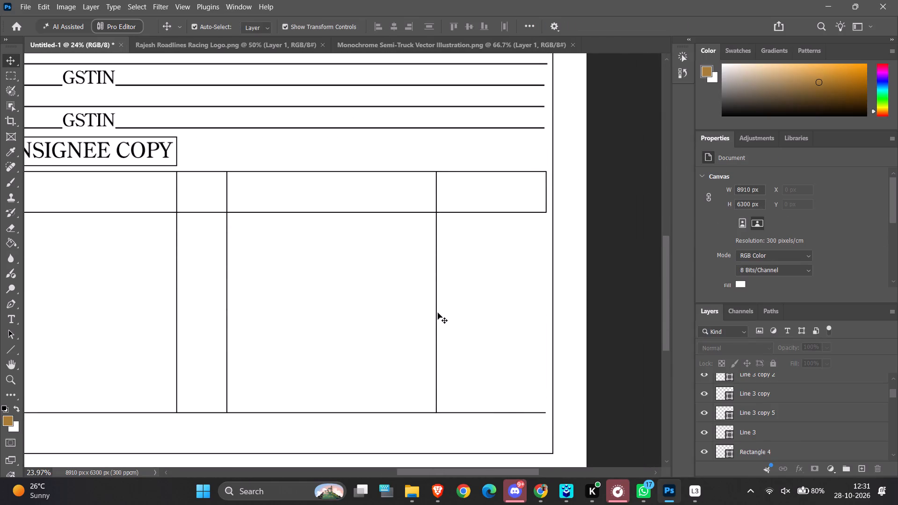
pyautogui.keyDown('alt'); pyautogui.moveTo(436, 310); pyautogui.dragTo(519, 311); pyautogui.keyUp('alt')
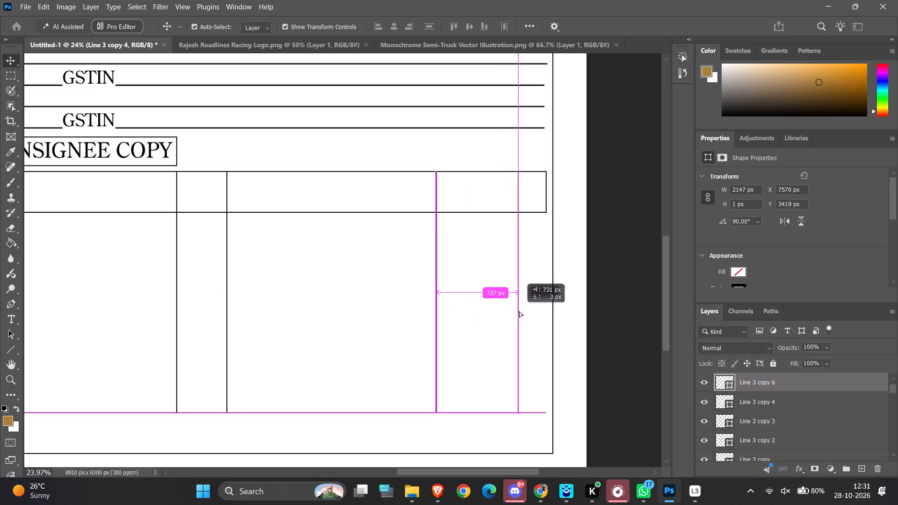
pyautogui.keyDown('alt'); pyautogui.moveTo(519, 311); pyautogui.dragTo(543, 310); pyautogui.keyUp('alt')
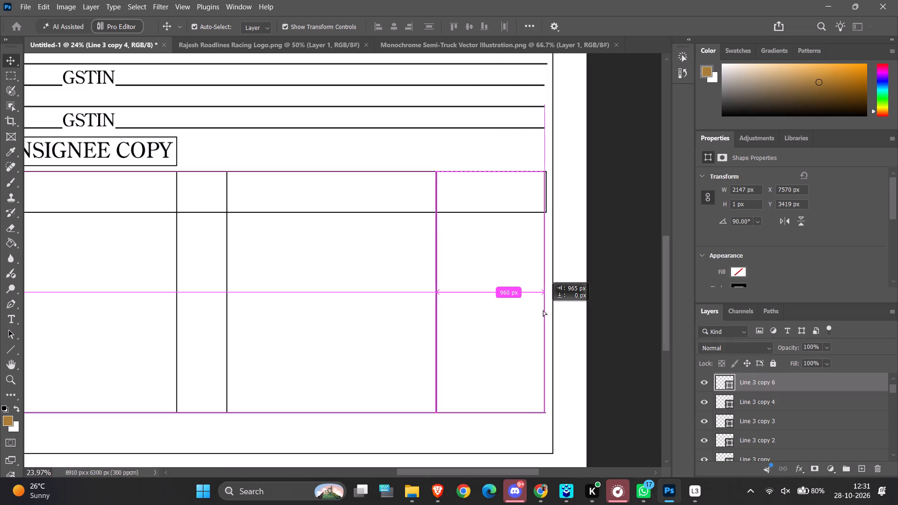
pyautogui.keyDown('alt'); pyautogui.moveTo(543, 310); pyautogui.dragTo(544, 310); pyautogui.keyUp('alt')
# Nudge the new right border line sideways to X 8540 px, near the end of the table's bottom line.
pyautogui.keyDown('ctrl'); pyautogui.keyDown('alt'); pyautogui.scroll(6, 543, 310); pyautogui.keyUp('alt'); pyautogui.keyUp('ctrl')
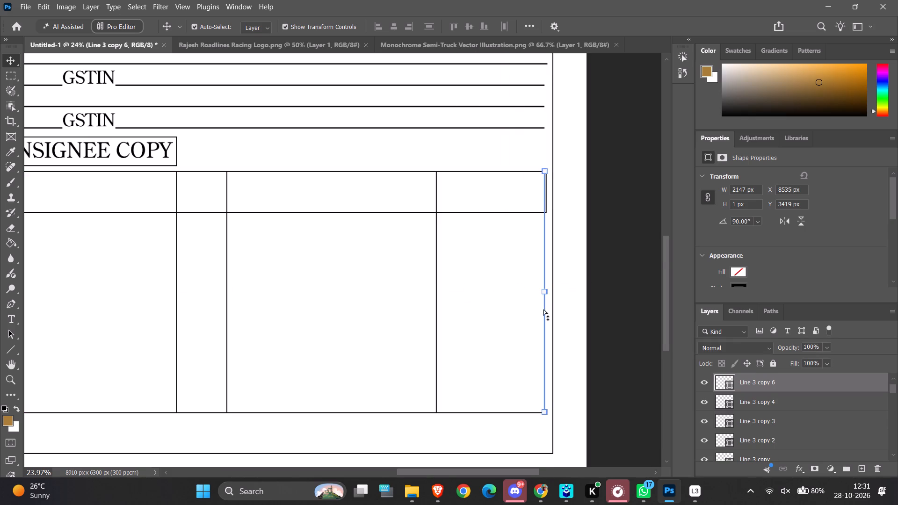
pyautogui.press('Right')
pyautogui.press('Right')
pyautogui.press('Right')
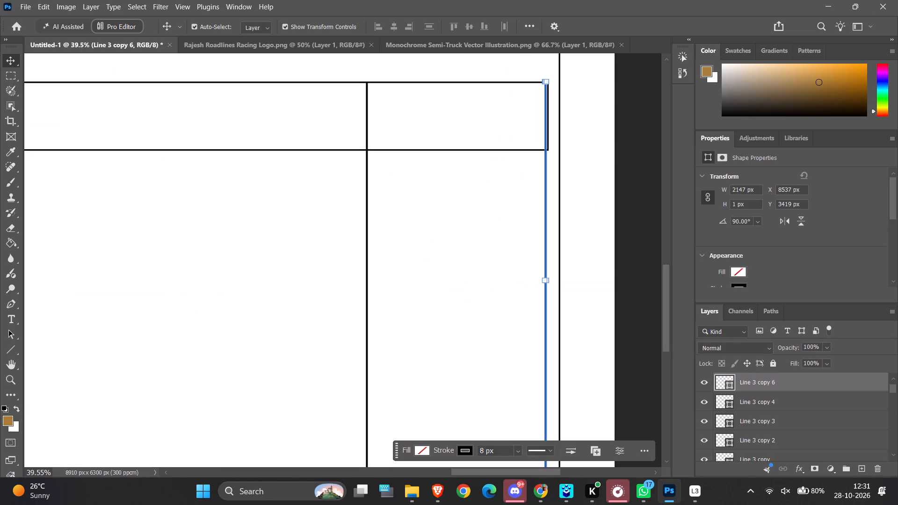
pyautogui.press('Right')
pyautogui.scroll(-5, 543, 310)
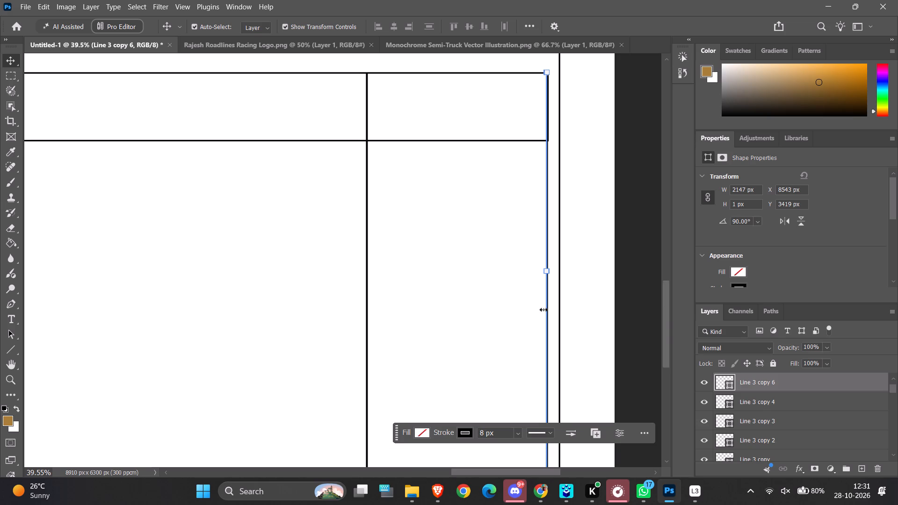
pyautogui.scroll(-9, 543, 310)
pyautogui.click(625, 424)
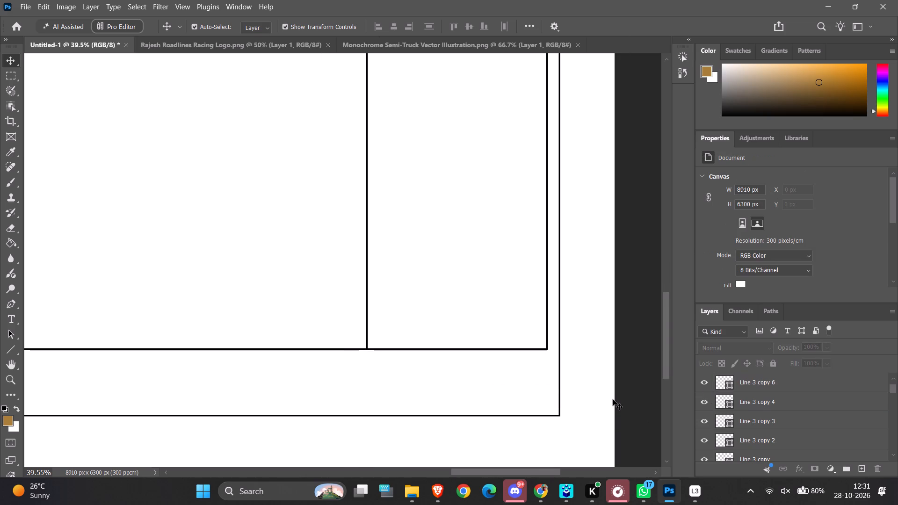
pyautogui.scroll(12, 563, 342)
pyautogui.scroll(-9, 551, 318)
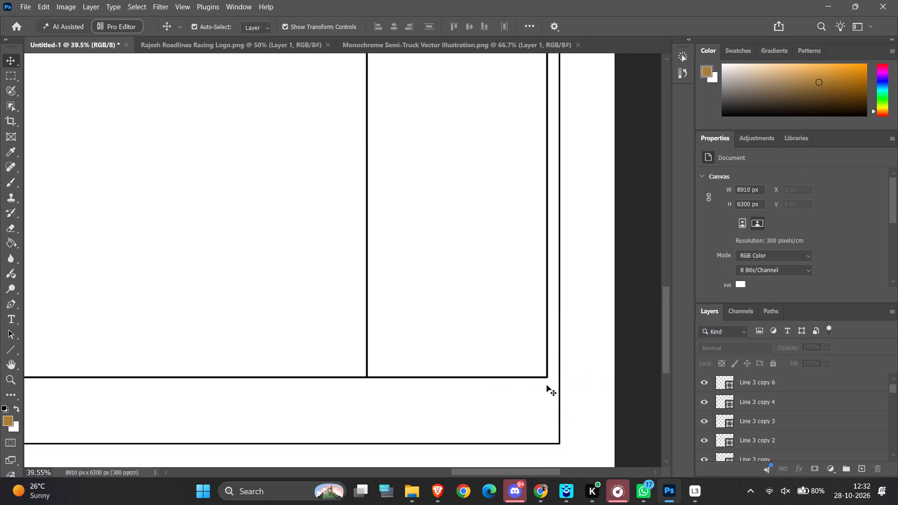
pyautogui.click(548, 362)
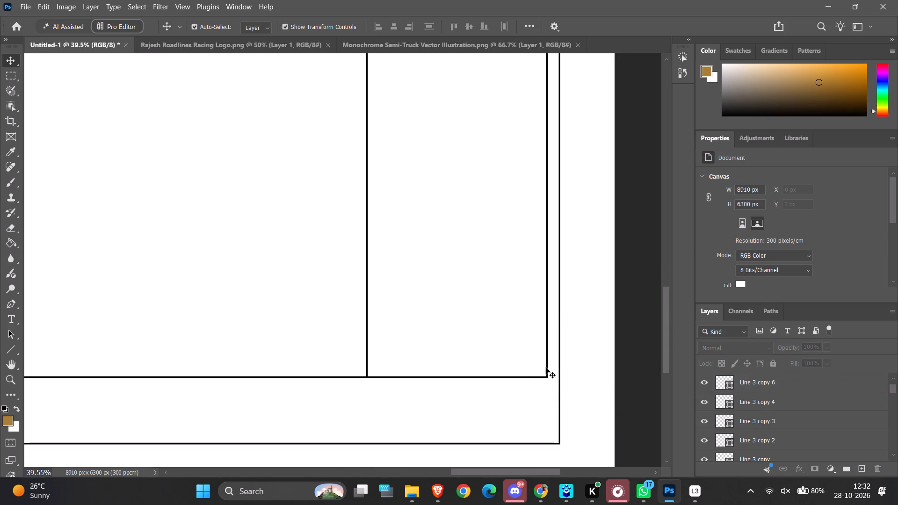
pyautogui.click(548, 364)
pyautogui.press('Left')
pyautogui.press('Left')
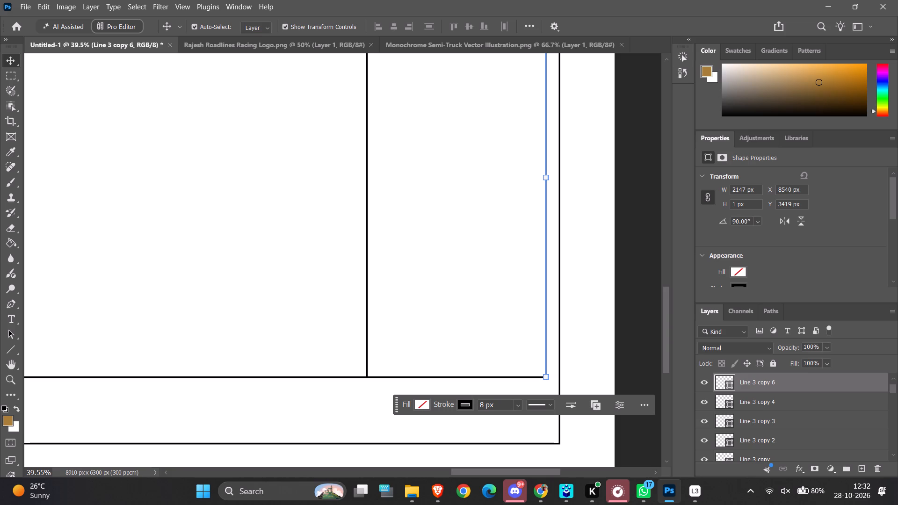
pyautogui.click(576, 363)
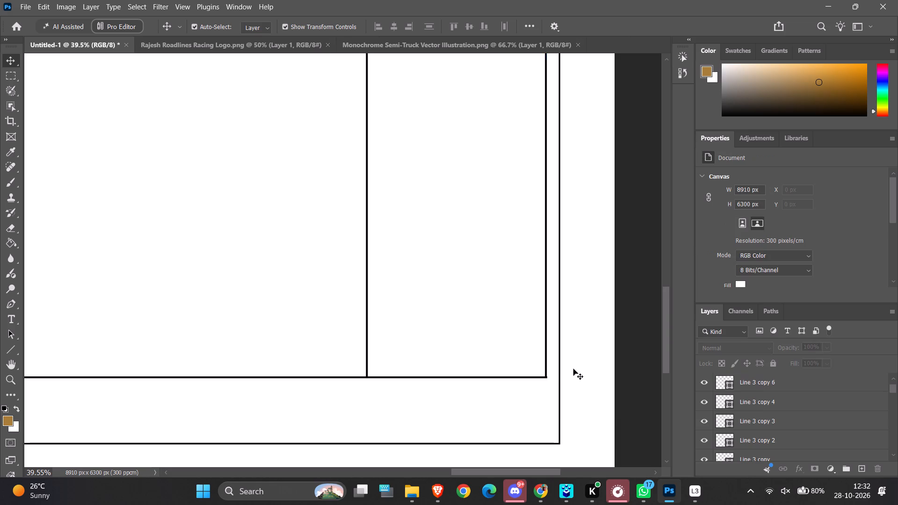
# Scale the table's bottom line proportionally to 99.95% from its right end, ending it flush with the right border line.
pyautogui.keyDown('alt'); pyautogui.scroll(20, 572, 374); pyautogui.keyUp('alt')
pyautogui.keyDown('alt'); pyautogui.scroll(17, 572, 374); pyautogui.keyUp('alt')
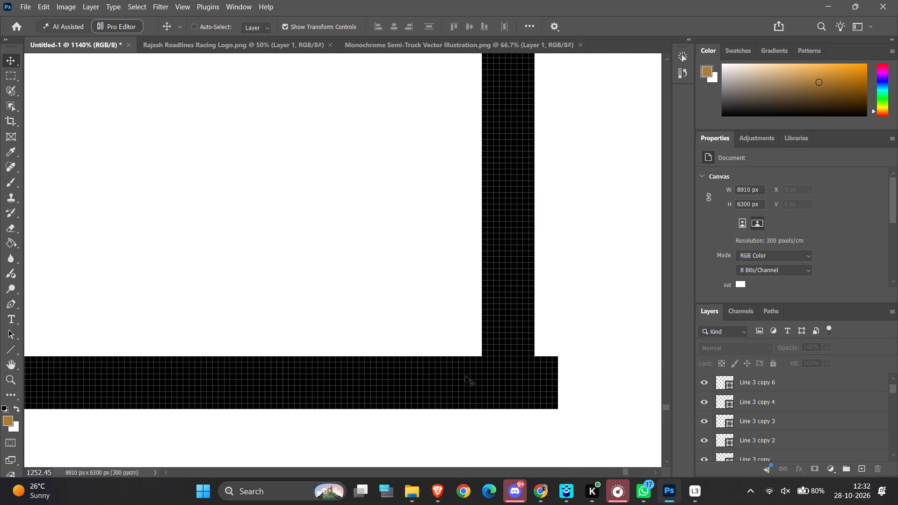
pyautogui.click(519, 382)
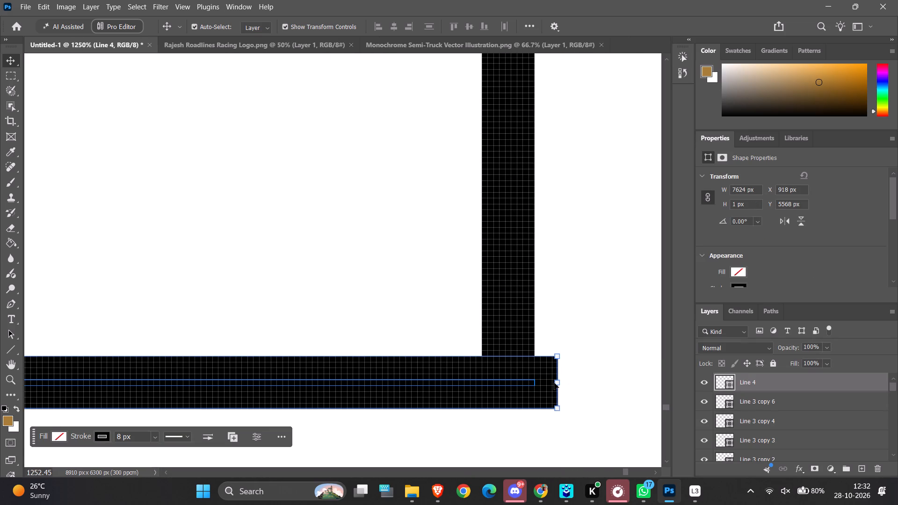
pyautogui.moveTo(560, 383); pyautogui.dragTo(537, 381)
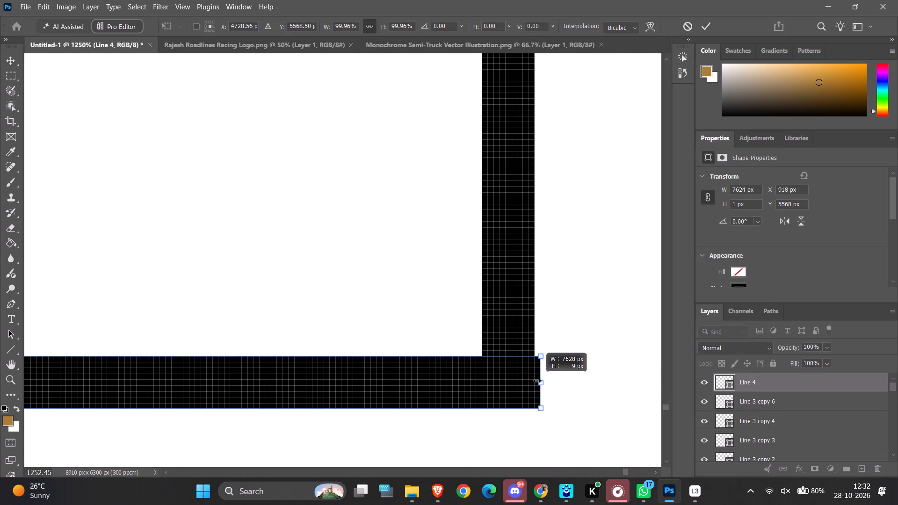
pyautogui.moveTo(537, 381); pyautogui.dragTo(536, 381)
pyautogui.scroll(14, 572, 306)
pyautogui.keyDown('ctrl'); pyautogui.keyDown('alt'); pyautogui.scroll(-14, 572, 304); pyautogui.keyUp('alt'); pyautogui.keyUp('ctrl')
pyautogui.scroll(4, 583, 167)
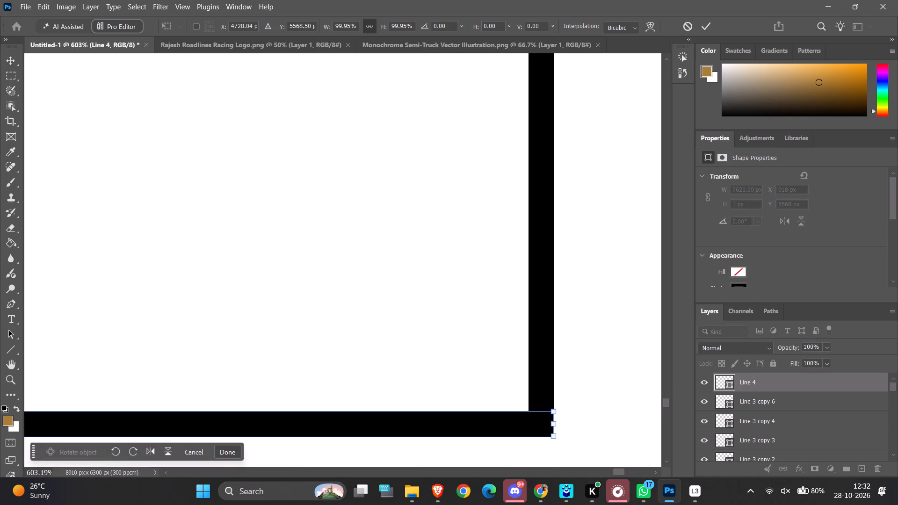
pyautogui.scroll(20, 582, 158)
pyautogui.scroll(20, 582, 158)
pyautogui.scroll(18, 582, 158)
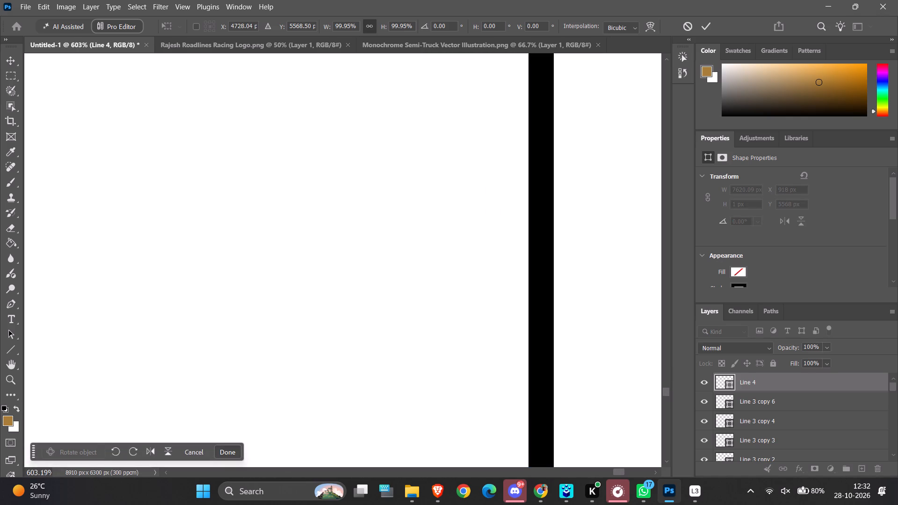
pyautogui.scroll(20, 581, 157)
pyautogui.scroll(4, 581, 157)
pyautogui.keyDown('ctrl'); pyautogui.keyDown('alt'); pyautogui.scroll(-8, 581, 157); pyautogui.keyUp('alt'); pyautogui.keyUp('ctrl')
pyautogui.scroll(15, 587, 166)
pyautogui.keyDown('ctrl'); pyautogui.keyDown('alt'); pyautogui.scroll(-6, 587, 166); pyautogui.keyUp('alt'); pyautogui.keyUp('ctrl')
pyautogui.scroll(20, 587, 167)
pyautogui.scroll(20, 587, 167)
pyautogui.scroll(4, 587, 167)
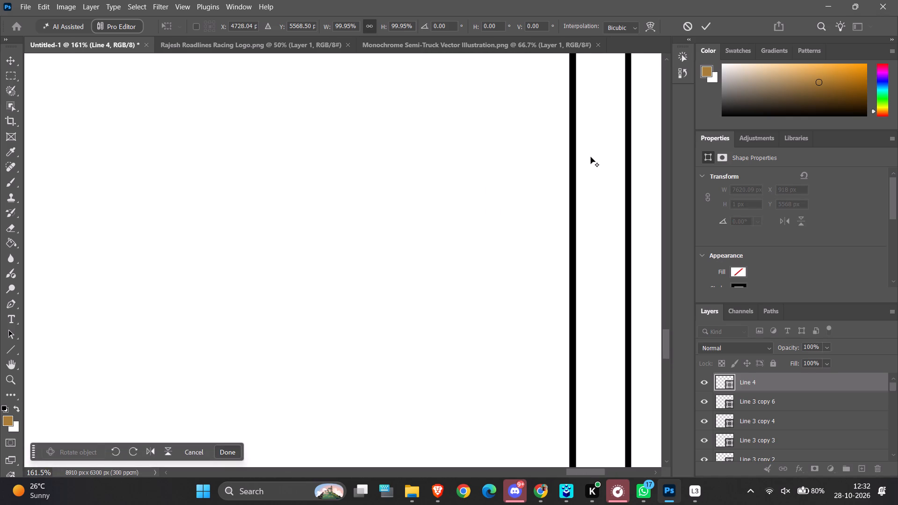
pyautogui.keyDown('ctrl'); pyautogui.keyDown('alt'); pyautogui.scroll(-7, 591, 157); pyautogui.keyUp('alt'); pyautogui.keyUp('ctrl')
pyautogui.scroll(20, 676, 123)
pyautogui.scroll(2, 676, 123)
pyautogui.keyDown('ctrl'); pyautogui.keyDown('alt'); pyautogui.scroll(-11, 601, 162); pyautogui.keyUp('alt'); pyautogui.keyUp('ctrl')
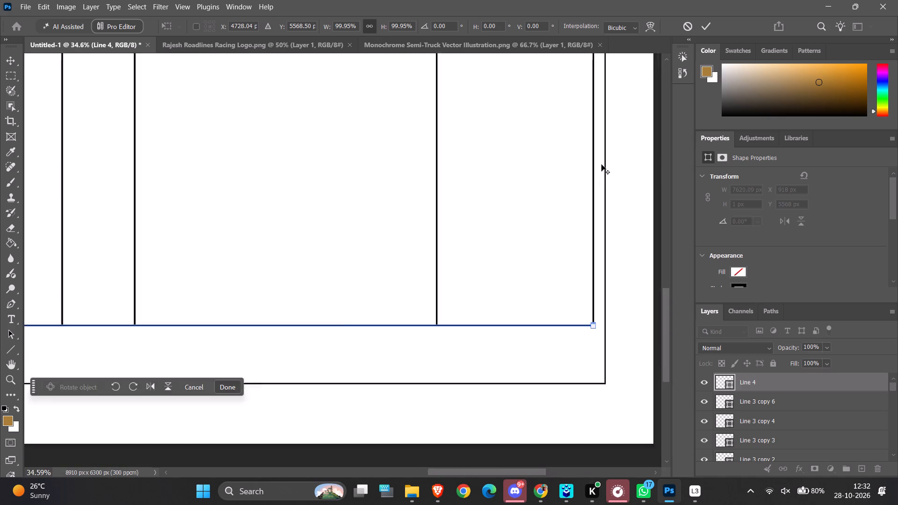
pyautogui.keyDown('ctrl'); pyautogui.keyDown('alt'); pyautogui.scroll(-2, 601, 165); pyautogui.keyUp('alt'); pyautogui.keyUp('ctrl')
pyautogui.scroll(8, 616, 138)
pyautogui.click(621, 162)
# Scale the wide header box proportionally to 99.86% from its right edge, lining that edge up with the right border line.
pyautogui.scroll(14, 633, 181)
pyautogui.scroll(-7, 639, 209)
pyautogui.moveTo(668, 314); pyautogui.dragTo(672, 276)
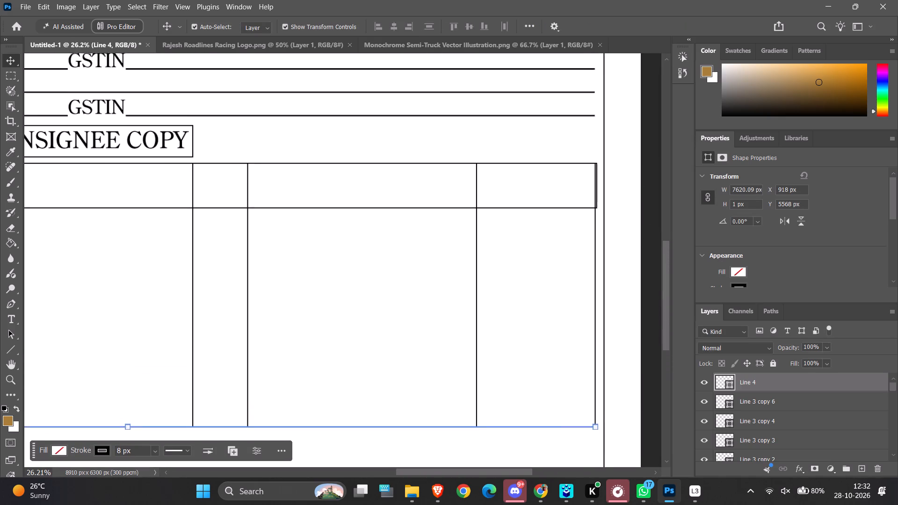
pyautogui.moveTo(672, 276); pyautogui.dragTo(672, 274)
pyautogui.keyDown('ctrl'); pyautogui.keyDown('alt'); pyautogui.scroll(20, 609, 149); pyautogui.keyUp('alt'); pyautogui.keyUp('ctrl')
pyautogui.keyDown('ctrl'); pyautogui.keyDown('alt'); pyautogui.scroll(5, 609, 149); pyautogui.keyUp('alt'); pyautogui.keyUp('ctrl')
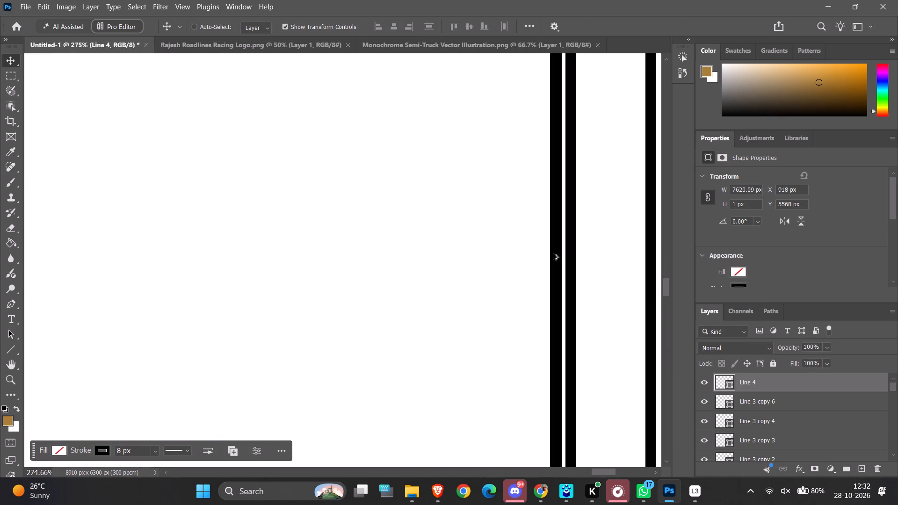
pyautogui.click(571, 246)
pyautogui.moveTo(576, 246); pyautogui.dragTo(575, 246)
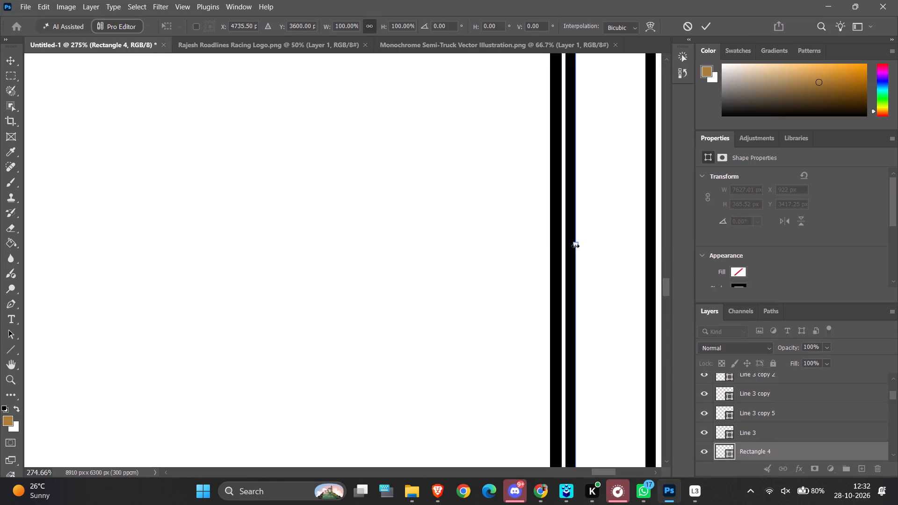
pyautogui.moveTo(575, 246); pyautogui.dragTo(562, 247)
pyautogui.keyDown('ctrl'); pyautogui.keyDown('alt'); pyautogui.scroll(-15, 562, 247); pyautogui.keyUp('alt'); pyautogui.keyUp('ctrl')
pyautogui.click(616, 291)
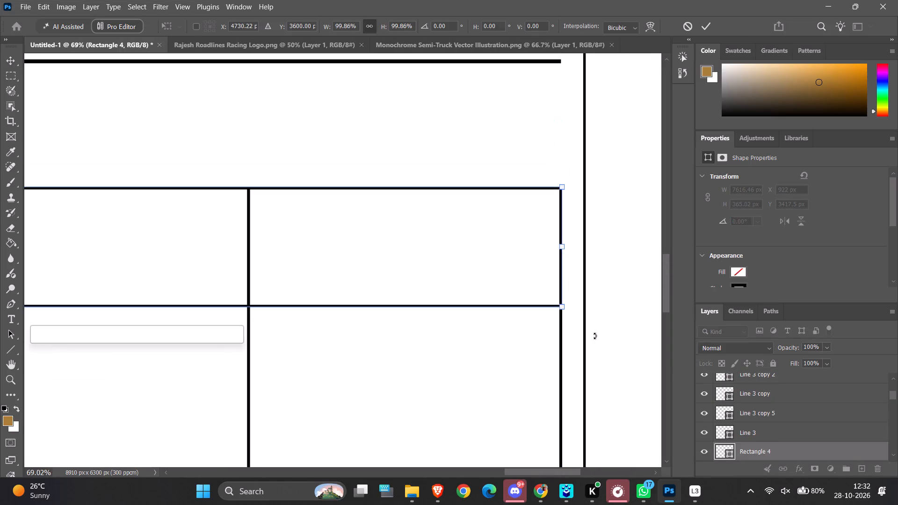
pyautogui.click(232, 339)
pyautogui.click(303, 350)
# Examine the consignment note layout, checking the table's closed borders and its columns under CONSIGNEE COPY.
pyautogui.keyDown('ctrl'); pyautogui.keyDown('alt'); pyautogui.scroll(-3, 303, 349); pyautogui.keyUp('alt'); pyautogui.keyUp('ctrl')
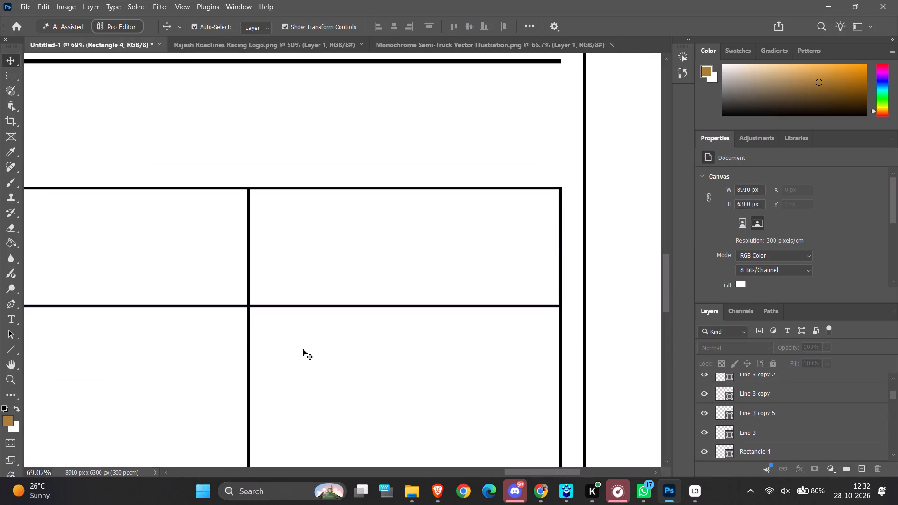
pyautogui.keyDown('ctrl'); pyautogui.keyDown('alt'); pyautogui.scroll(-13, 303, 349); pyautogui.keyUp('alt'); pyautogui.keyUp('ctrl')
pyautogui.scroll(-16, 303, 349)
pyautogui.keyDown('ctrl'); pyautogui.scroll(16, 284, 334); pyautogui.keyUp('ctrl')
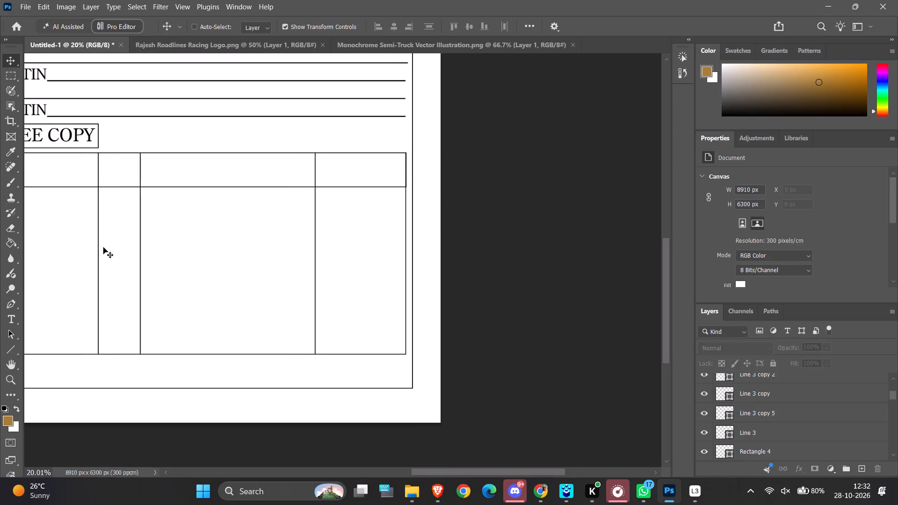
pyautogui.keyDown('ctrl'); pyautogui.scroll(-8, 104, 247); pyautogui.keyUp('ctrl')
pyautogui.keyDown('ctrl'); pyautogui.keyDown('alt'); pyautogui.scroll(1, 104, 247); pyautogui.keyUp('alt'); pyautogui.keyUp('ctrl')
pyautogui.keyDown('ctrl'); pyautogui.keyDown('alt'); pyautogui.scroll(-8, 104, 247); pyautogui.keyUp('alt'); pyautogui.keyUp('ctrl')
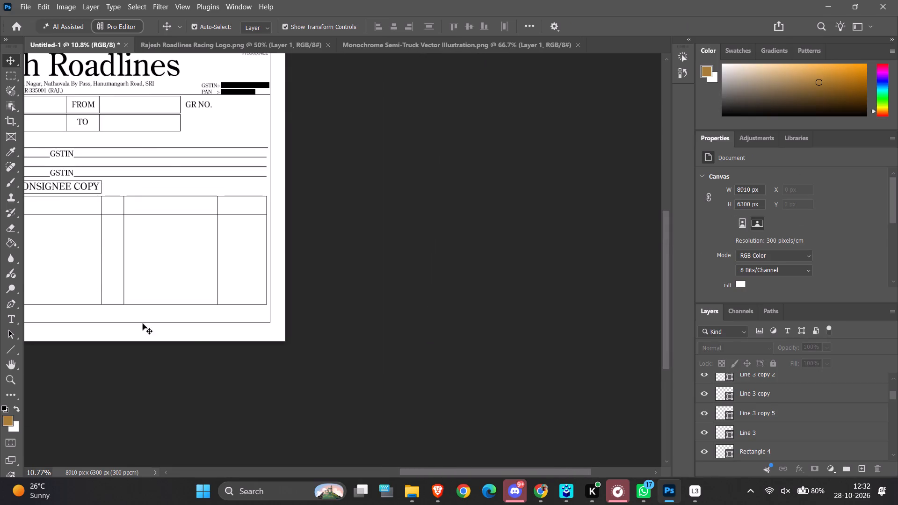
pyautogui.keyDown('ctrl'); pyautogui.scroll(6, 188, 326); pyautogui.keyUp('ctrl')
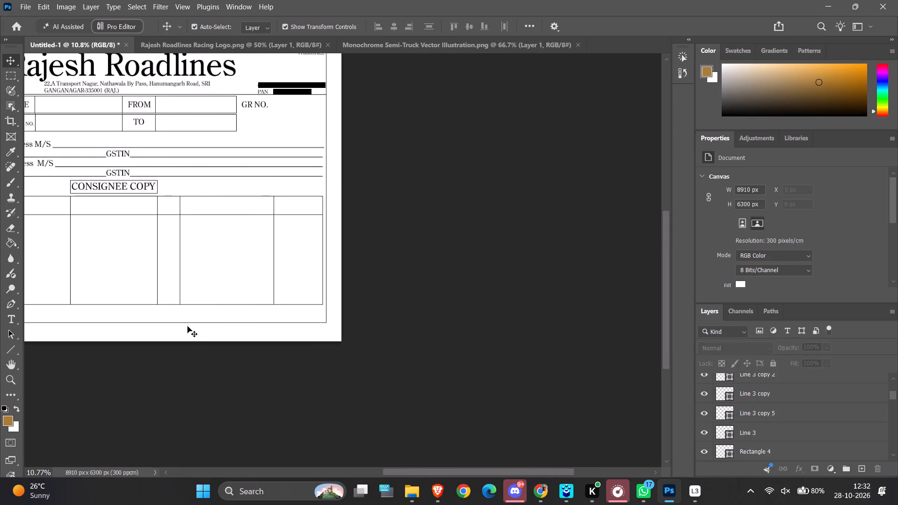
pyautogui.keyDown('ctrl'); pyautogui.keyDown('alt'); pyautogui.scroll(-1, 146, 262); pyautogui.keyUp('alt'); pyautogui.keyUp('ctrl')
pyautogui.keyDown('ctrl'); pyautogui.keyDown('alt'); pyautogui.scroll(10, 146, 262); pyautogui.keyUp('alt'); pyautogui.keyUp('ctrl')
# Duplicate the divider below the CONSIGNEE COPY box's left edge and place the copy mid-column at about X 4380 px, Y 3422 px.
pyautogui.keyDown('ctrl'); pyautogui.scroll(6, 146, 260); pyautogui.keyUp('ctrl')
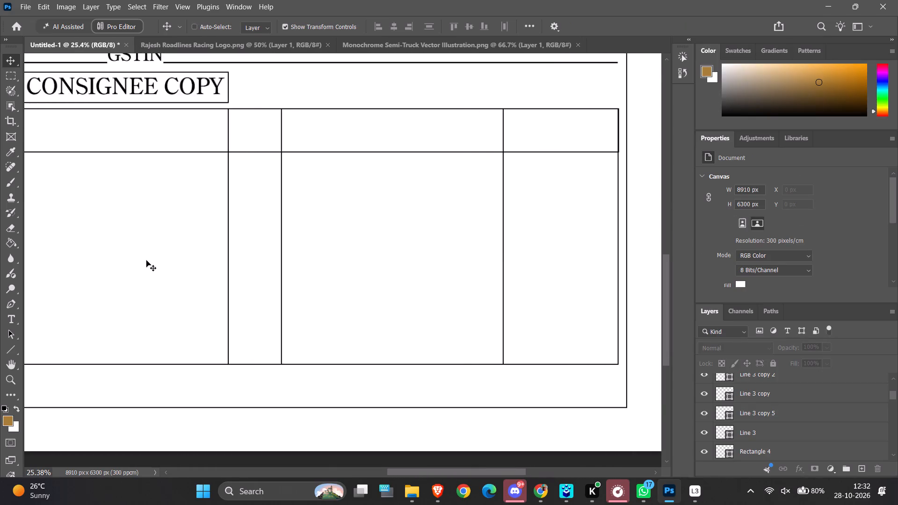
pyautogui.keyDown('ctrl'); pyautogui.scroll(13, 146, 260); pyautogui.keyUp('ctrl')
pyautogui.keyDown('ctrl'); pyautogui.keyDown('alt'); pyautogui.scroll(5, 116, 220); pyautogui.keyUp('alt'); pyautogui.keyUp('ctrl')
pyautogui.keyDown('ctrl'); pyautogui.keyDown('alt'); pyautogui.scroll(-2, 127, 215); pyautogui.keyUp('alt'); pyautogui.keyUp('ctrl')
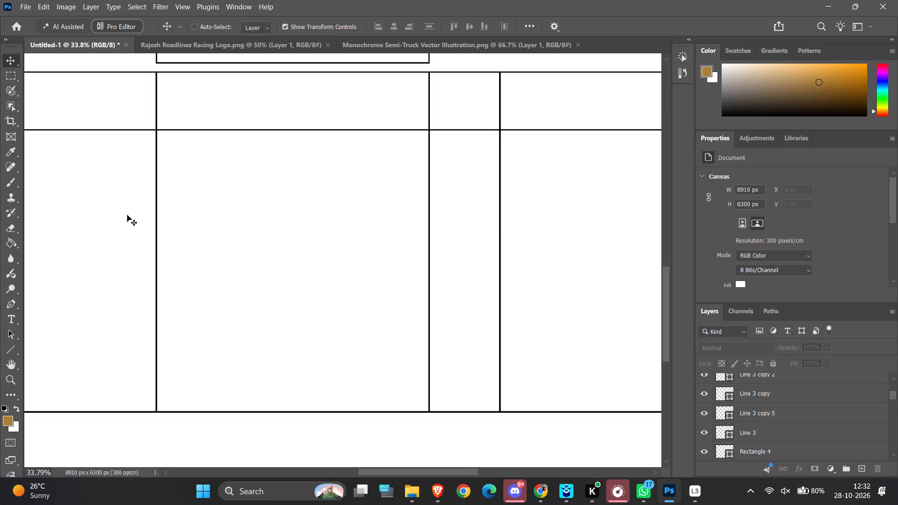
pyautogui.click(156, 229)
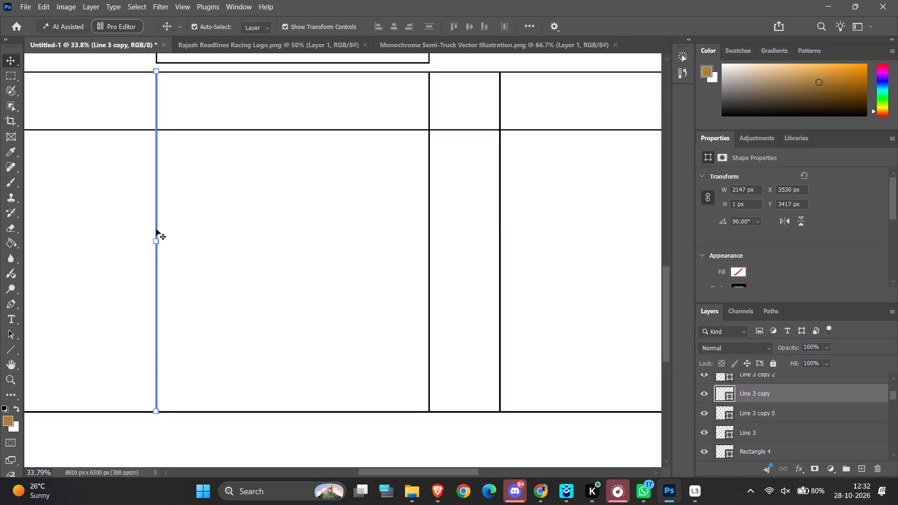
pyautogui.keyDown('alt'); pyautogui.moveTo(156, 229); pyautogui.dragTo(248, 230); pyautogui.keyUp('alt')
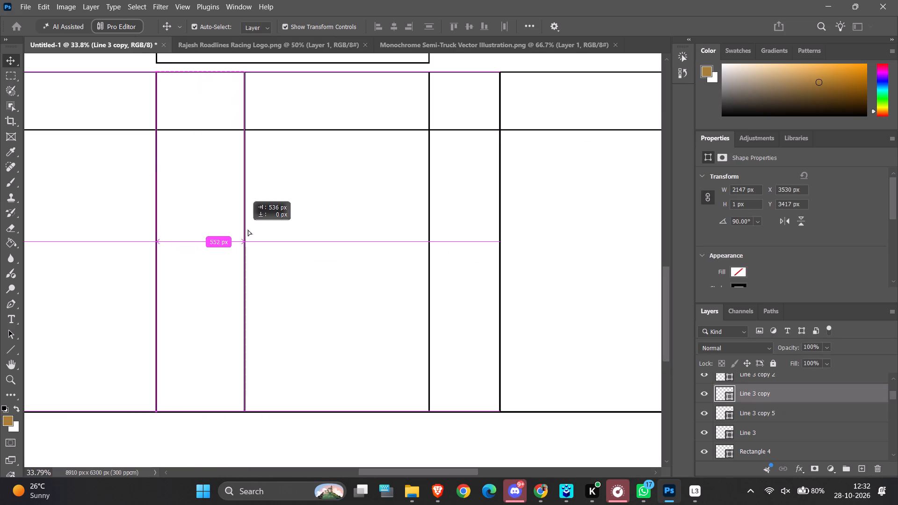
pyautogui.keyDown('alt'); pyautogui.moveTo(248, 230); pyautogui.dragTo(295, 233); pyautogui.keyUp('alt')
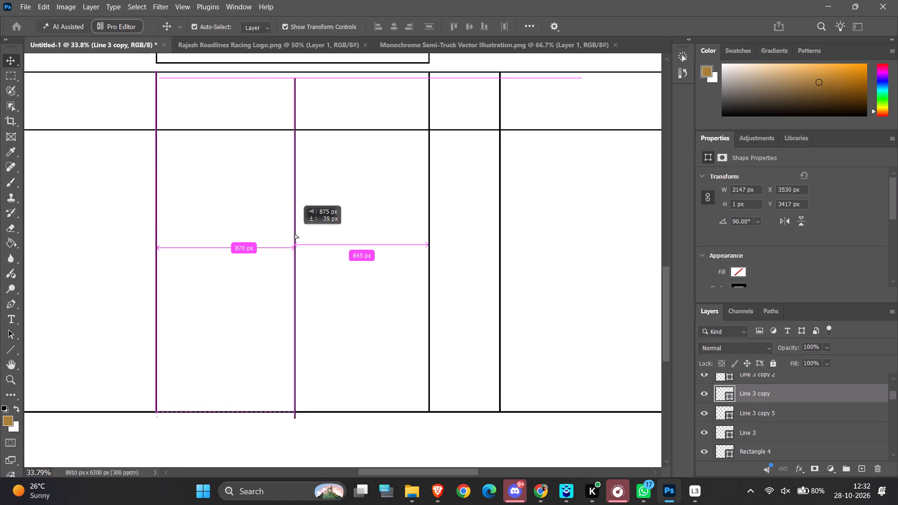
pyautogui.keyDown('alt'); pyautogui.moveTo(295, 233); pyautogui.dragTo(303, 234); pyautogui.keyUp('alt')
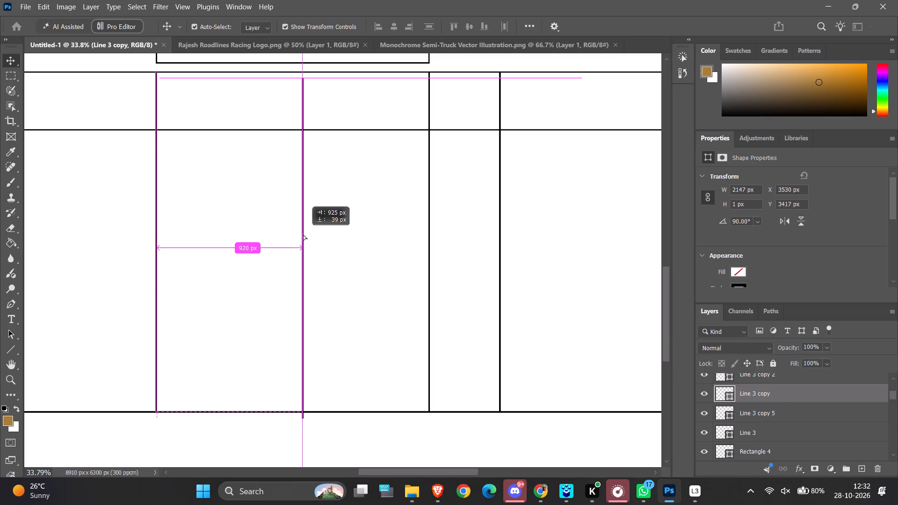
pyautogui.keyDown('alt'); pyautogui.moveTo(303, 234); pyautogui.dragTo(297, 231); pyautogui.keyUp('alt')
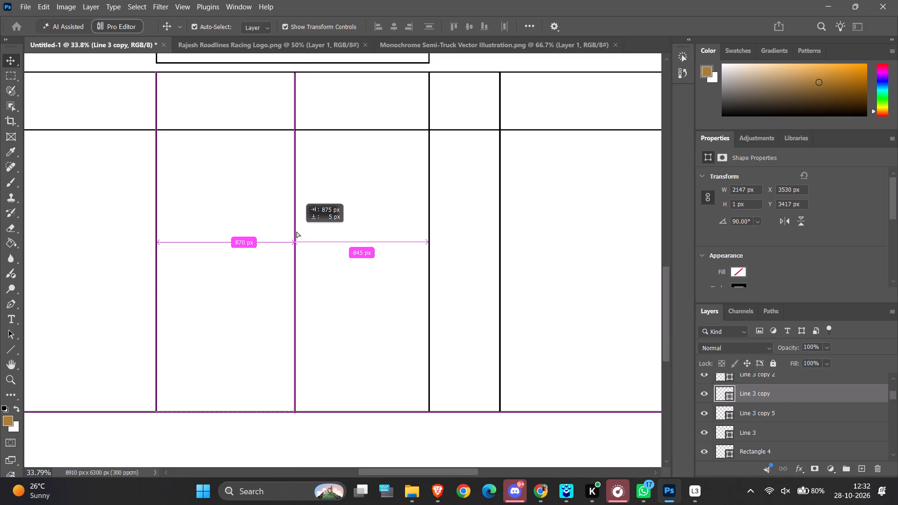
pyautogui.keyDown('alt'); pyautogui.moveTo(297, 231); pyautogui.dragTo(290, 231); pyautogui.keyUp('alt')
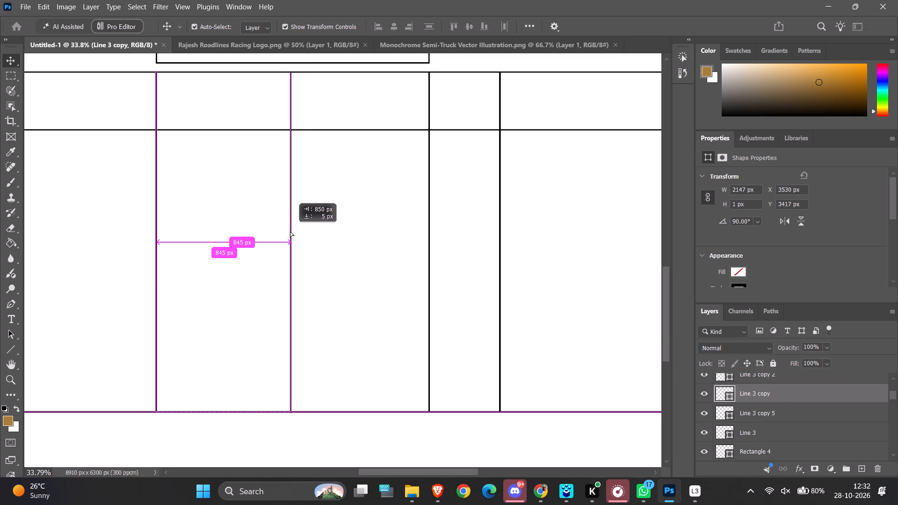
pyautogui.keyDown('alt'); pyautogui.moveTo(290, 231); pyautogui.dragTo(290, 231); pyautogui.keyUp('alt')
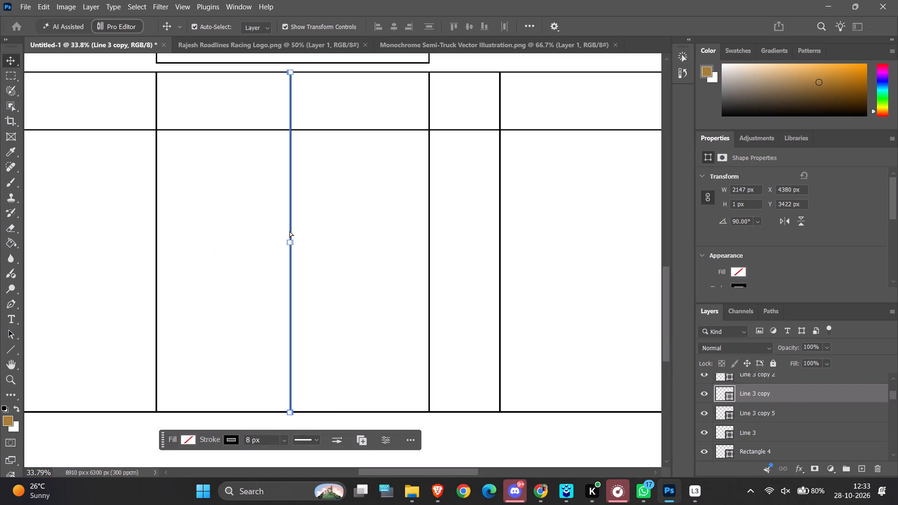
pyautogui.click(324, 320)
# Examine where the new mid-column divider meets the table's bottom line and the header box's top edge.
pyautogui.keyDown('alt'); pyautogui.scroll(8, 287, 420); pyautogui.keyUp('alt')
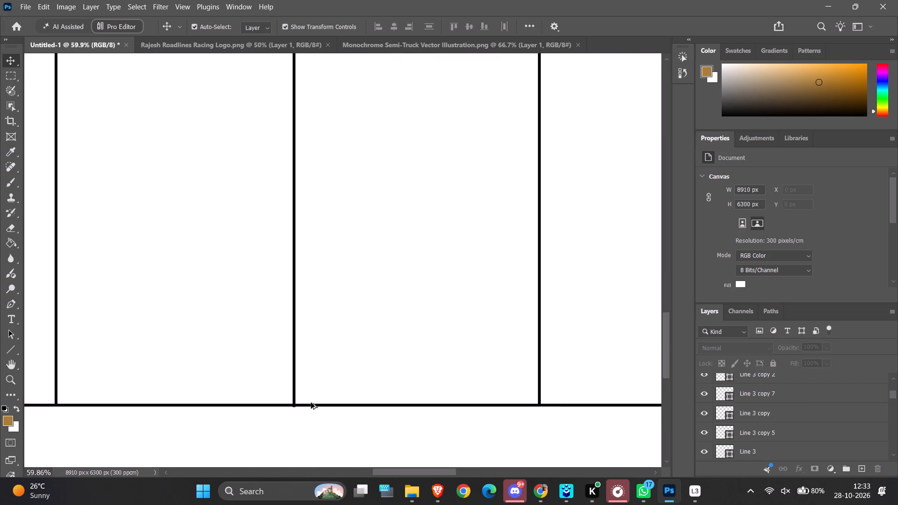
pyautogui.keyDown('alt'); pyautogui.scroll(4, 311, 403); pyautogui.keyUp('alt')
pyautogui.keyDown('alt'); pyautogui.scroll(-16, 311, 402); pyautogui.keyUp('alt')
pyautogui.scroll(7, 282, 313)
pyautogui.scroll(-5, 282, 312)
pyautogui.scroll(6, 274, 274)
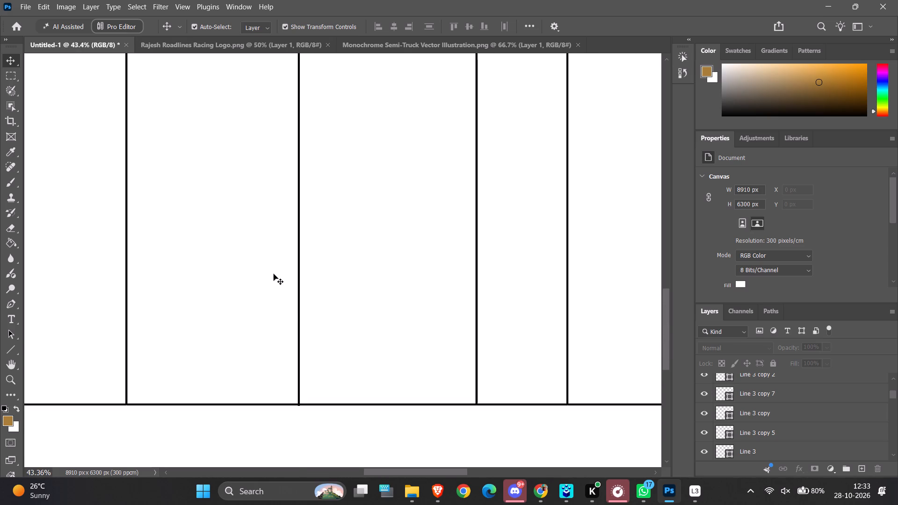
pyautogui.scroll(7, 274, 274)
pyautogui.click(274, 274)
pyautogui.scroll(4, 283, 261)
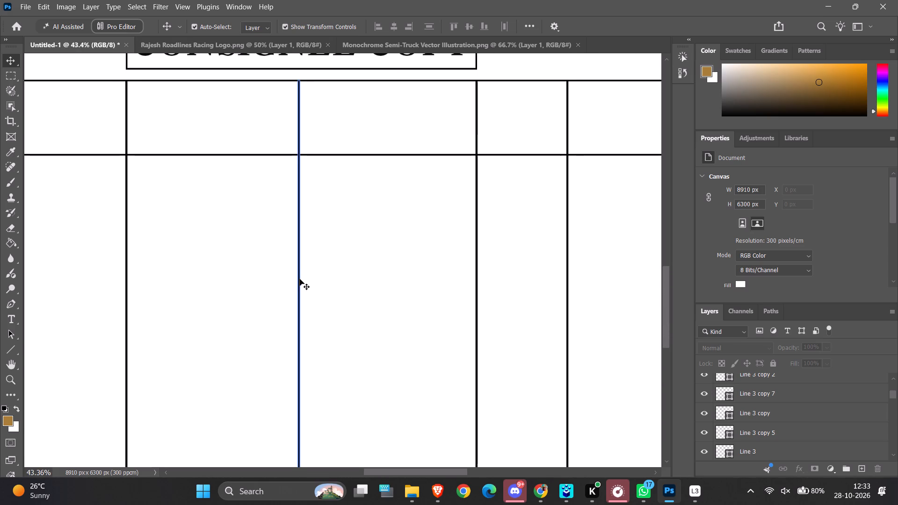
# Duplicate the mid-column divider under CONSIGNEE COPY into the left half of that column, at about X 3936 px, Y 3414 px.
pyautogui.keyDown('alt'); pyautogui.moveTo(300, 279); pyautogui.dragTo(292, 279); pyautogui.keyUp('alt')
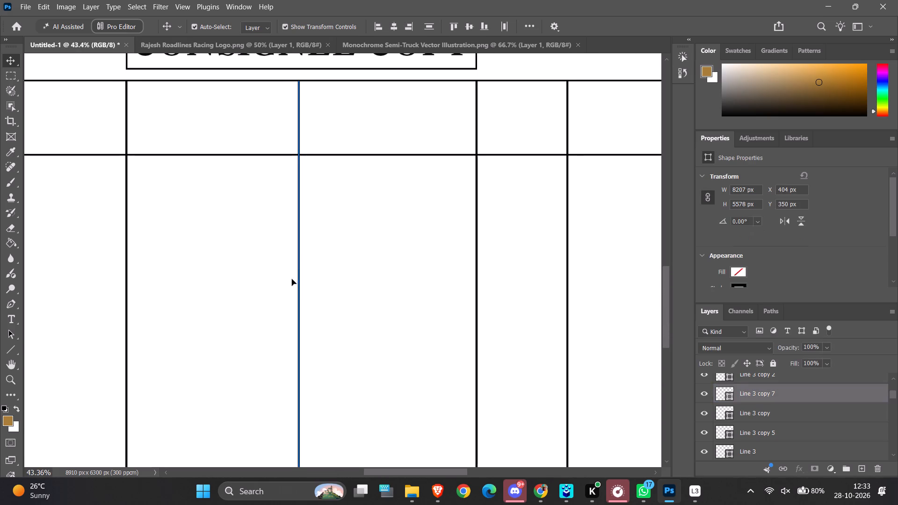
pyautogui.click(350, 294)
pyautogui.keyDown('alt'); pyautogui.moveTo(299, 289); pyautogui.dragTo(209, 287); pyautogui.keyUp('alt')
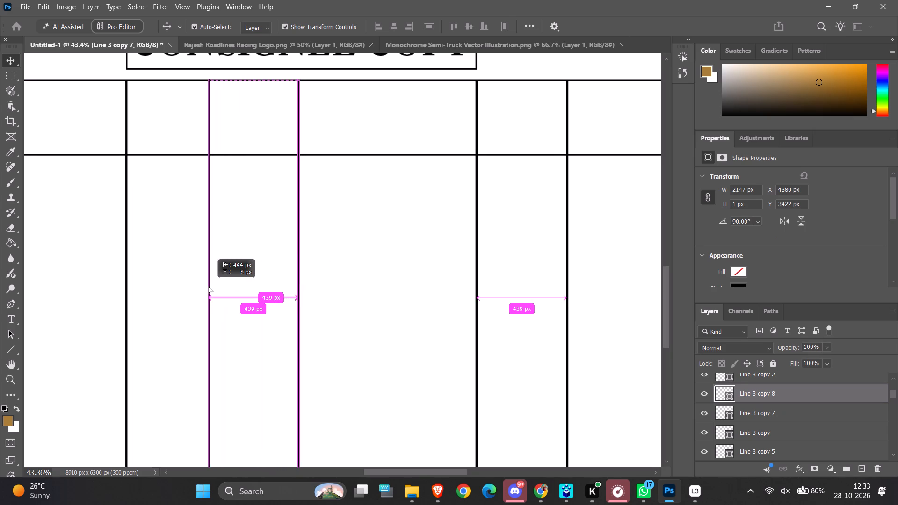
pyautogui.keyDown('alt'); pyautogui.moveTo(209, 287); pyautogui.dragTo(207, 286); pyautogui.keyUp('alt')
# Scale the new divider proportionally to 82.71% from its top end, so that it starts at the header row's bottom line.
pyautogui.scroll(-12, 207, 286)
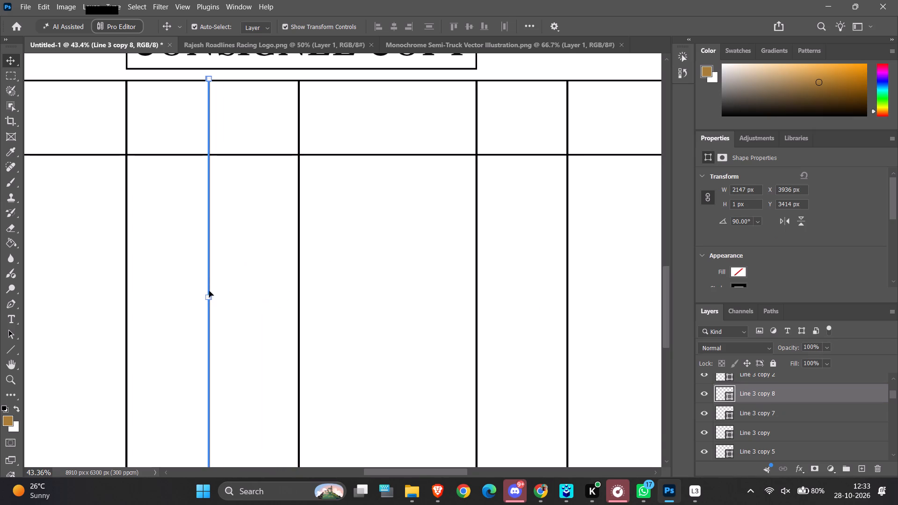
pyautogui.scroll(-10, 209, 291)
pyautogui.scroll(20, 209, 327)
pyautogui.scroll(8, 209, 327)
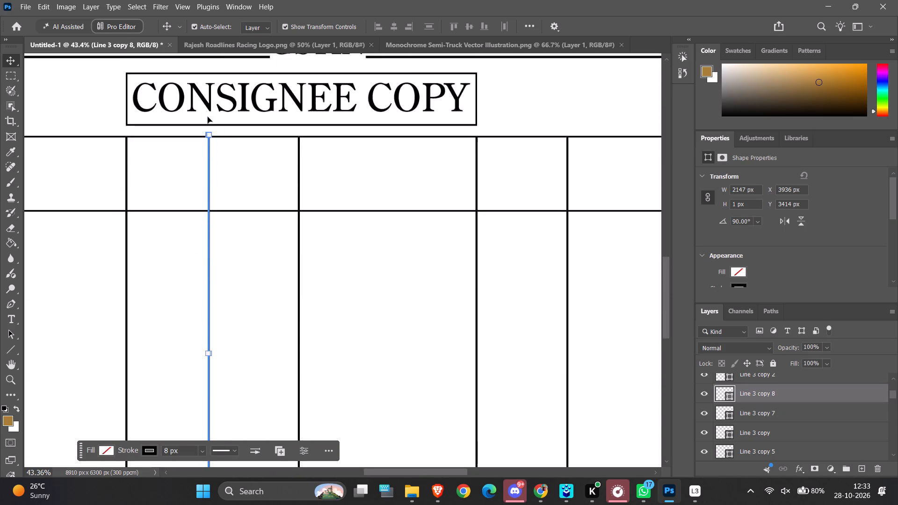
pyautogui.keyDown('ctrl'); pyautogui.keyDown('alt'); pyautogui.scroll(20, 208, 117); pyautogui.keyUp('alt'); pyautogui.keyUp('ctrl')
pyautogui.keyDown('ctrl'); pyautogui.keyDown('alt'); pyautogui.scroll(14, 208, 117); pyautogui.keyUp('alt'); pyautogui.keyUp('ctrl')
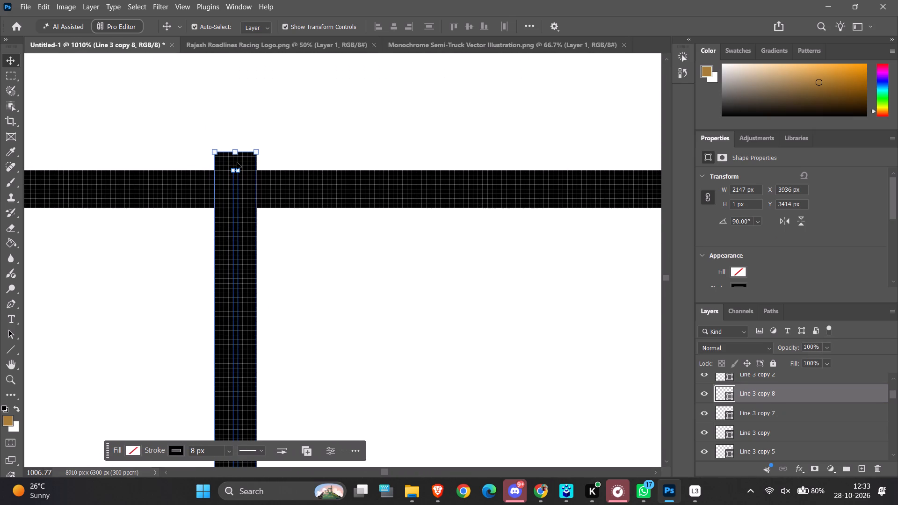
pyautogui.moveTo(235, 151); pyautogui.dragTo(220, 418)
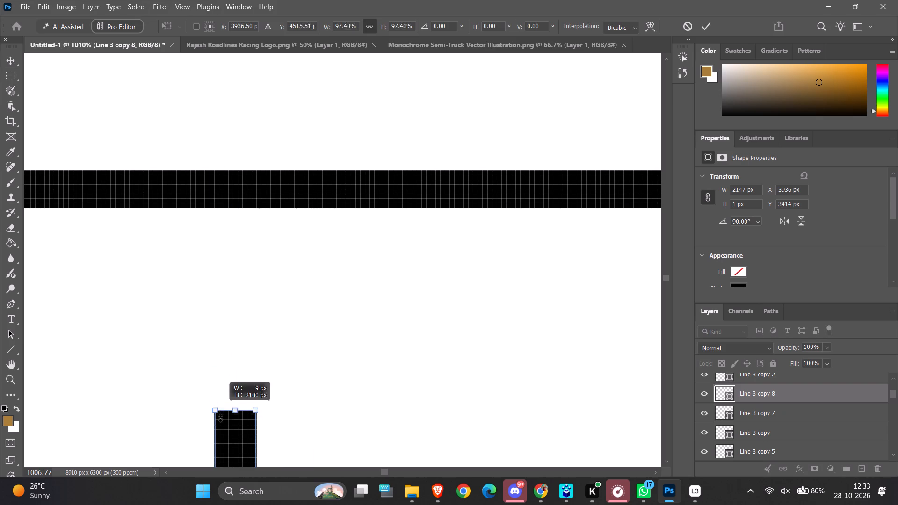
pyautogui.moveTo(220, 418); pyautogui.dragTo(239, 504)
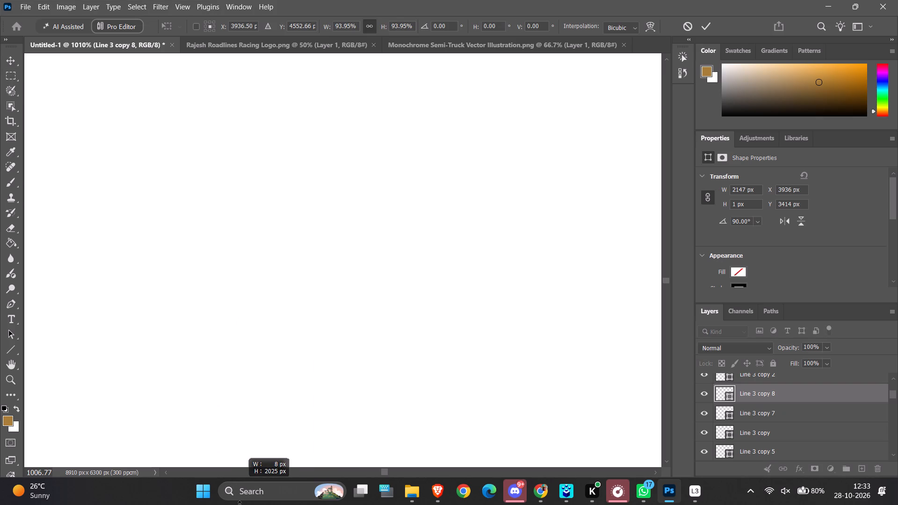
pyautogui.moveTo(239, 504); pyautogui.dragTo(238, 349)
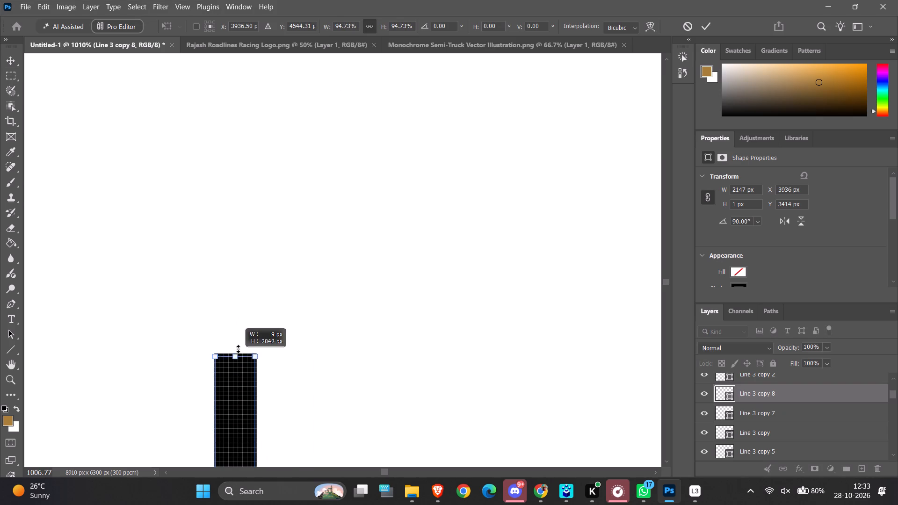
pyautogui.moveTo(238, 349); pyautogui.dragTo(242, 341)
pyautogui.keyDown('alt'); pyautogui.scroll(-14, 242, 341); pyautogui.keyUp('alt')
pyautogui.scroll(-14, 310, 318)
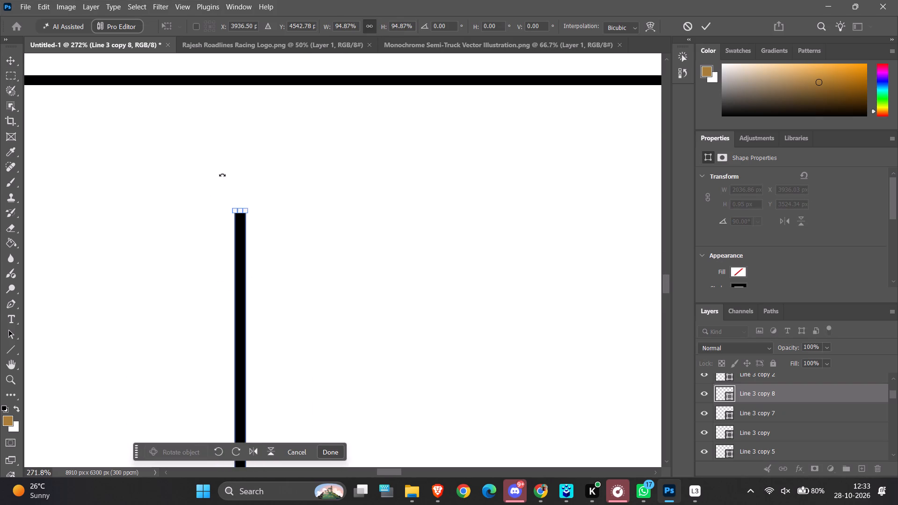
pyautogui.moveTo(241, 209); pyautogui.dragTo(252, 441)
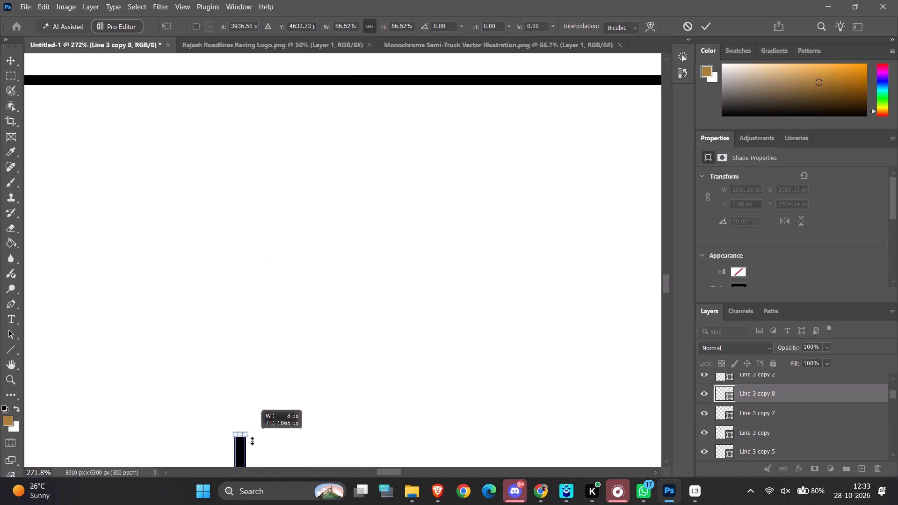
pyautogui.moveTo(252, 441); pyautogui.dragTo(252, 453)
pyautogui.scroll(-20, 254, 376)
pyautogui.scroll(-5, 254, 376)
pyautogui.keyDown('alt'); pyautogui.scroll(7, 245, 252); pyautogui.keyUp('alt')
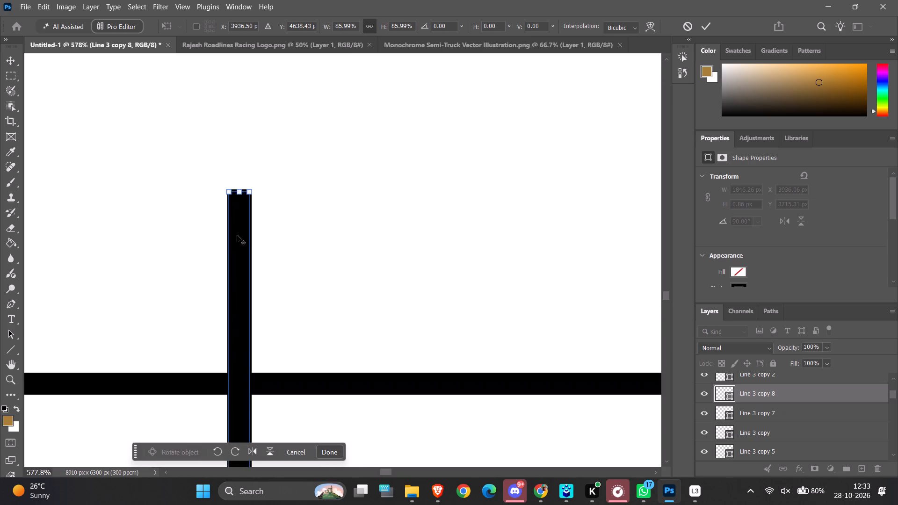
pyautogui.keyDown('alt'); pyautogui.scroll(8, 237, 235); pyautogui.keyUp('alt')
pyautogui.scroll(-11, 233, 189)
pyautogui.moveTo(234, 163); pyautogui.dragTo(237, 332)
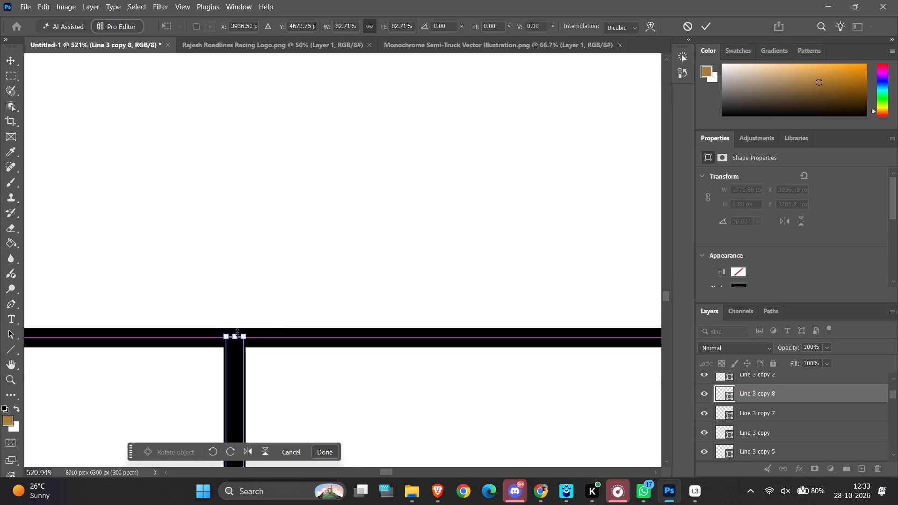
pyautogui.keyDown('ctrl'); pyautogui.keyDown('alt'); pyautogui.scroll(-20, 237, 332); pyautogui.keyUp('alt'); pyautogui.keyUp('ctrl')
pyautogui.keyDown('ctrl'); pyautogui.keyDown('alt'); pyautogui.scroll(-3, 237, 332); pyautogui.keyUp('alt'); pyautogui.keyUp('ctrl')
pyautogui.scroll(-13, 237, 332)
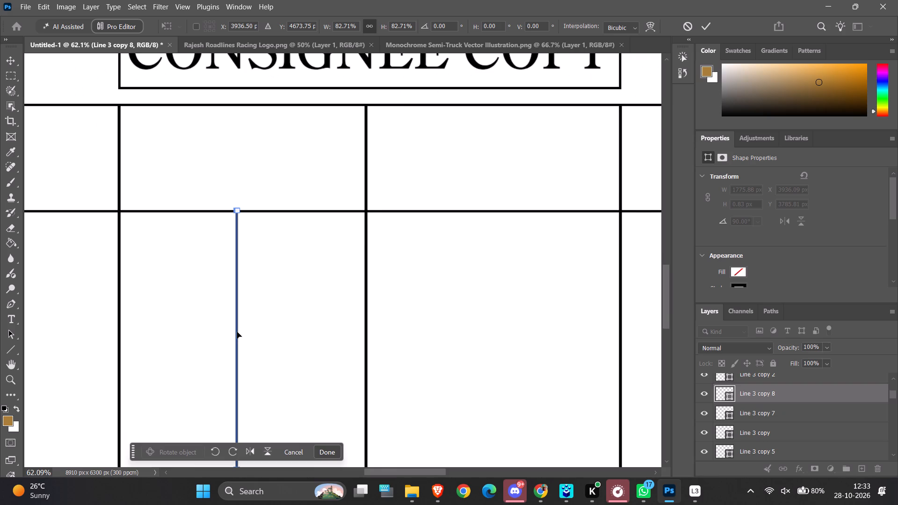
pyautogui.keyDown('alt'); pyautogui.moveTo(237, 332); pyautogui.dragTo(253, 332); pyautogui.keyUp('alt')
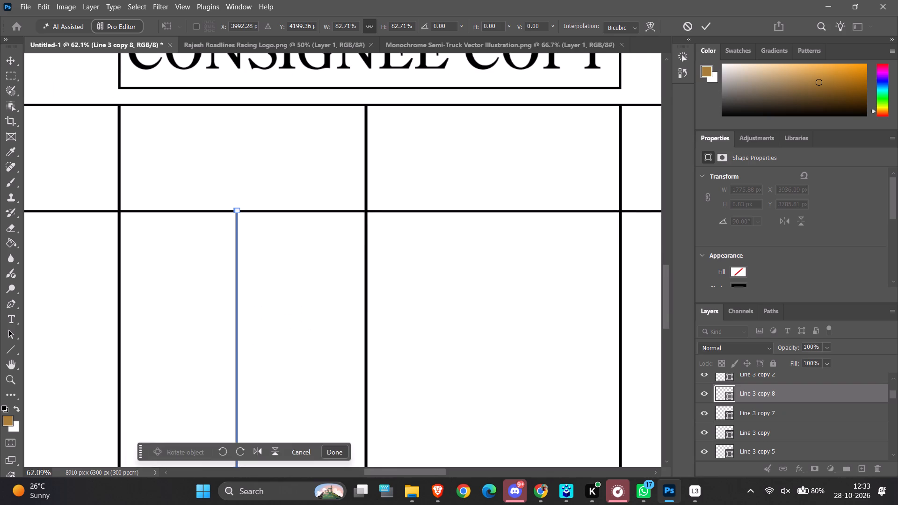
pyautogui.click(332, 449)
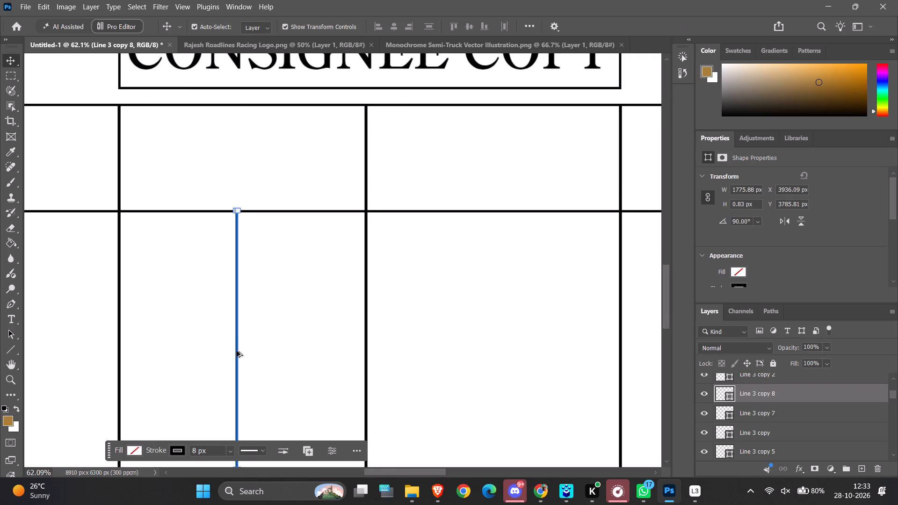
# Duplicate the shortened divider into the right half of the CONSIGNEE COPY column, at about X 4824 px, Y 3788 px.
pyautogui.keyDown('alt'); pyautogui.moveTo(237, 351); pyautogui.dragTo(482, 353); pyautogui.keyUp('alt')
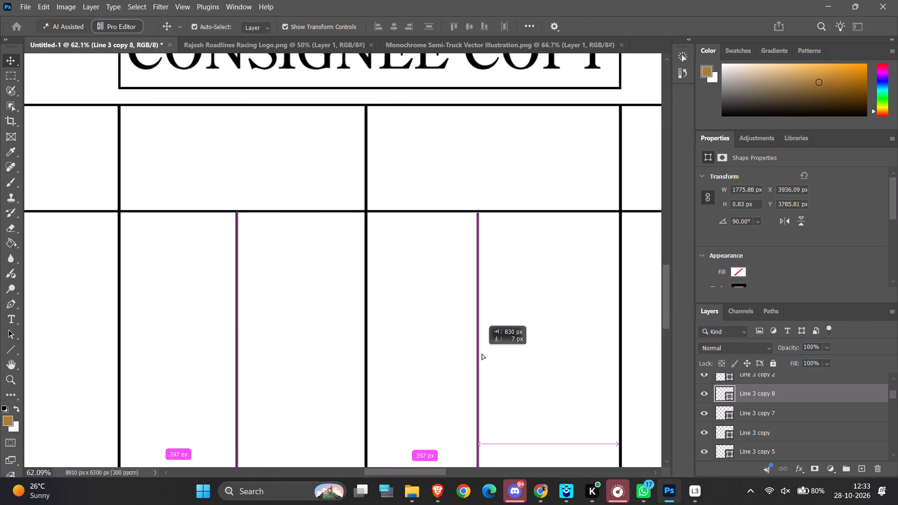
pyautogui.keyDown('alt'); pyautogui.moveTo(482, 353); pyautogui.dragTo(494, 352); pyautogui.keyUp('alt')
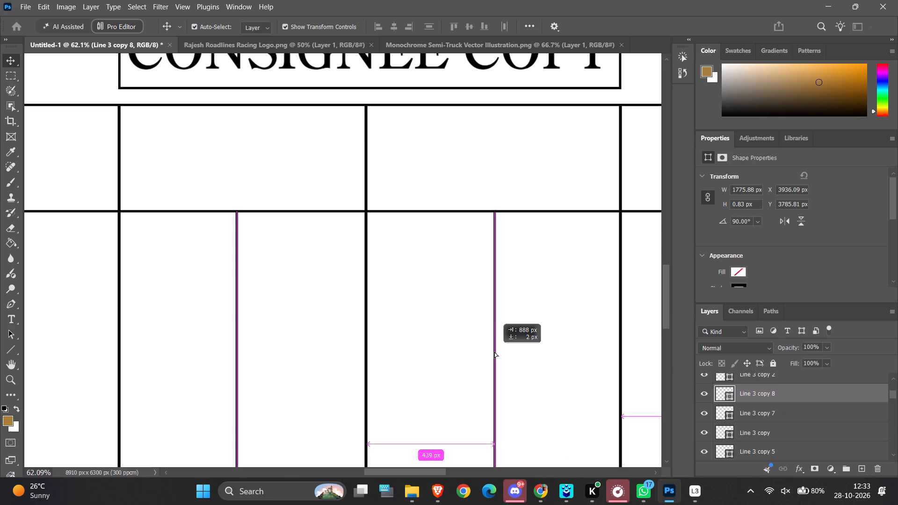
pyautogui.keyDown('alt'); pyautogui.moveTo(494, 352); pyautogui.dragTo(494, 351); pyautogui.keyUp('alt')
pyautogui.scroll(-10, 494, 351)
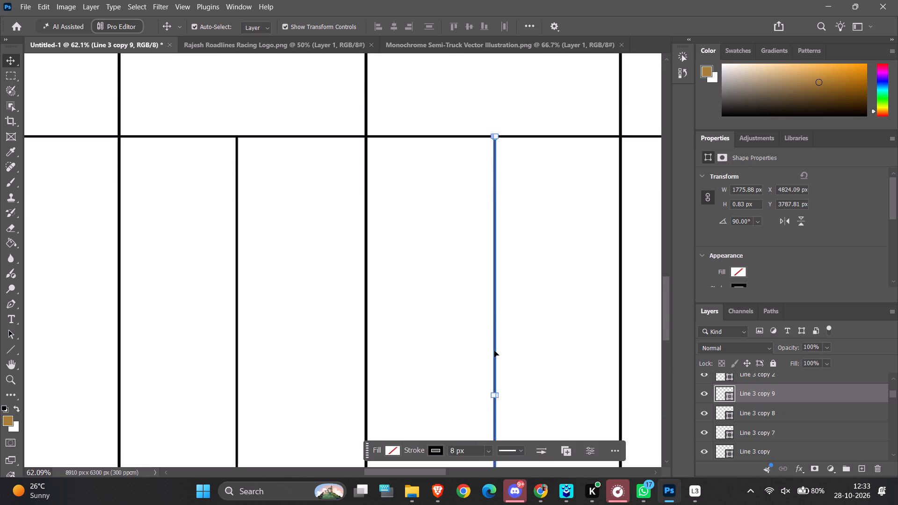
pyautogui.scroll(-7, 494, 351)
pyautogui.click(470, 342)
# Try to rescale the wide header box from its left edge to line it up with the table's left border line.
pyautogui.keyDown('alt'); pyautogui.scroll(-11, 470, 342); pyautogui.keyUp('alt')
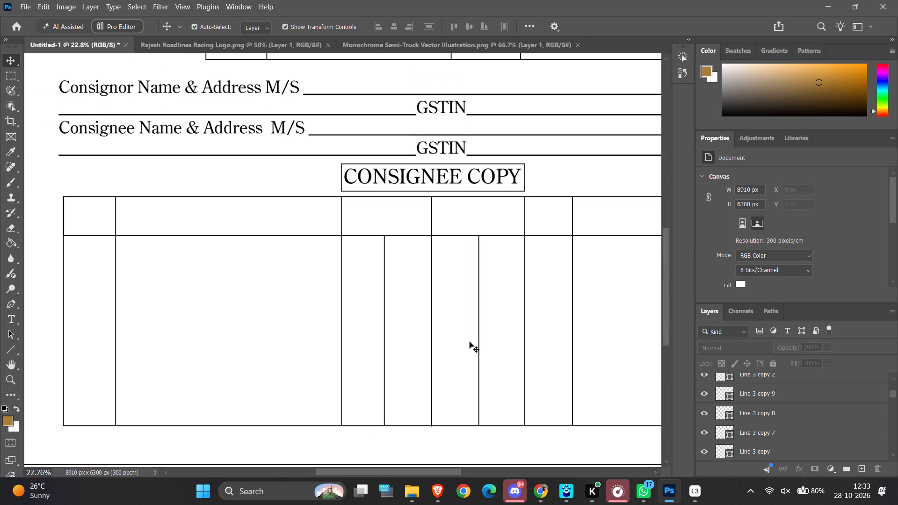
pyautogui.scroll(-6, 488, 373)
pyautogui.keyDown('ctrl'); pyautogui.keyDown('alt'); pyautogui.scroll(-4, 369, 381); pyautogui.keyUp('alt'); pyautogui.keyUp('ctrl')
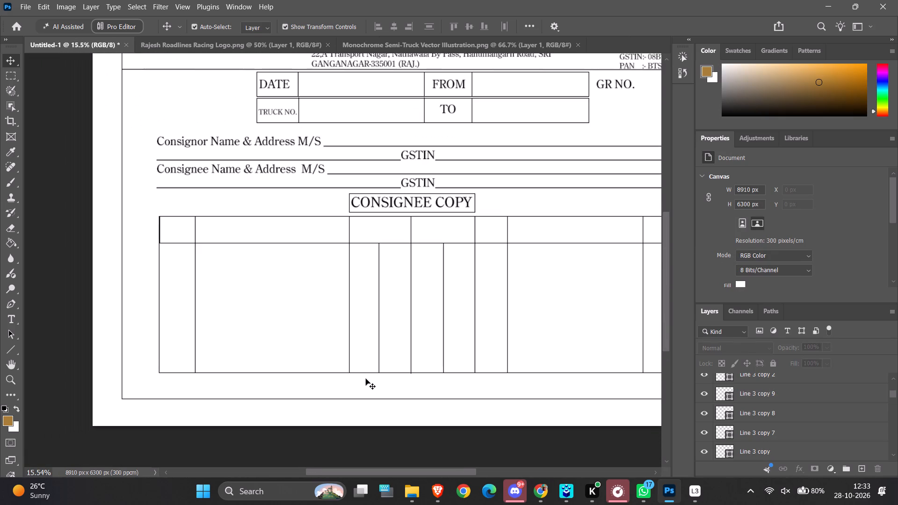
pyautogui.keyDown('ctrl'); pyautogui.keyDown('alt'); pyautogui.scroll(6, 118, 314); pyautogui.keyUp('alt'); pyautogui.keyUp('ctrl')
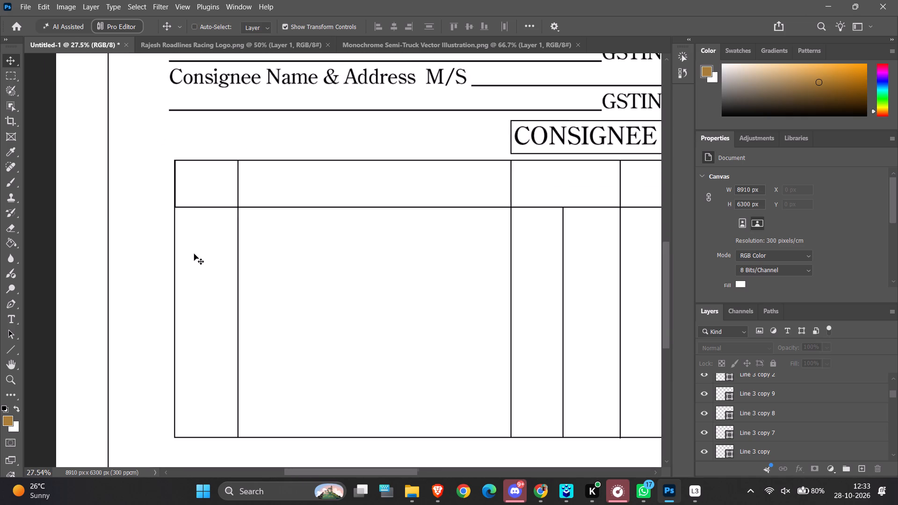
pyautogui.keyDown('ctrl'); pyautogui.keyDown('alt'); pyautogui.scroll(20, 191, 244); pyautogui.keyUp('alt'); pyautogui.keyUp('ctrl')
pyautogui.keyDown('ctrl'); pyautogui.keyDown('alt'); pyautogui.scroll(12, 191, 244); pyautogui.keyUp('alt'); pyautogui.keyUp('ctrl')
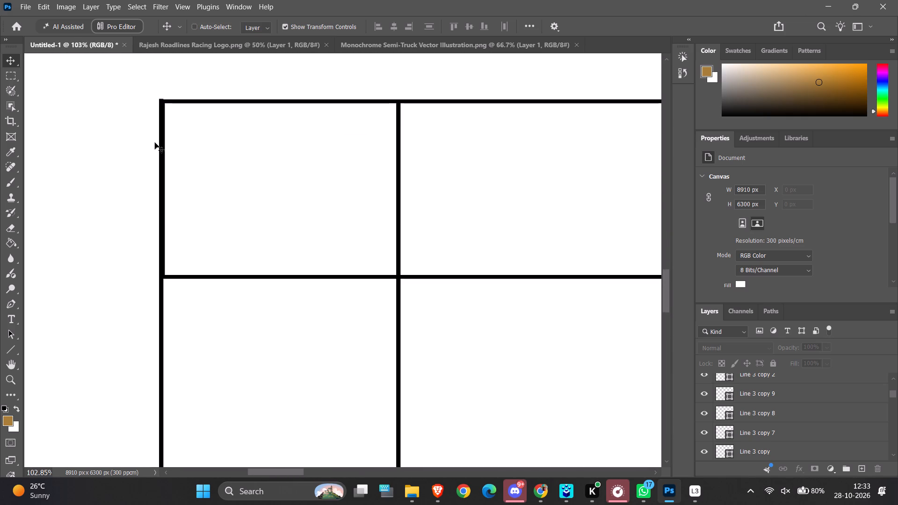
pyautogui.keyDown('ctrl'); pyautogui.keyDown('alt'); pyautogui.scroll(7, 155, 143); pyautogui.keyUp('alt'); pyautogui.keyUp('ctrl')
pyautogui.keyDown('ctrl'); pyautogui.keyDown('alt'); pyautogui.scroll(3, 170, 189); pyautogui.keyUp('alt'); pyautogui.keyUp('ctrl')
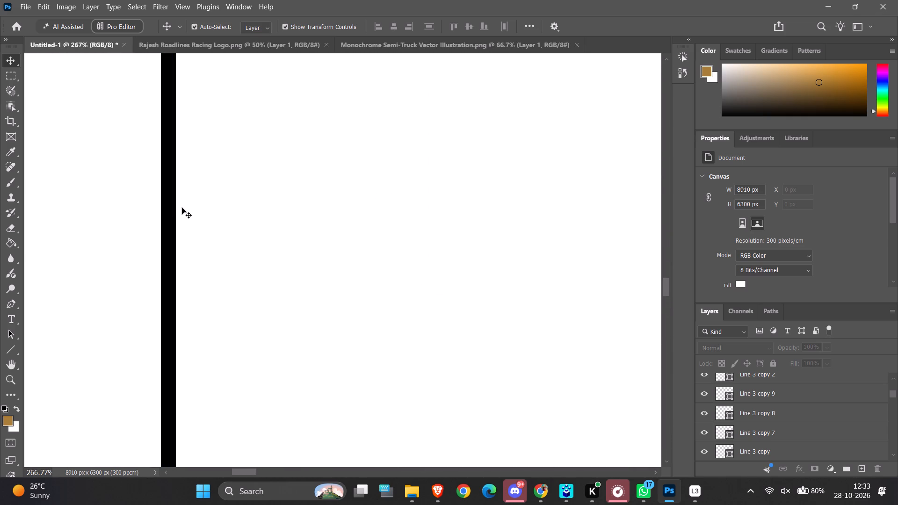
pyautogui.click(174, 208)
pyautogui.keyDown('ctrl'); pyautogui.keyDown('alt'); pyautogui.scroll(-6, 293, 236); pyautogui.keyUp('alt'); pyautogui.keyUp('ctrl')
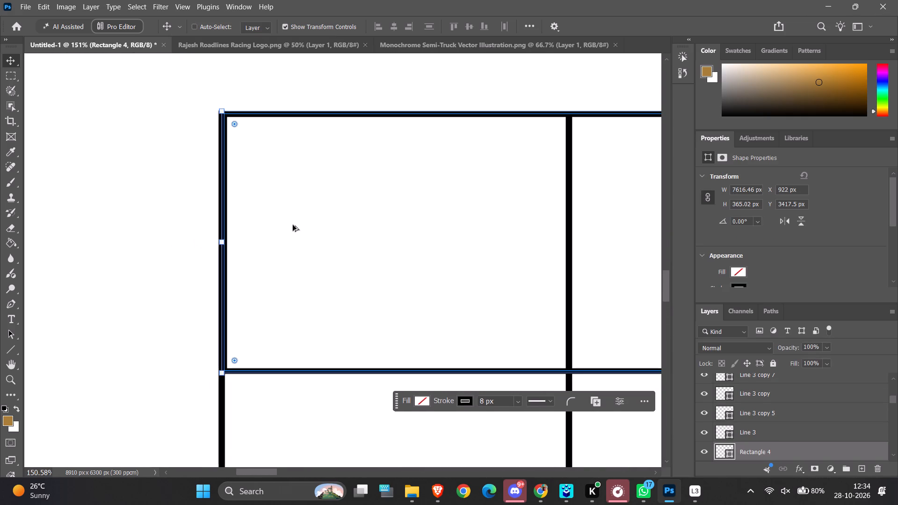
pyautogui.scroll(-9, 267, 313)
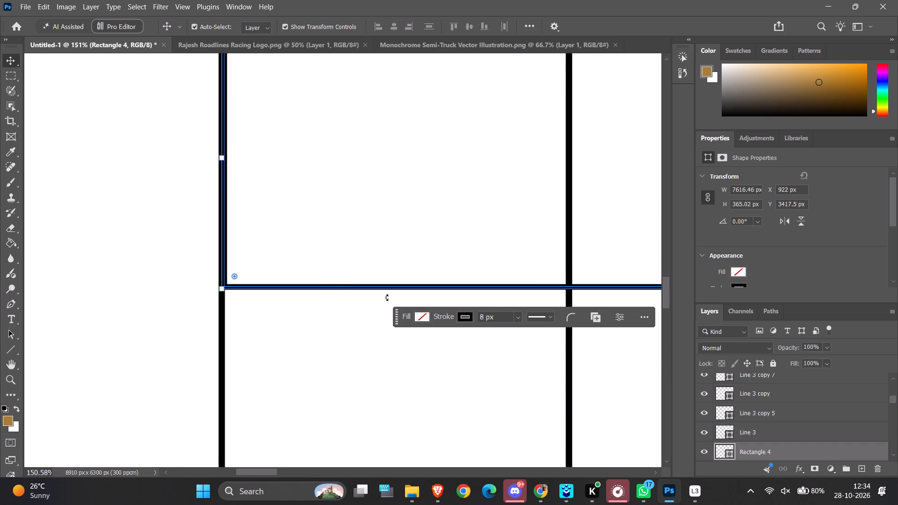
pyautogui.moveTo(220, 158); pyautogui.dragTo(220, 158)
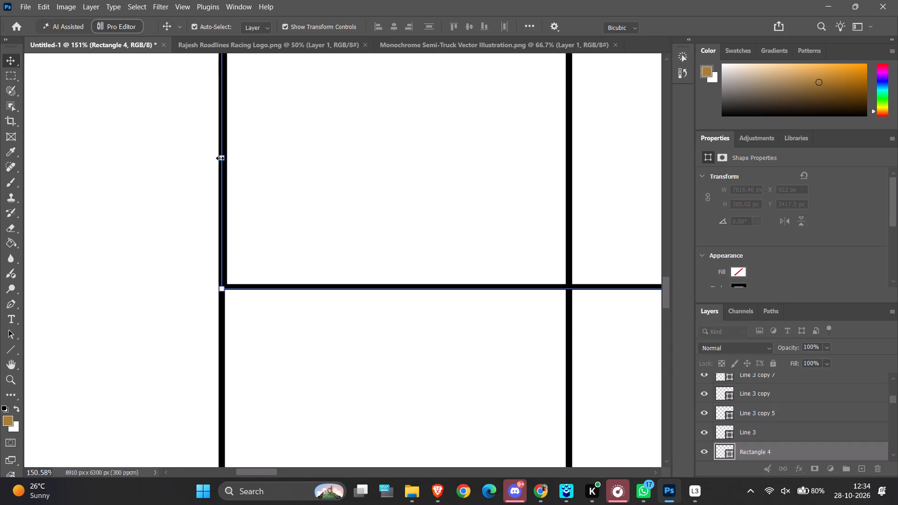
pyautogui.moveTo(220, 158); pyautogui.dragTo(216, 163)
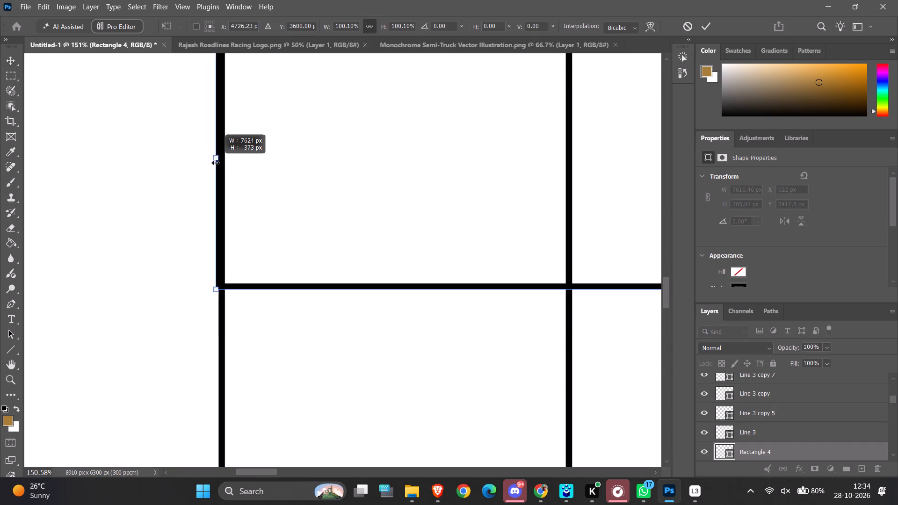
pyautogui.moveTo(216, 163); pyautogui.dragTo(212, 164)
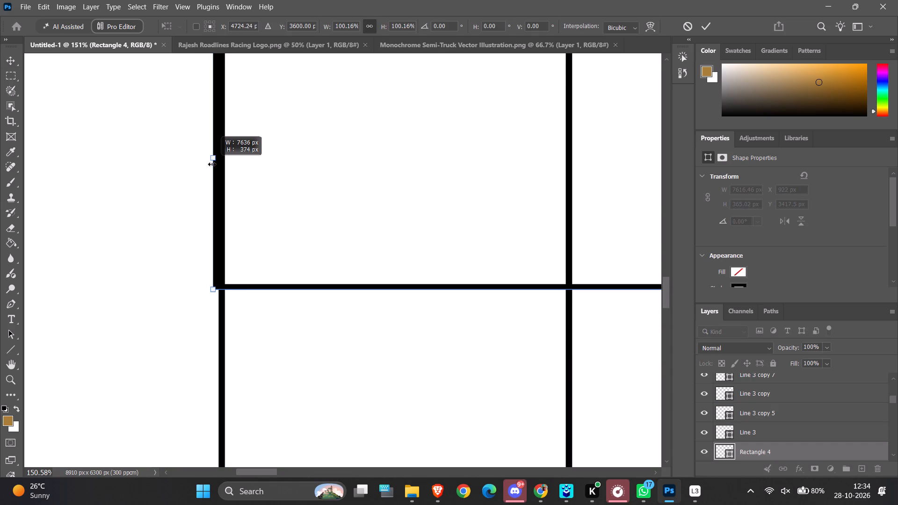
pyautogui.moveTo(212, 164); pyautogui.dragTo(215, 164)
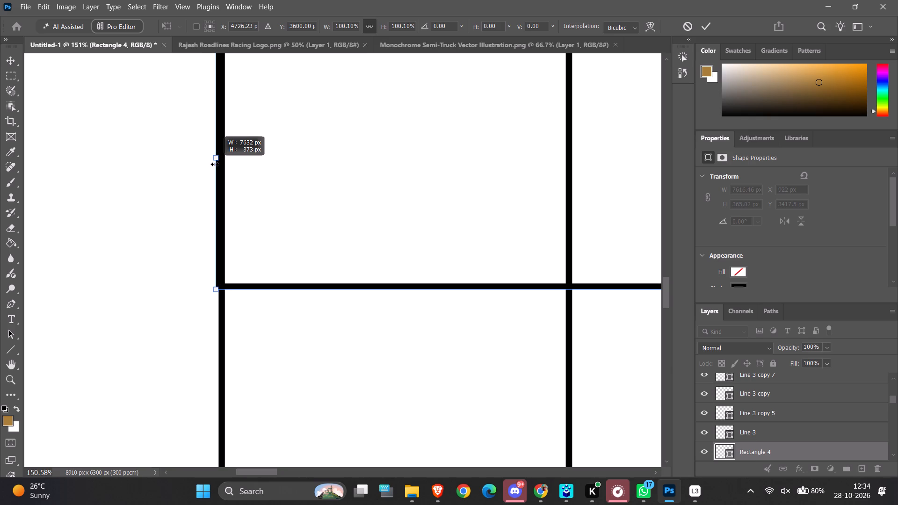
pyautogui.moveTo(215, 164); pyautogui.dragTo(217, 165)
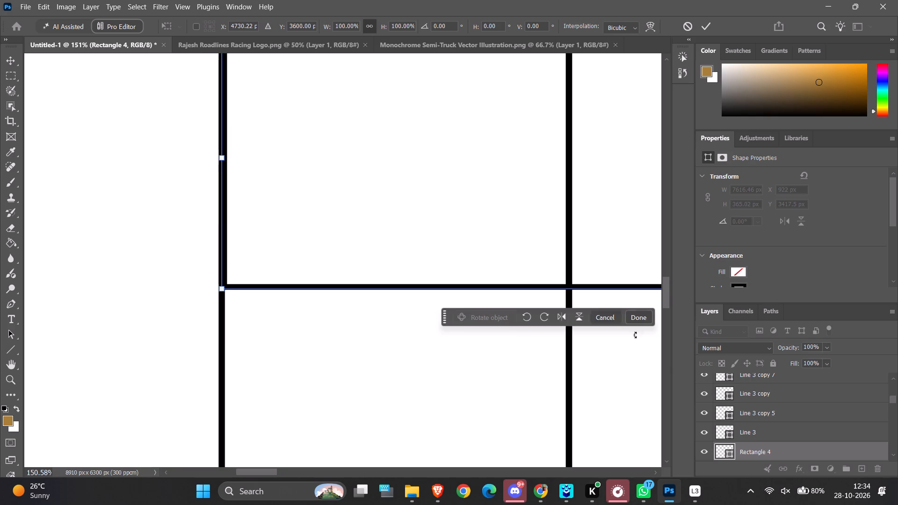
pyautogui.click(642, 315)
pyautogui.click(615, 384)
# Draw an empty text box of about 433 × 302 px inside the table's first header cell.
pyautogui.keyDown('ctrl'); pyautogui.keyDown('alt'); pyautogui.scroll(-13, 615, 383); pyautogui.keyUp('alt'); pyautogui.keyUp('ctrl')
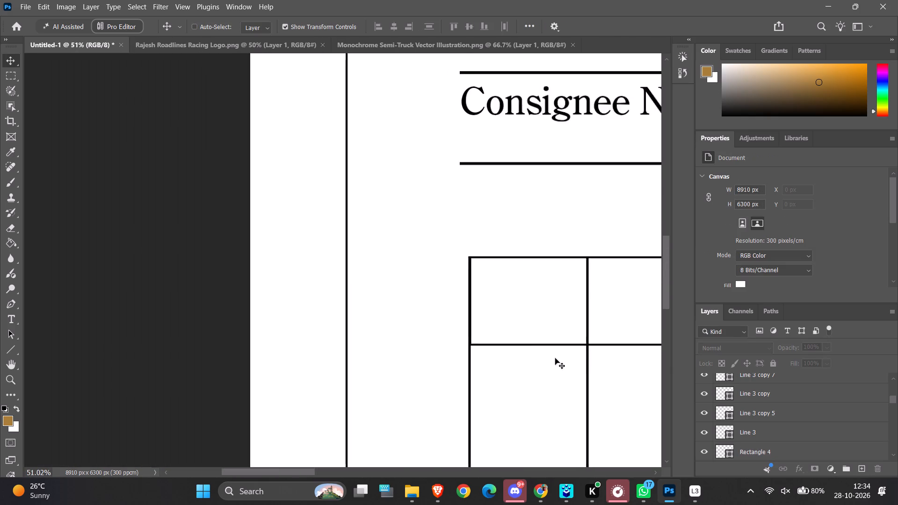
pyautogui.keyDown('ctrl'); pyautogui.keyDown('alt'); pyautogui.scroll(-20, 555, 358); pyautogui.keyUp('alt'); pyautogui.keyUp('ctrl')
pyautogui.keyDown('ctrl'); pyautogui.keyDown('alt'); pyautogui.scroll(-18, 555, 358); pyautogui.keyUp('alt'); pyautogui.keyUp('ctrl')
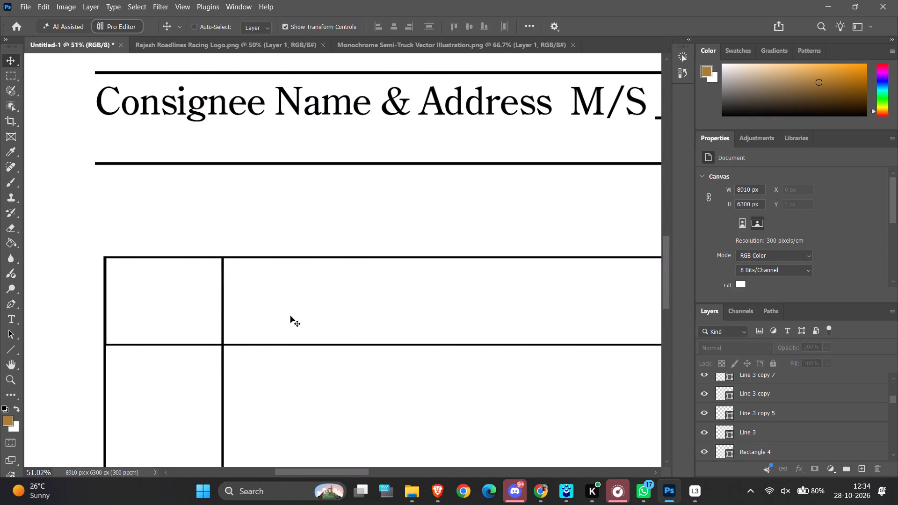
pyautogui.click(11, 320)
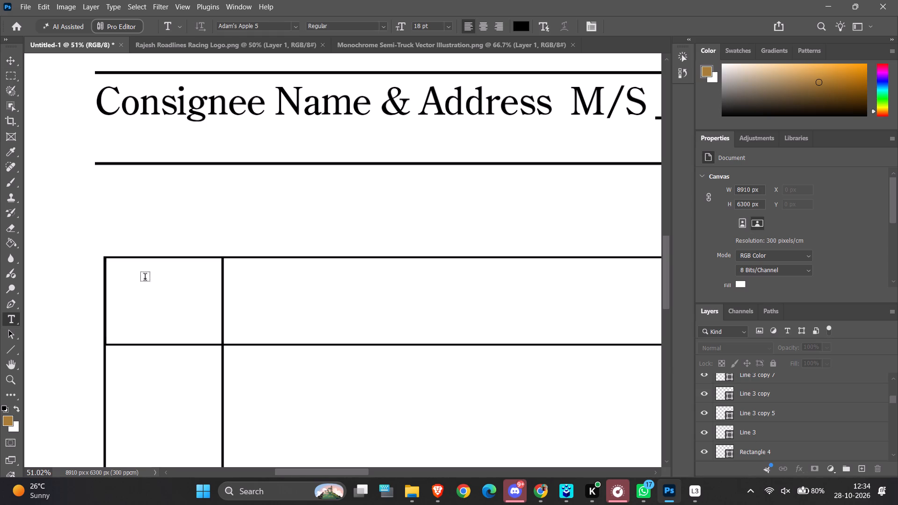
pyautogui.moveTo(113, 267); pyautogui.dragTo(200, 339)
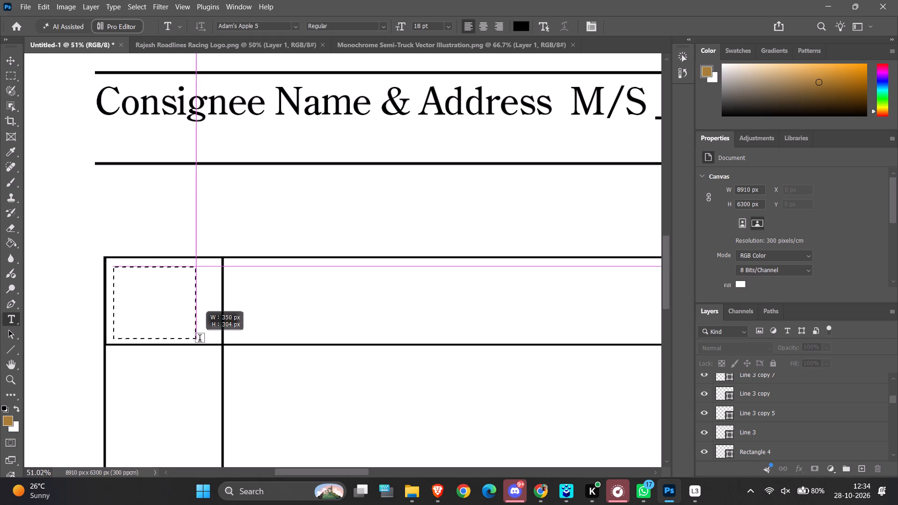
pyautogui.moveTo(200, 339); pyautogui.dragTo(216, 338)
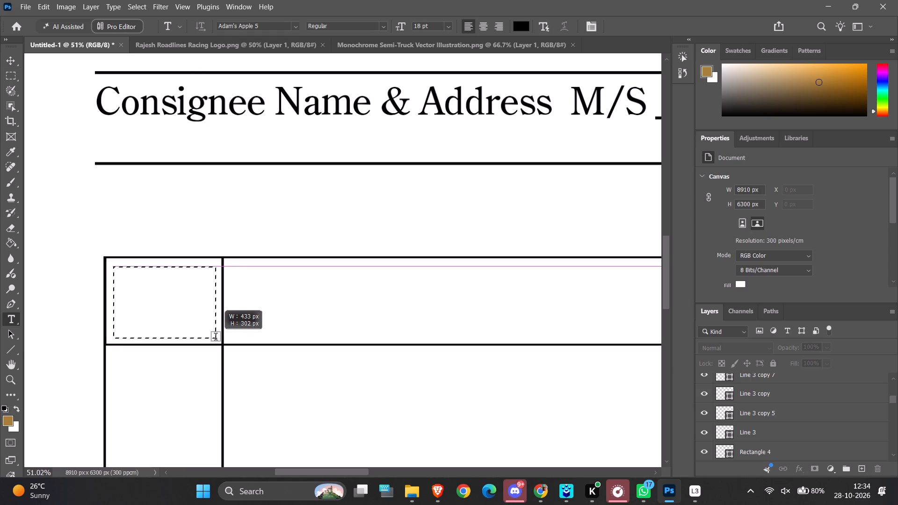
pyautogui.moveTo(216, 338); pyautogui.dragTo(215, 338)
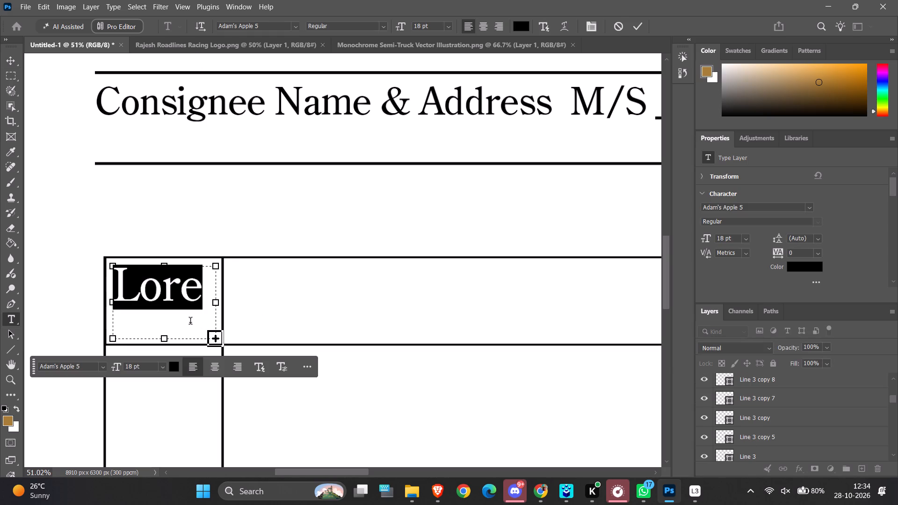
pyautogui.press('BackSpace')
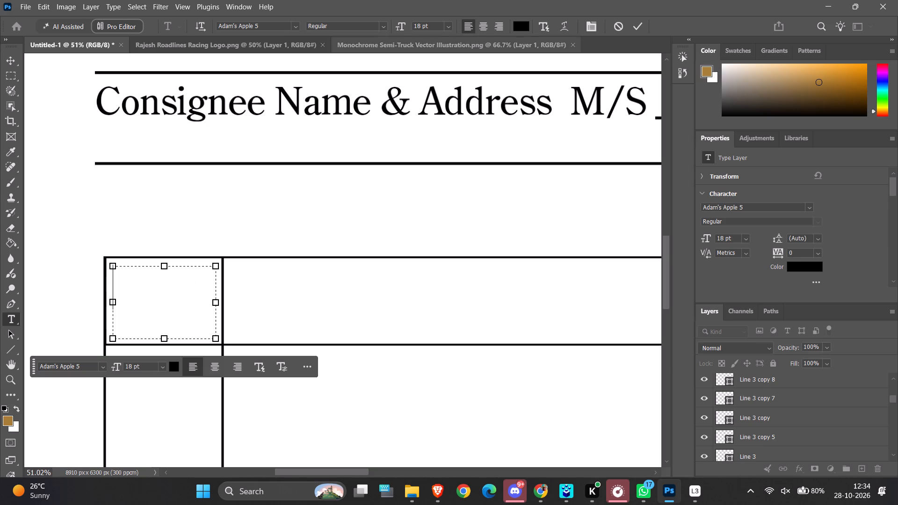
# Enter "No. of Packings" on two lines at 10 pt in the first header cell's text box.
pyautogui.click(421, 27)
pyautogui.press('BackSpace')
pyautogui.press('BackSpace')
pyautogui.press('0')
pyautogui.press('Return')
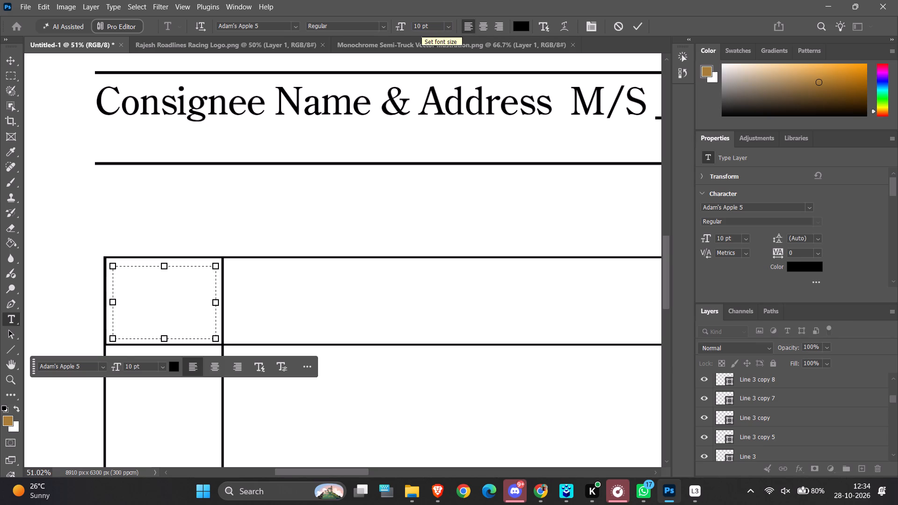
pyautogui.press('n')
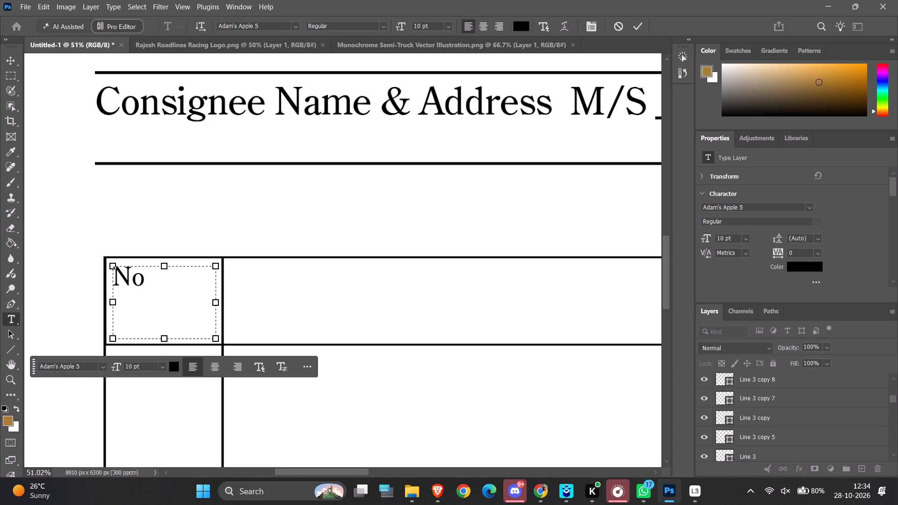
pyautogui.write('.')
pyautogui.press('space')
pyautogui.write('of')
pyautogui.press('space')
pyautogui.hotkey('shift', 'Return')
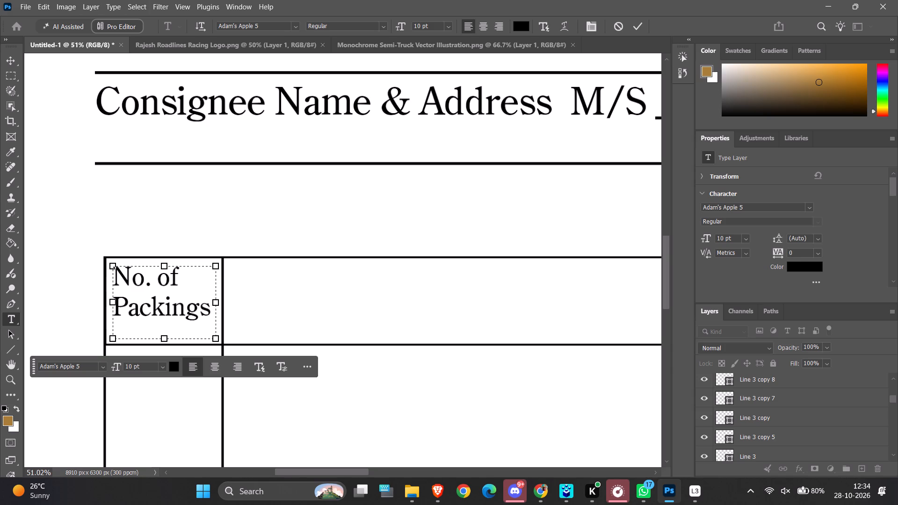
pyautogui.click(12, 58)
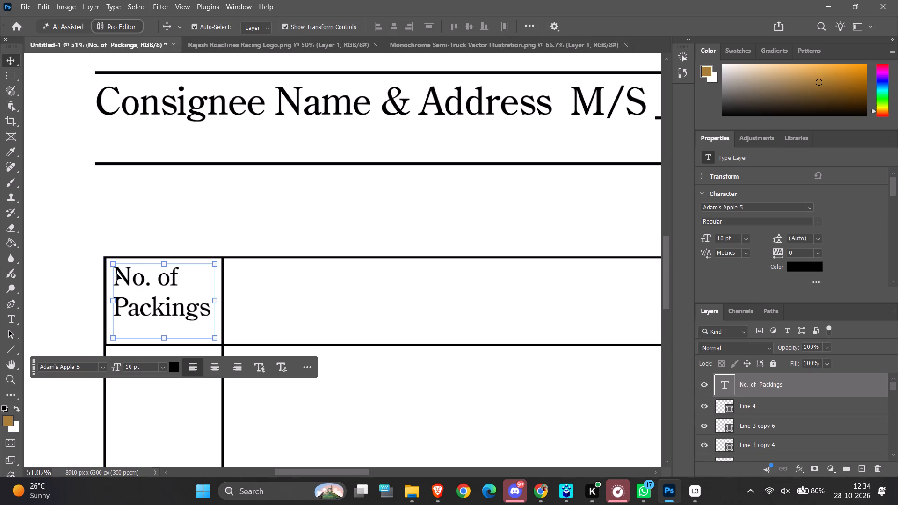
# Indent "No. of" with two spaces to centre it over "Packings", and nudge the label slightly down in its cell.
pyautogui.doubleClick(117, 274)
pyautogui.click(116, 274)
pyautogui.press('space')
pyautogui.press('space')
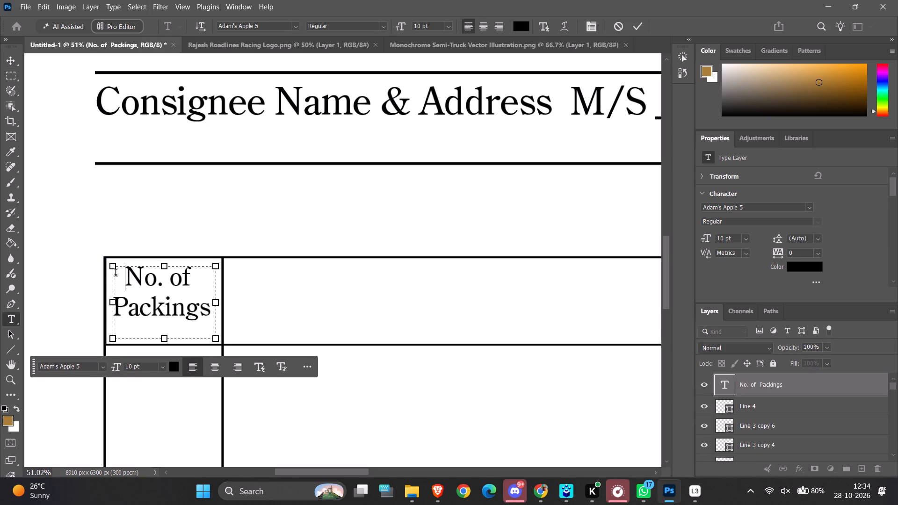
pyautogui.click(206, 217)
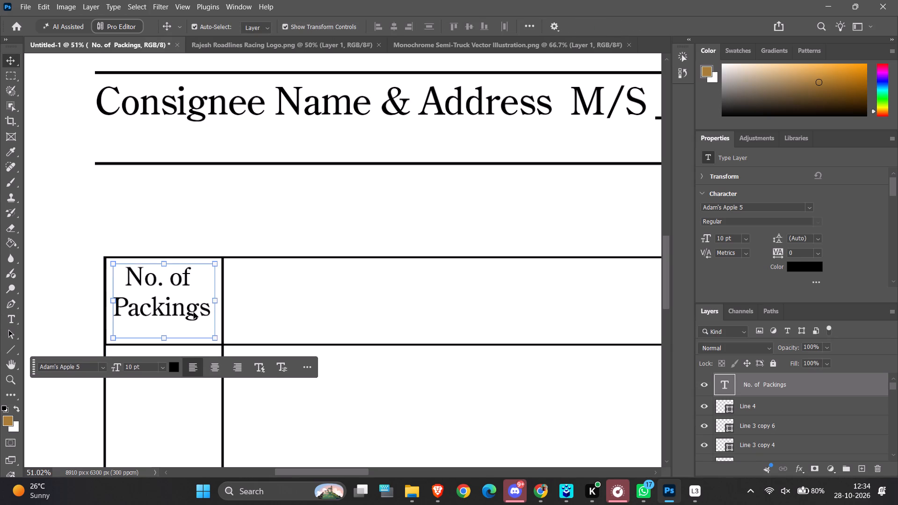
pyautogui.moveTo(194, 312); pyautogui.dragTo(196, 318)
# Duplicate the "No. of Packings" label into the wide second header cell, level with the original.
pyautogui.keyDown('ctrl'); pyautogui.scroll(-6, 196, 318); pyautogui.keyUp('ctrl')
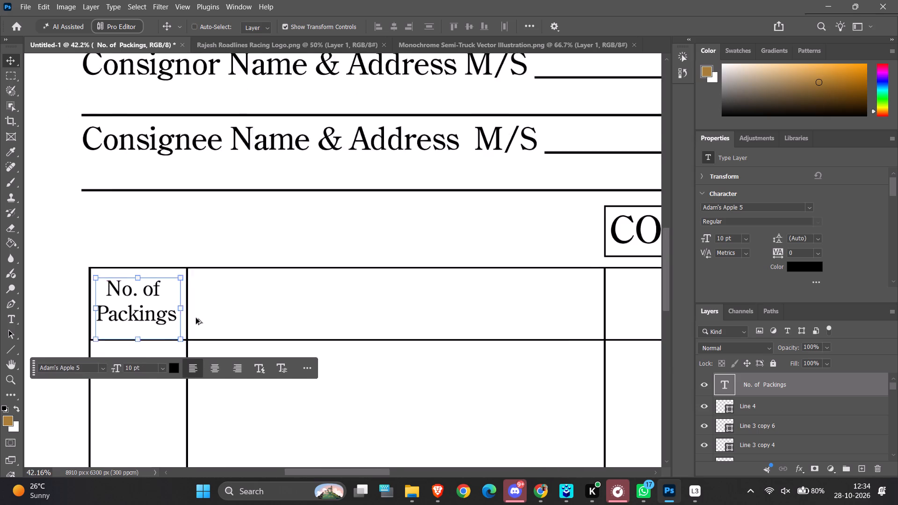
pyautogui.keyDown('ctrl'); pyautogui.scroll(-1, 196, 318); pyautogui.keyUp('ctrl')
pyautogui.keyDown('alt'); pyautogui.moveTo(164, 317); pyautogui.dragTo(414, 322); pyautogui.keyUp('alt')
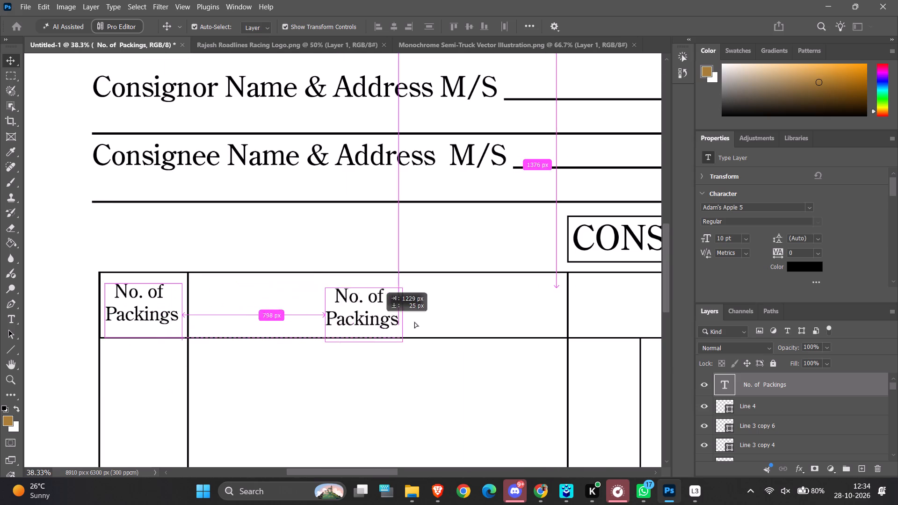
pyautogui.keyDown('alt'); pyautogui.moveTo(414, 322); pyautogui.dragTo(381, 316); pyautogui.keyUp('alt')
# Replace the duplicate's text with "CONTENTS(Said to Contain)" and widen its text box so the text fits on one line.
pyautogui.doubleClick(381, 316)
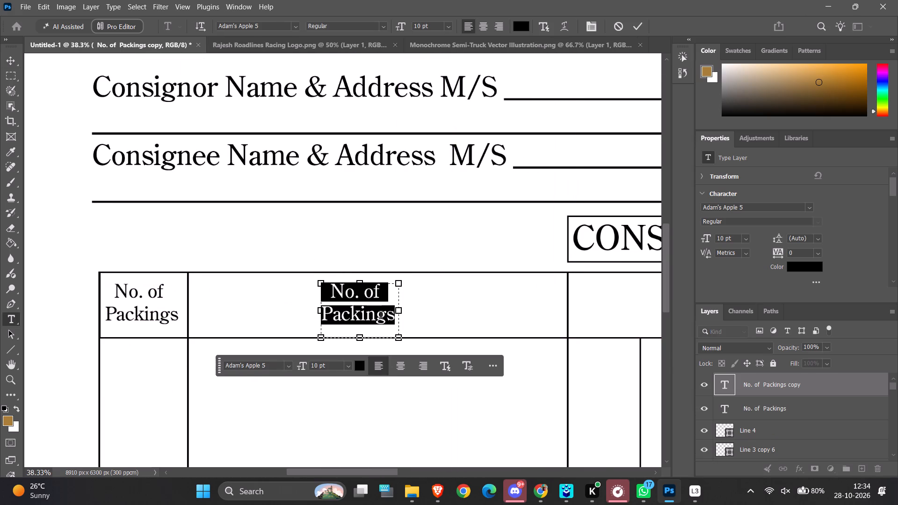
pyautogui.press('BackSpace')
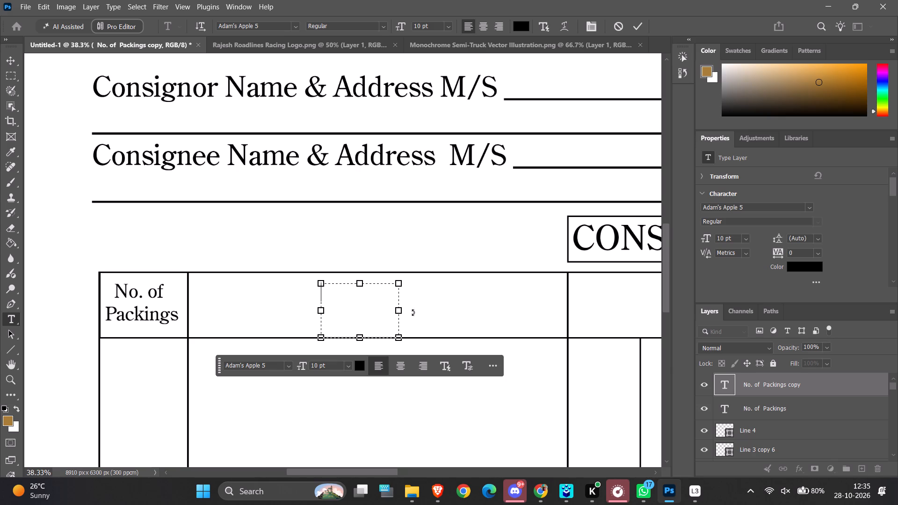
pyautogui.moveTo(402, 311); pyautogui.dragTo(543, 319)
pyautogui.moveTo(400, 310); pyautogui.dragTo(434, 310)
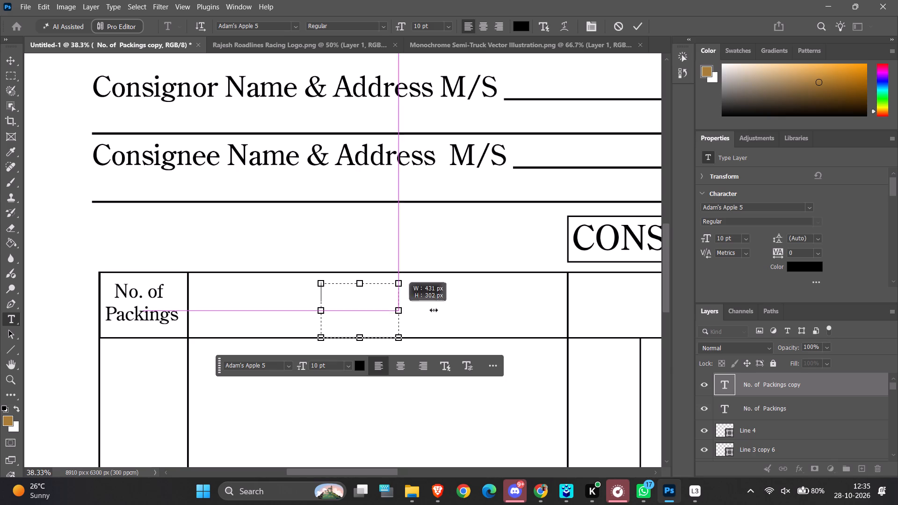
pyautogui.moveTo(434, 310); pyautogui.dragTo(561, 305)
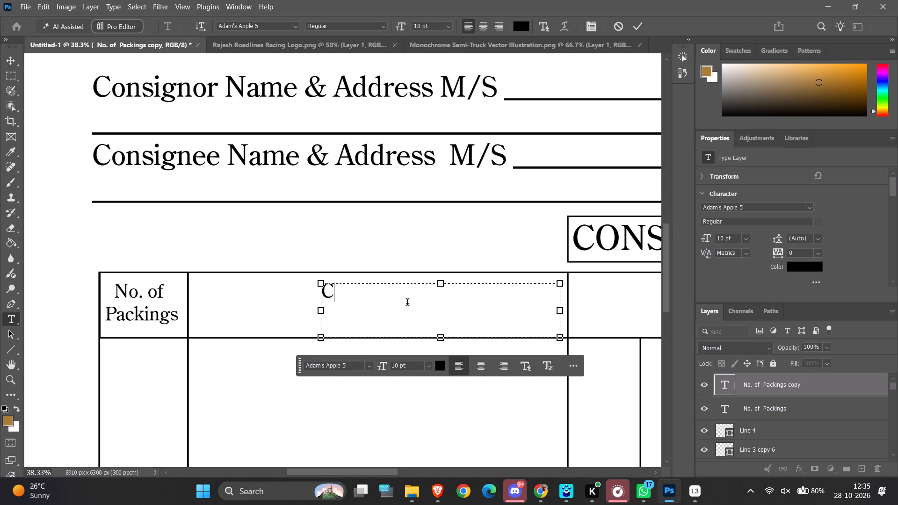
pyautogui.press('o')
pyautogui.press('BackSpace')
pyautogui.write('ON')
pyautogui.write('TENT')
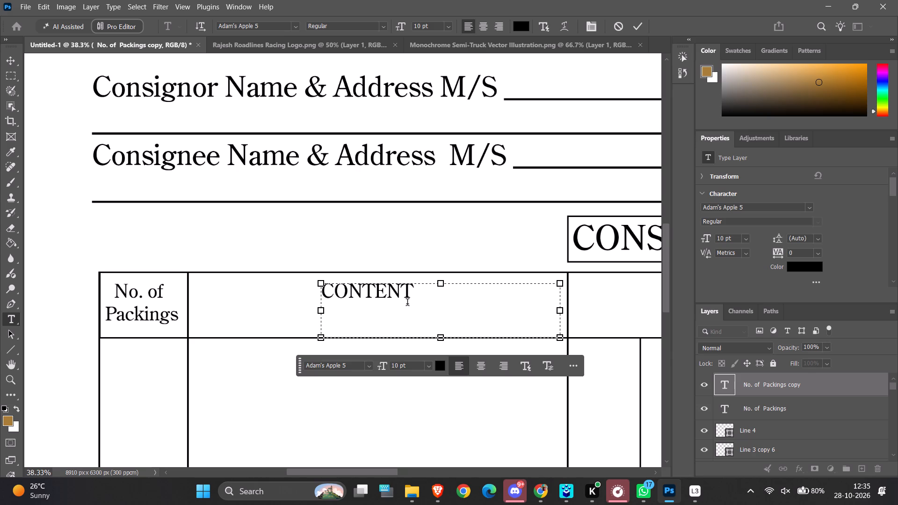
pyautogui.press('s')
pyautogui.hotkey('shift', '(')
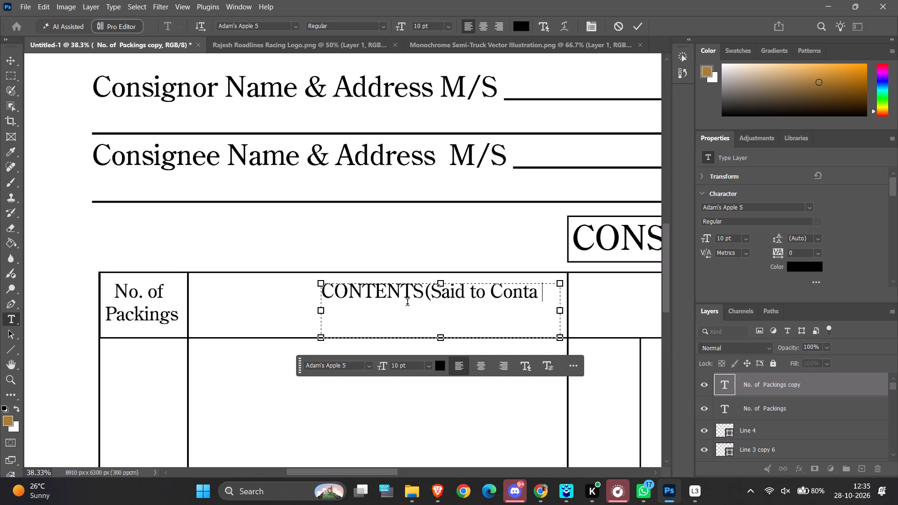
pyautogui.hotkey('shift', ')')
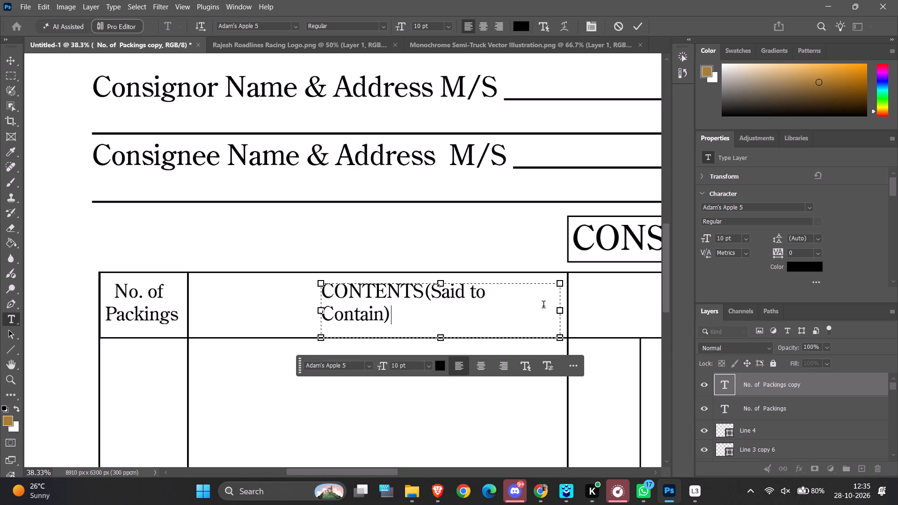
pyautogui.moveTo(560, 313); pyautogui.dragTo(594, 316)
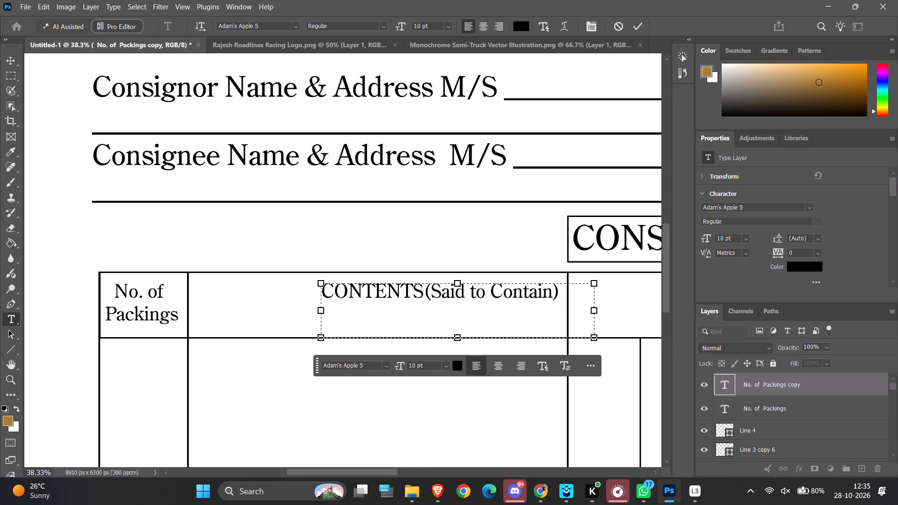
# Move the "CONTENTS(Said to Contain)" label to roughly the middle of the second header cell.
pyautogui.click(7, 59)
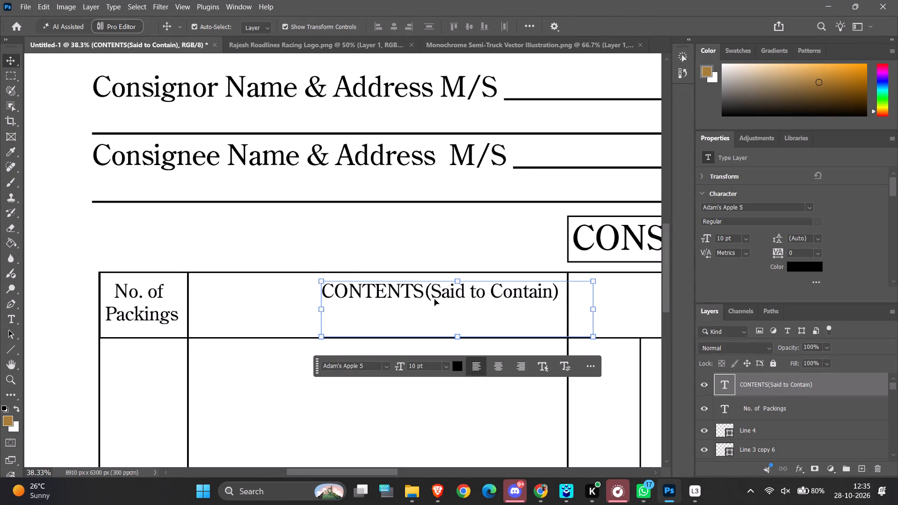
pyautogui.moveTo(422, 293); pyautogui.dragTo(355, 305)
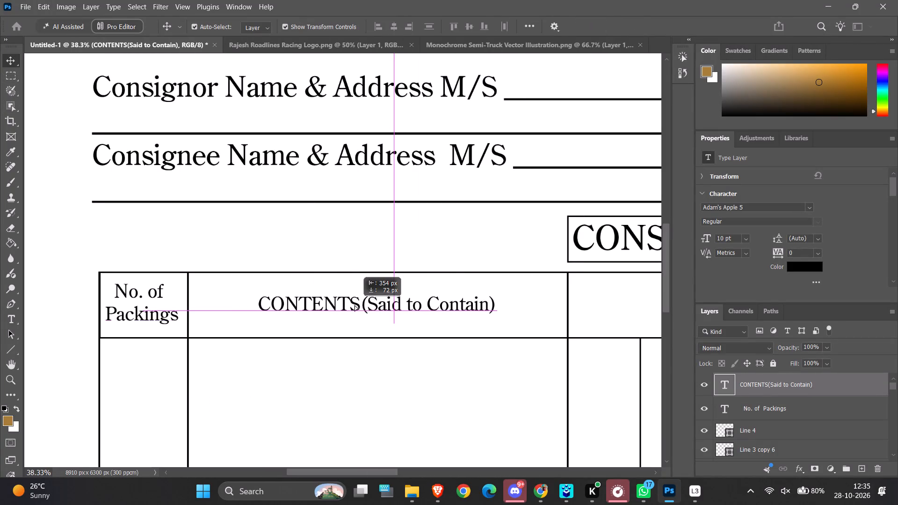
pyautogui.moveTo(355, 305); pyautogui.dragTo(352, 305)
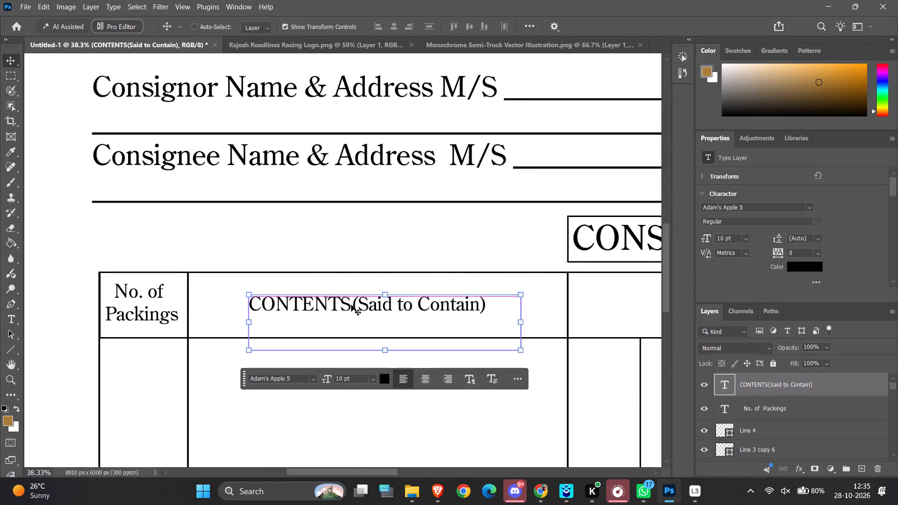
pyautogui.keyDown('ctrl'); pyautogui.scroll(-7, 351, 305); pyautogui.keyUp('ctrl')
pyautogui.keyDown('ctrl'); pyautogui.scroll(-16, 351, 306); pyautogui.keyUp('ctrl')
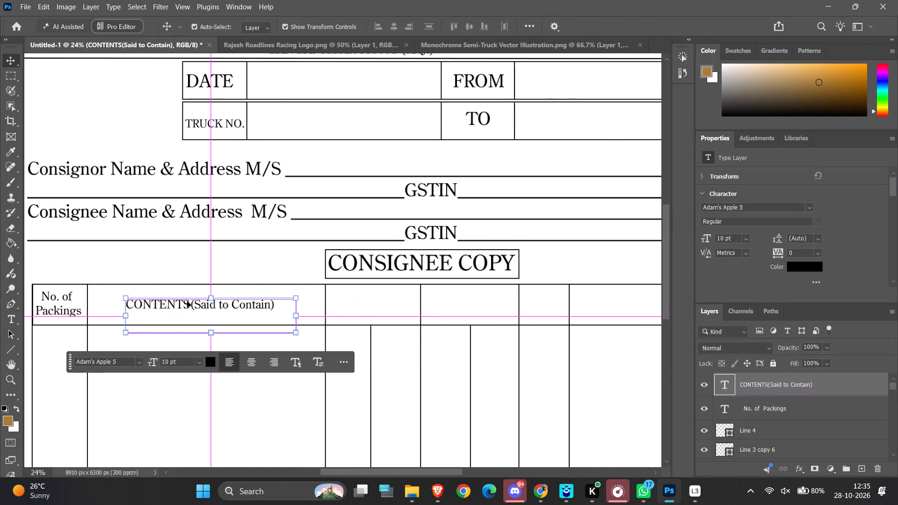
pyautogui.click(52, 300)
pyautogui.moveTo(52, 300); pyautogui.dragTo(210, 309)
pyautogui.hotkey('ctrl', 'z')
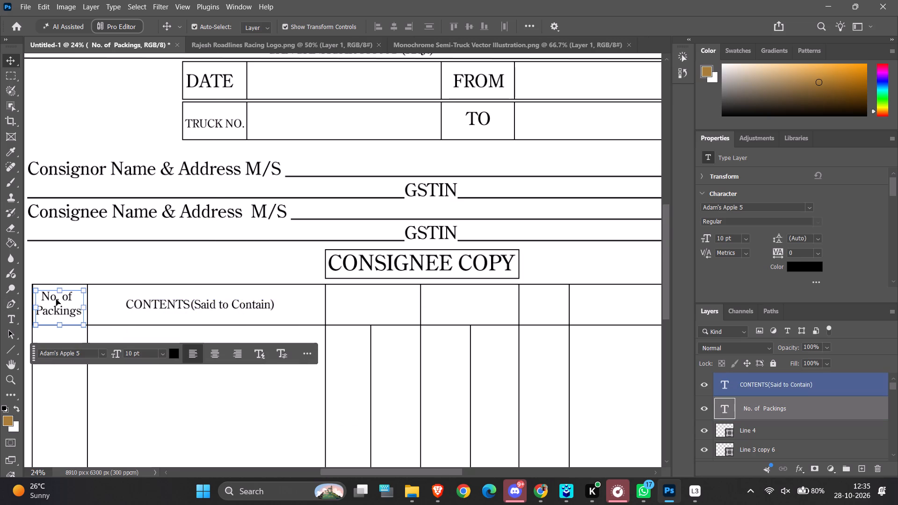
# Duplicate the "No. of Packings" label into the third header cell, under the start of the CONSIGNEE COPY box.
pyautogui.click(56, 299)
pyautogui.keyDown('alt'); pyautogui.moveTo(55, 299); pyautogui.dragTo(133, 308); pyautogui.keyUp('alt')
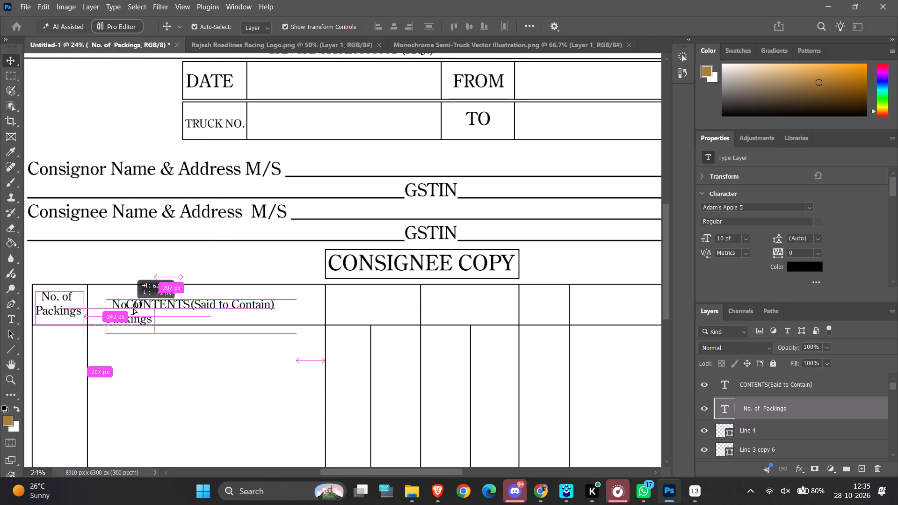
pyautogui.keyDown('alt'); pyautogui.moveTo(133, 308); pyautogui.dragTo(370, 300); pyautogui.keyUp('alt')
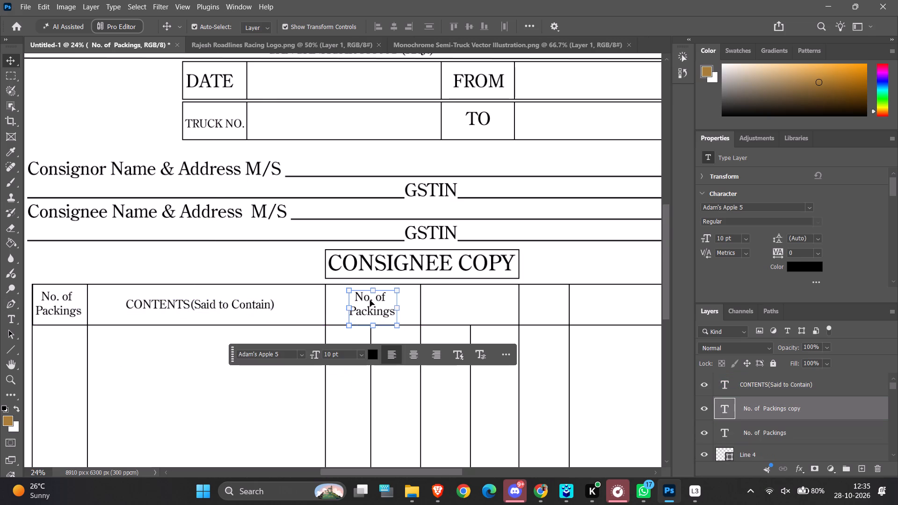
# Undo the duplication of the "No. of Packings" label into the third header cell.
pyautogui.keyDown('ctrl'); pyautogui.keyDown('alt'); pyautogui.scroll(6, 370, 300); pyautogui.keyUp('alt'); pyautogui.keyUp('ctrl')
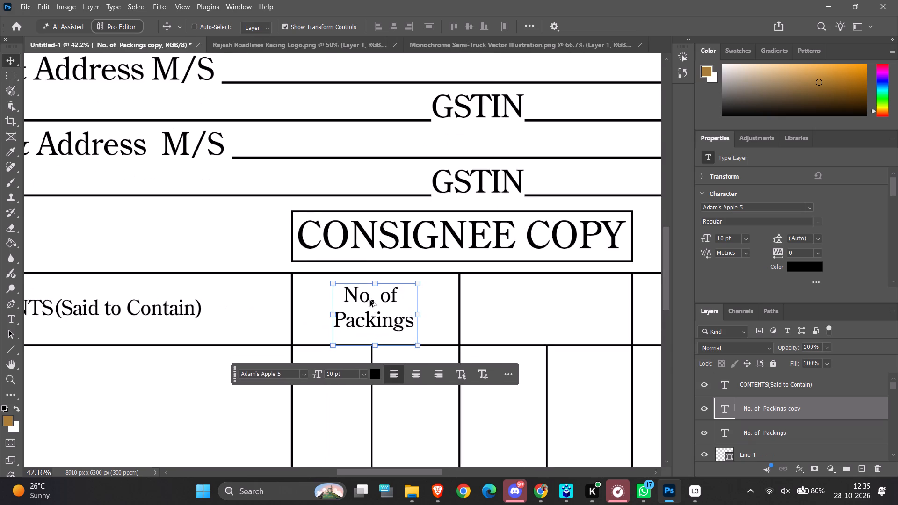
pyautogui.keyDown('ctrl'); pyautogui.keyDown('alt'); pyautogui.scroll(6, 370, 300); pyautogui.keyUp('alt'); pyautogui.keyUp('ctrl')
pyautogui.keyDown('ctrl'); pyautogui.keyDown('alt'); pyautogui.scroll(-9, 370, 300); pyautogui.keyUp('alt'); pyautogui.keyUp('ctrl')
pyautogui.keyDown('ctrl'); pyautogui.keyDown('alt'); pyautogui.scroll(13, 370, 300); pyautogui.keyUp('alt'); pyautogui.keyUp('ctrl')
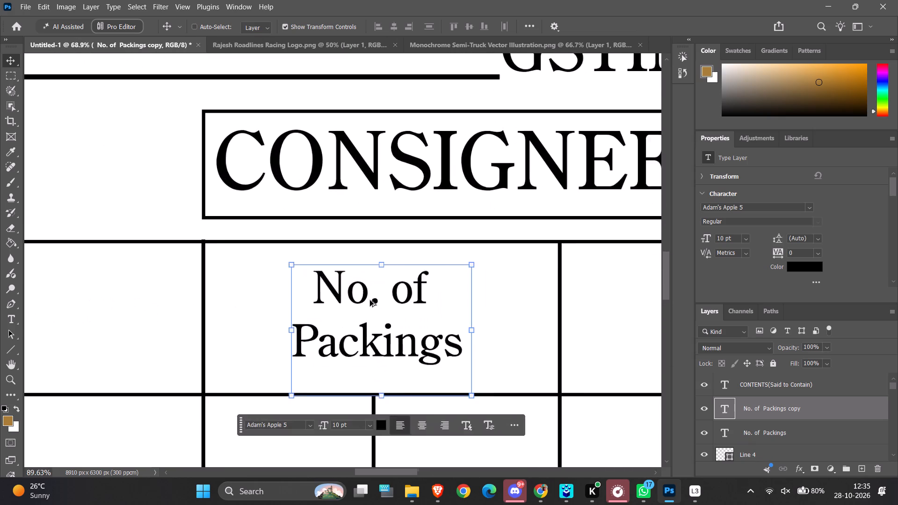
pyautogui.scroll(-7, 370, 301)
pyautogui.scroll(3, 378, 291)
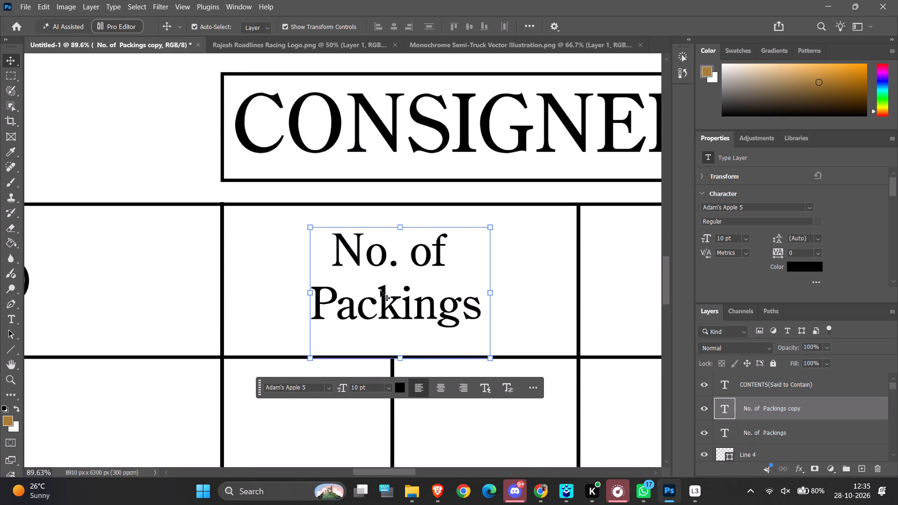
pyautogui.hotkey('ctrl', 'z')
# Draw a horizontal 8 px line about 1724 px long across the middle of the two header cells under the CONSIGNEE COPY box.
pyautogui.keyDown('ctrl'); pyautogui.keyDown('alt'); pyautogui.scroll(-6, 357, 286); pyautogui.keyUp('alt'); pyautogui.keyUp('ctrl')
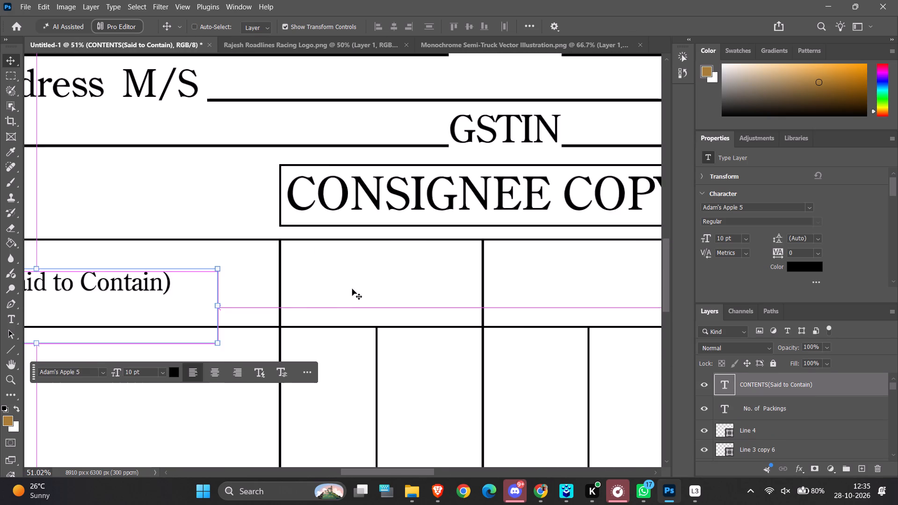
pyautogui.keyDown('ctrl'); pyautogui.scroll(-19, 350, 289); pyautogui.keyUp('ctrl')
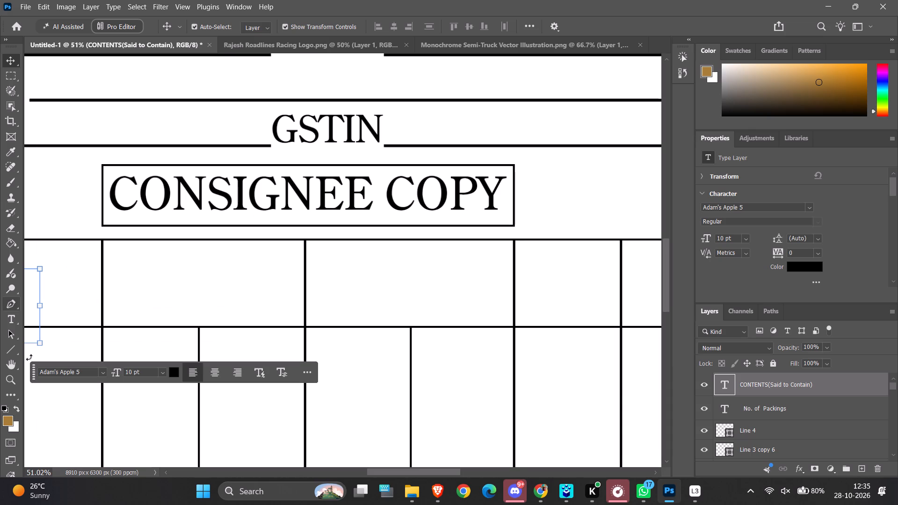
pyautogui.click(6, 346)
pyautogui.keyDown('ctrl'); pyautogui.keyDown('alt'); pyautogui.scroll(5, 134, 295); pyautogui.keyUp('alt'); pyautogui.keyUp('ctrl')
pyautogui.keyDown('ctrl'); pyautogui.scroll(-4, 132, 295); pyautogui.keyUp('ctrl')
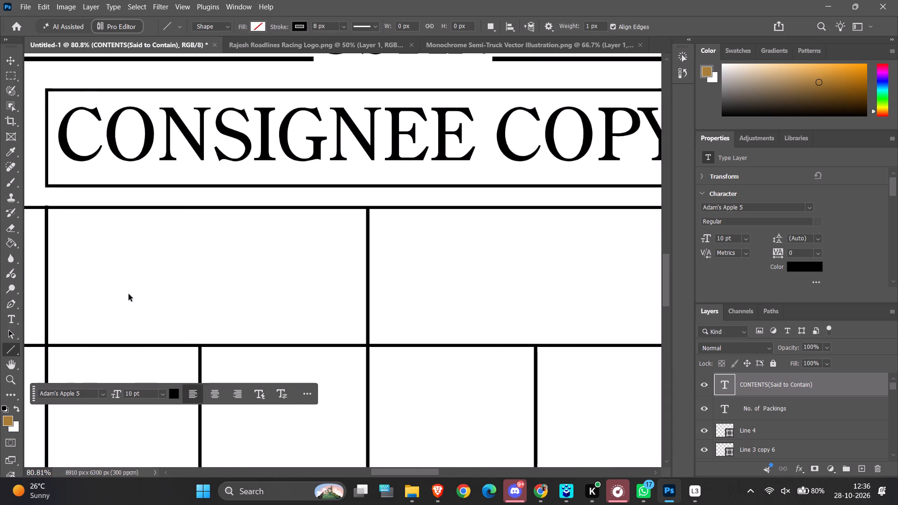
pyautogui.keyDown('ctrl'); pyautogui.scroll(-2, 129, 294); pyautogui.keyUp('ctrl')
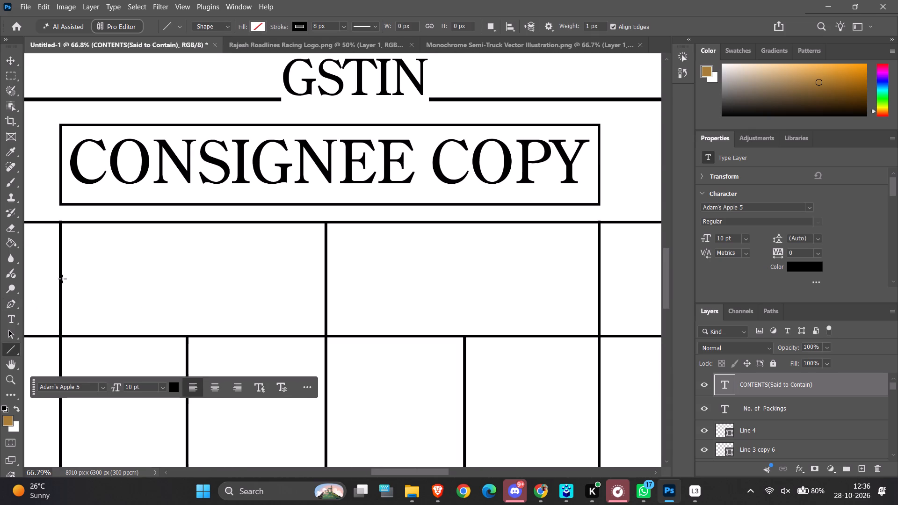
pyautogui.moveTo(60, 278); pyautogui.dragTo(275, 277)
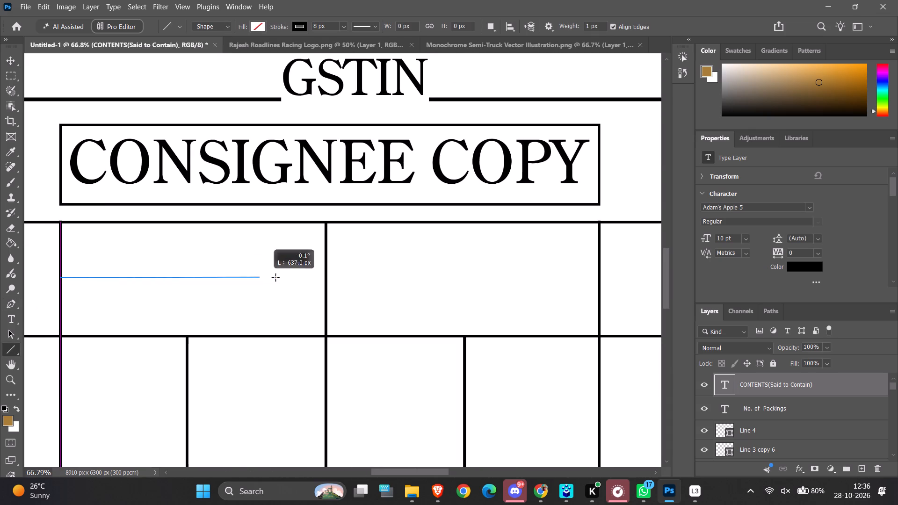
pyautogui.moveTo(275, 277); pyautogui.dragTo(588, 277)
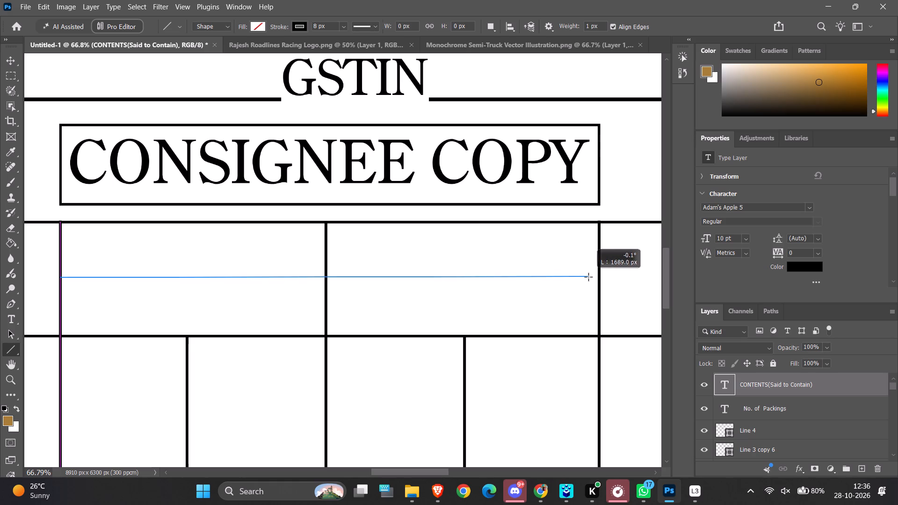
pyautogui.moveTo(588, 277); pyautogui.dragTo(599, 280)
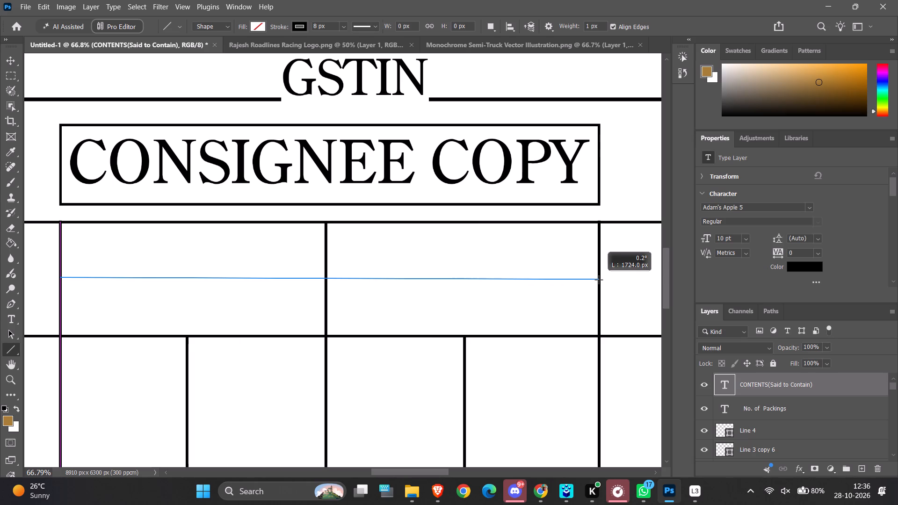
pyautogui.moveTo(599, 280); pyautogui.dragTo(601, 280)
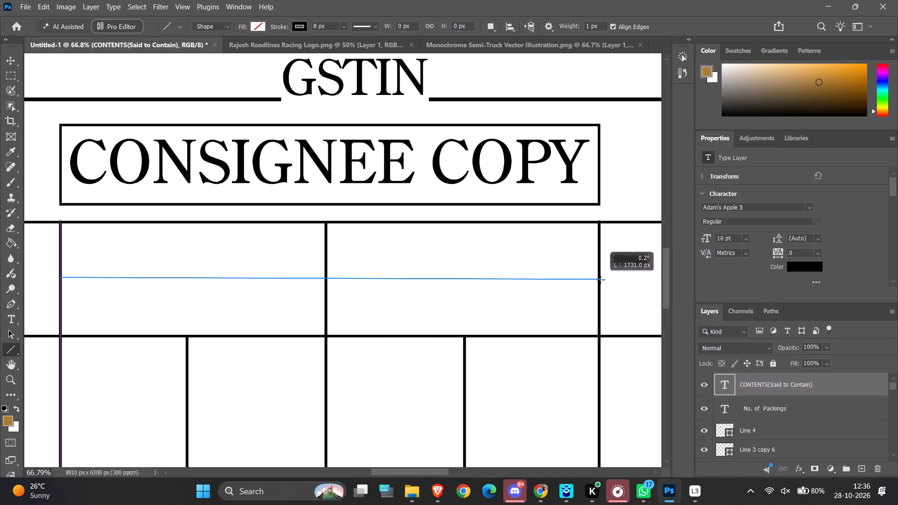
pyautogui.moveTo(601, 280); pyautogui.dragTo(599, 278)
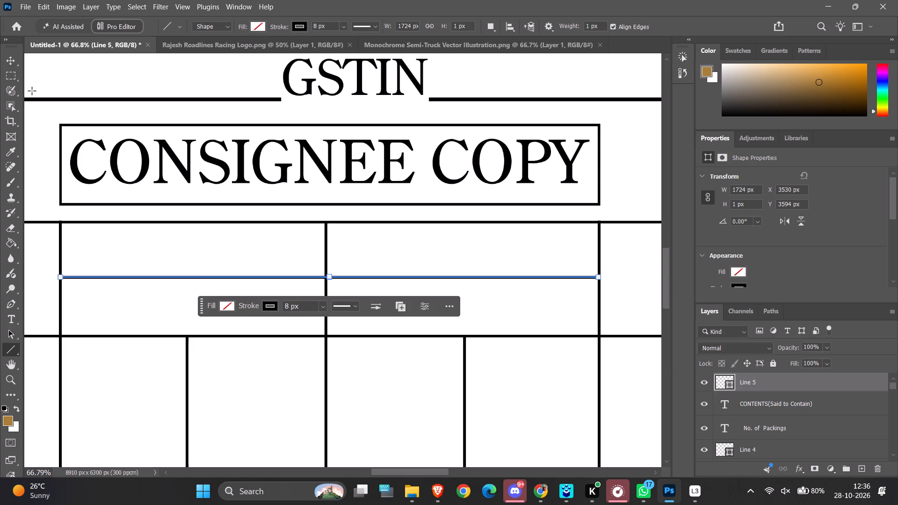
pyautogui.click(7, 57)
pyautogui.click(170, 314)
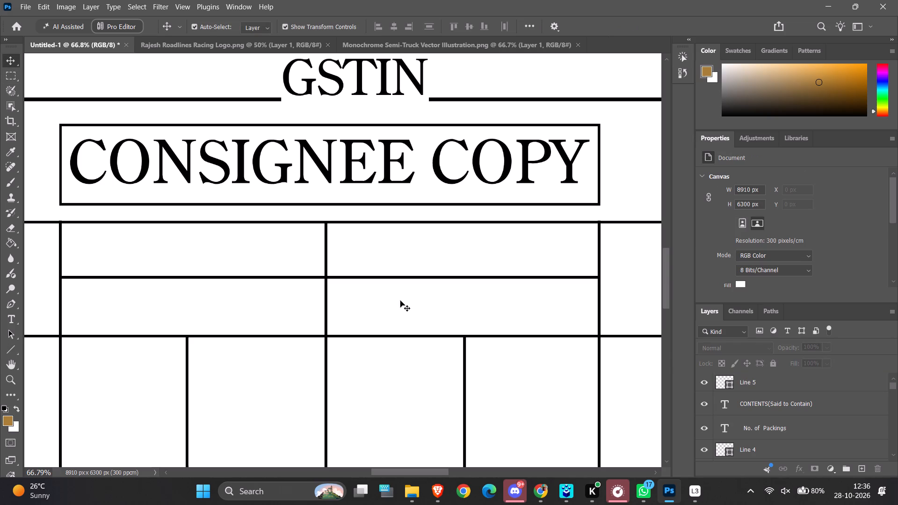
# Shorten the vertical divider between those two header cells so its upper end stops at the new horizontal line.
pyautogui.scroll(1, 297, 250)
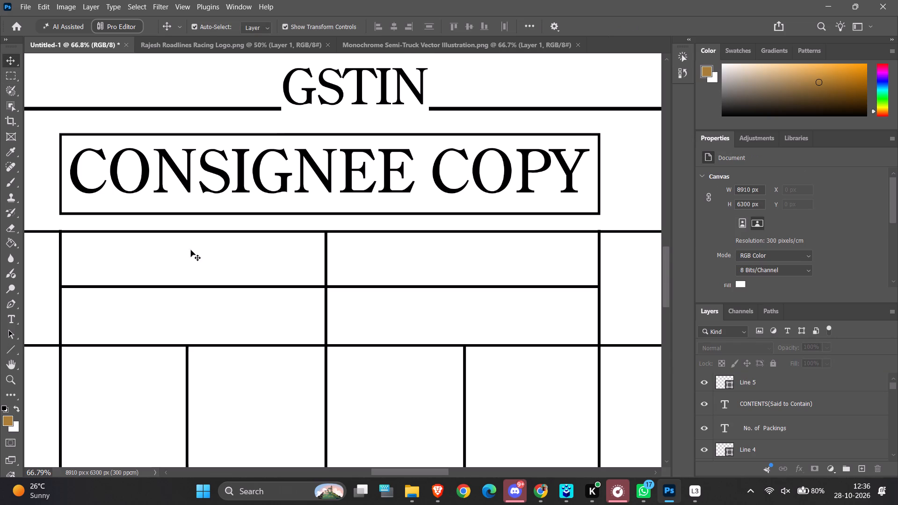
pyautogui.keyDown('ctrl'); pyautogui.keyDown('alt'); pyautogui.scroll(3, 328, 261); pyautogui.keyUp('alt'); pyautogui.keyUp('ctrl')
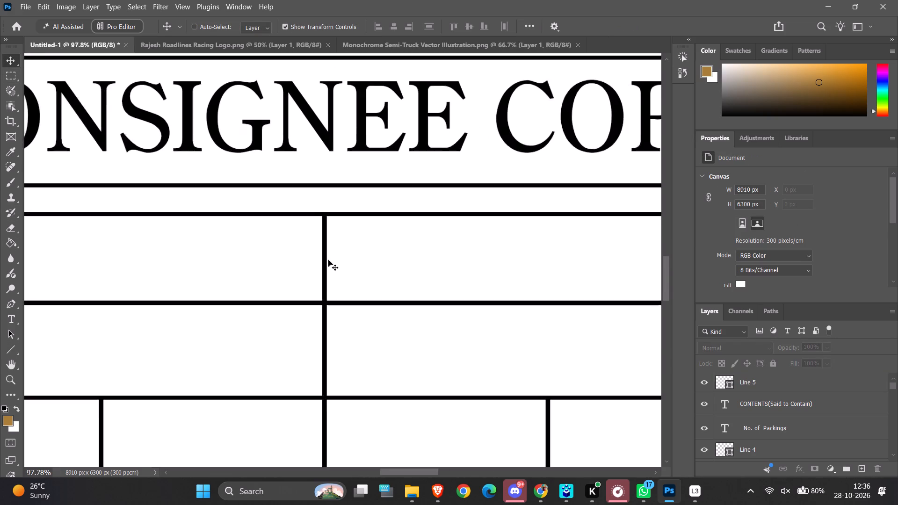
pyautogui.keyDown('ctrl'); pyautogui.keyDown('alt'); pyautogui.scroll(14, 328, 260); pyautogui.keyUp('alt'); pyautogui.keyUp('ctrl')
pyautogui.keyDown('ctrl'); pyautogui.keyDown('alt'); pyautogui.scroll(-6, 328, 260); pyautogui.keyUp('alt'); pyautogui.keyUp('ctrl')
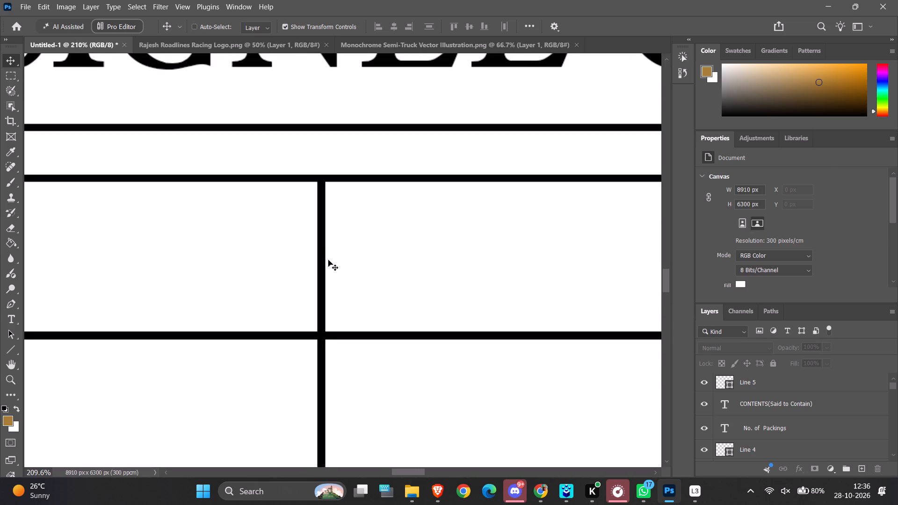
pyautogui.click(323, 246)
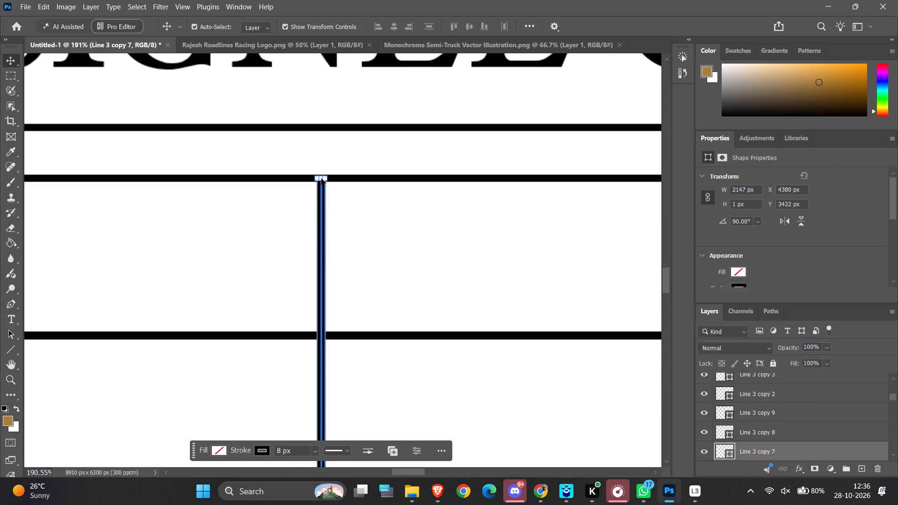
pyautogui.keyDown('ctrl'); pyautogui.keyDown('alt'); pyautogui.scroll(5, 321, 179); pyautogui.keyUp('alt'); pyautogui.keyUp('ctrl')
pyautogui.moveTo(321, 178); pyautogui.dragTo(305, 365)
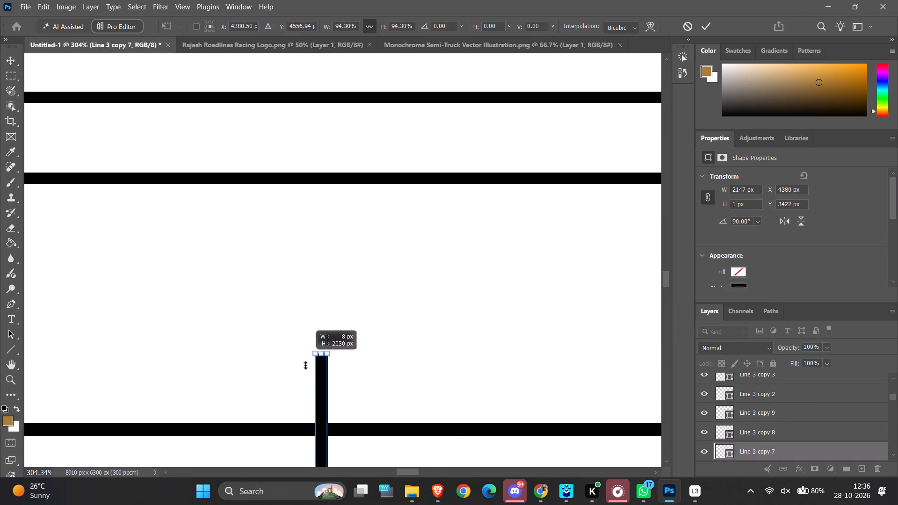
pyautogui.moveTo(305, 365); pyautogui.dragTo(302, 427)
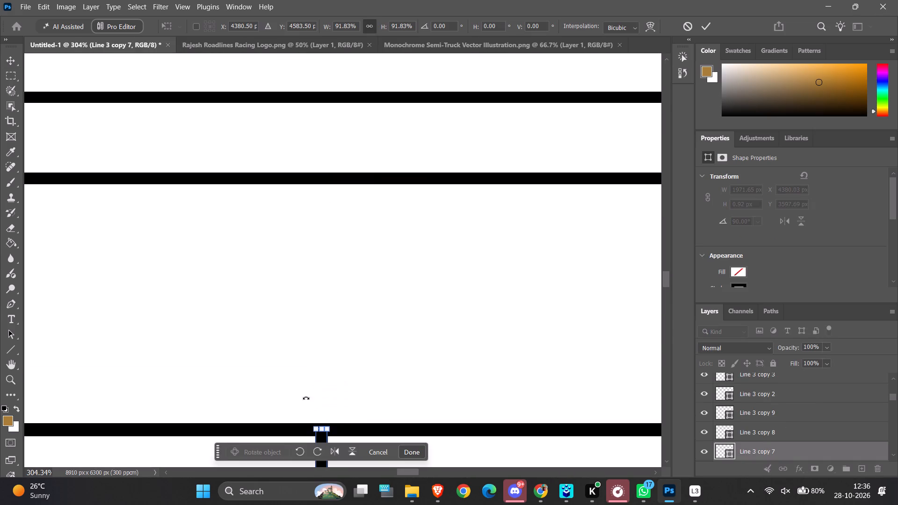
pyautogui.keyDown('ctrl'); pyautogui.keyDown('alt'); pyautogui.scroll(-6, 306, 397); pyautogui.keyUp('alt'); pyautogui.keyUp('ctrl')
pyautogui.click(406, 450)
pyautogui.keyDown('ctrl'); pyautogui.keyDown('alt'); pyautogui.scroll(-5, 244, 316); pyautogui.keyUp('alt'); pyautogui.keyUp('ctrl')
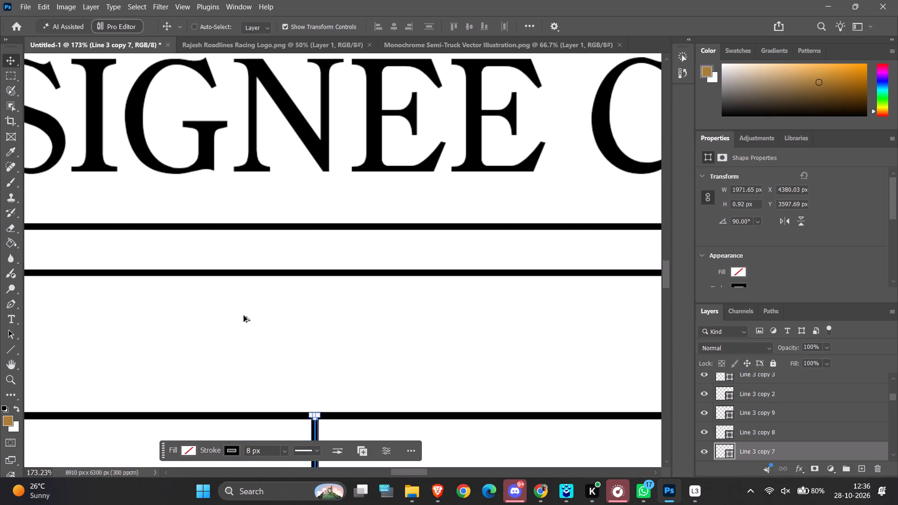
# Duplicate the "No. of Packings" label into the middle of the wide upper header cell under CONSIGNEE COPY.
pyautogui.keyDown('ctrl'); pyautogui.keyDown('alt'); pyautogui.scroll(-5, 239, 340); pyautogui.keyUp('alt'); pyautogui.keyUp('ctrl')
pyautogui.keyDown('ctrl'); pyautogui.scroll(12, 239, 340); pyautogui.keyUp('ctrl')
pyautogui.keyDown('ctrl'); pyautogui.keyDown('alt'); pyautogui.scroll(-14, 239, 340); pyautogui.keyUp('alt'); pyautogui.keyUp('ctrl')
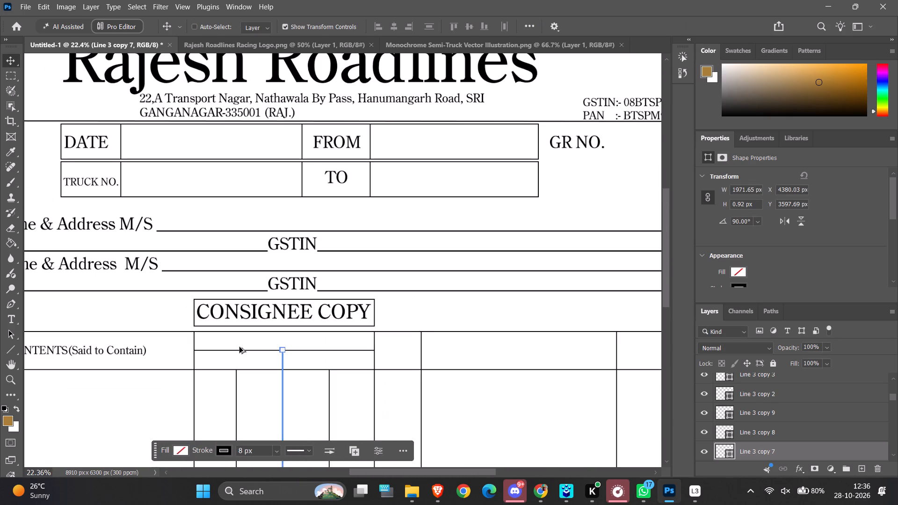
pyautogui.keyDown('ctrl'); pyautogui.scroll(15, 98, 340); pyautogui.keyUp('ctrl')
pyautogui.keyDown('alt'); pyautogui.moveTo(92, 343); pyautogui.dragTo(96, 344); pyautogui.keyUp('alt')
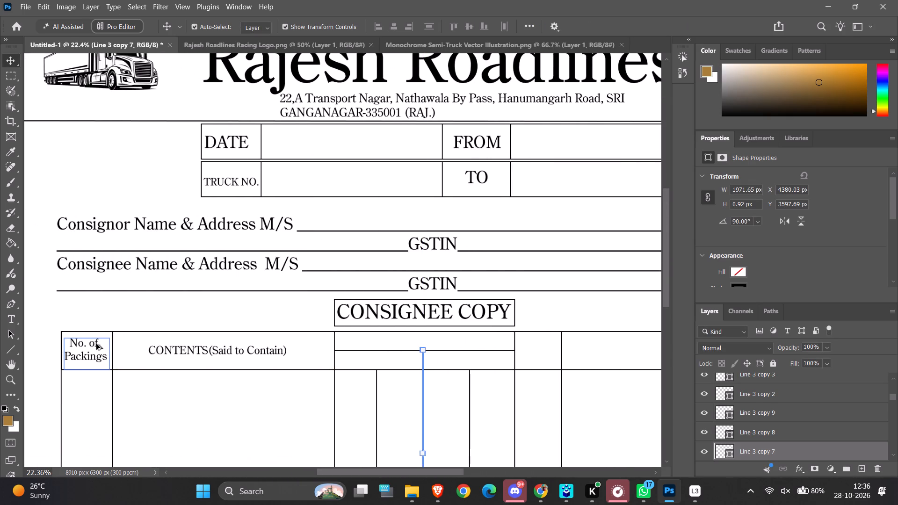
pyautogui.keyDown('alt'); pyautogui.moveTo(96, 344); pyautogui.dragTo(430, 338); pyautogui.keyUp('alt')
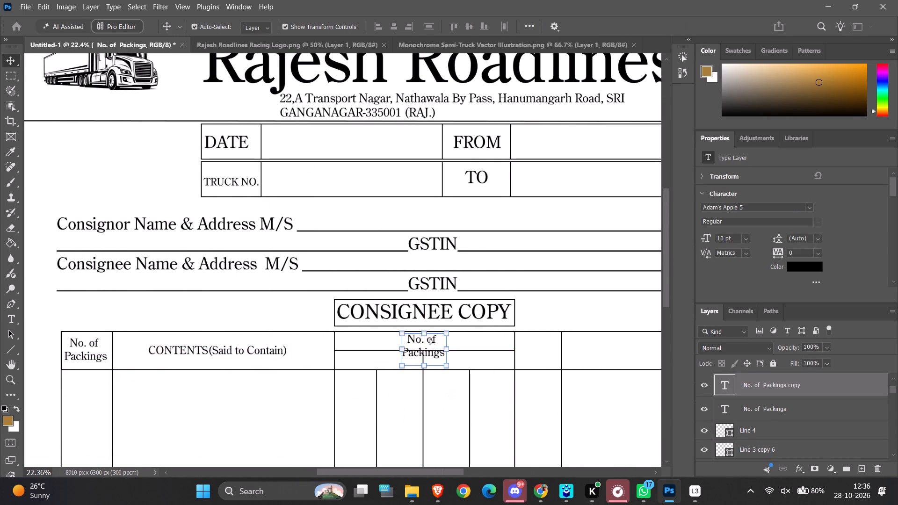
# Replace the duplicated label's text with "WEIGHT".
pyautogui.keyDown('ctrl'); pyautogui.keyDown('alt'); pyautogui.scroll(16, 432, 351); pyautogui.keyUp('alt'); pyautogui.keyUp('ctrl')
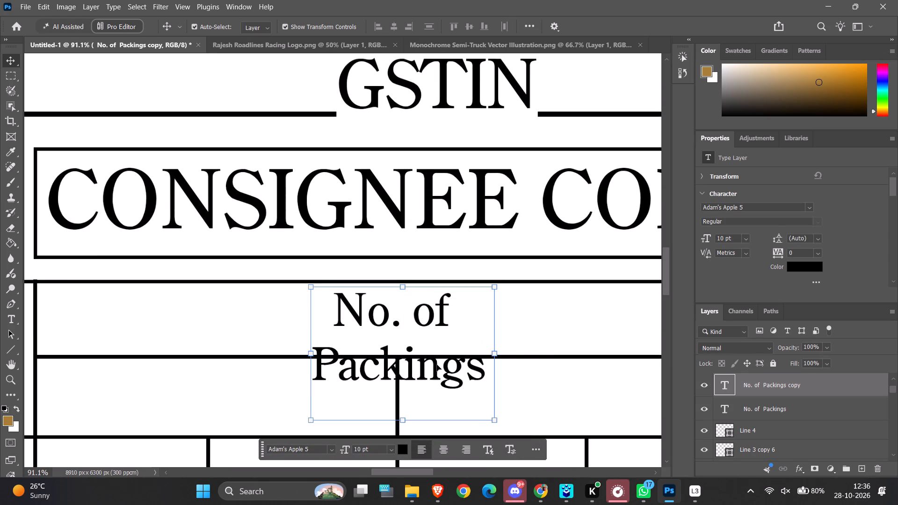
pyautogui.doubleClick(437, 365)
pyautogui.press('BackSpace')
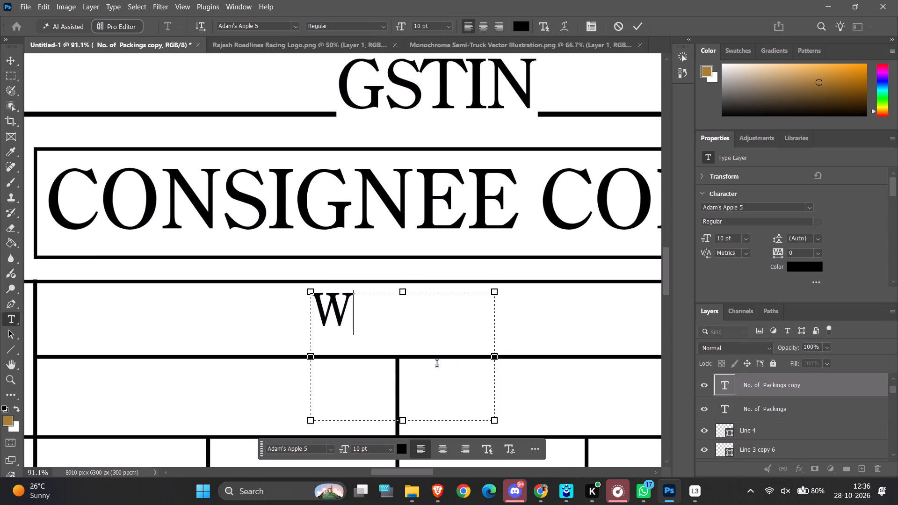
pyautogui.write('EIGHT')
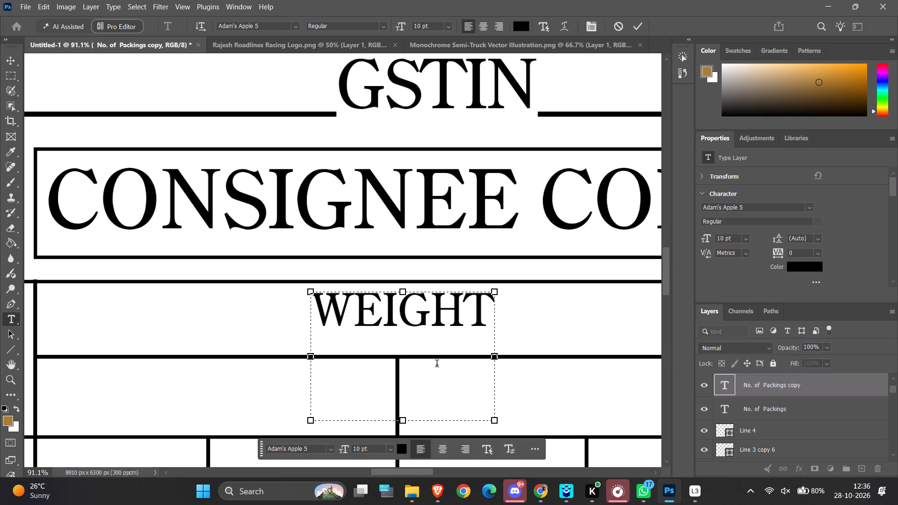
pyautogui.keyDown('ctrl'); pyautogui.keyDown('alt'); pyautogui.scroll(-6, 437, 365); pyautogui.keyUp('alt'); pyautogui.keyUp('ctrl')
pyautogui.click(115, 280)
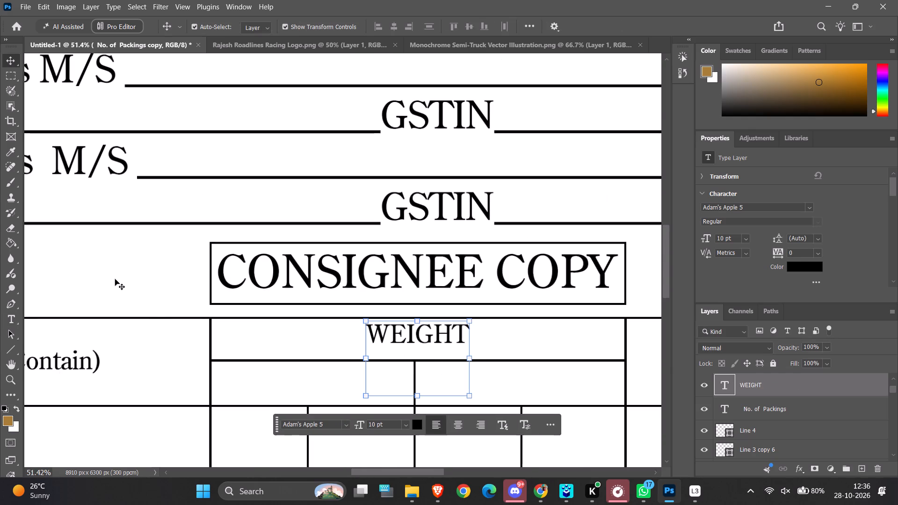
# Move the "WEIGHT" label slightly down to sit mid-height in its upper header cell, keeping it horizontally centred.
pyautogui.scroll(-6, 151, 312)
pyautogui.click(264, 327)
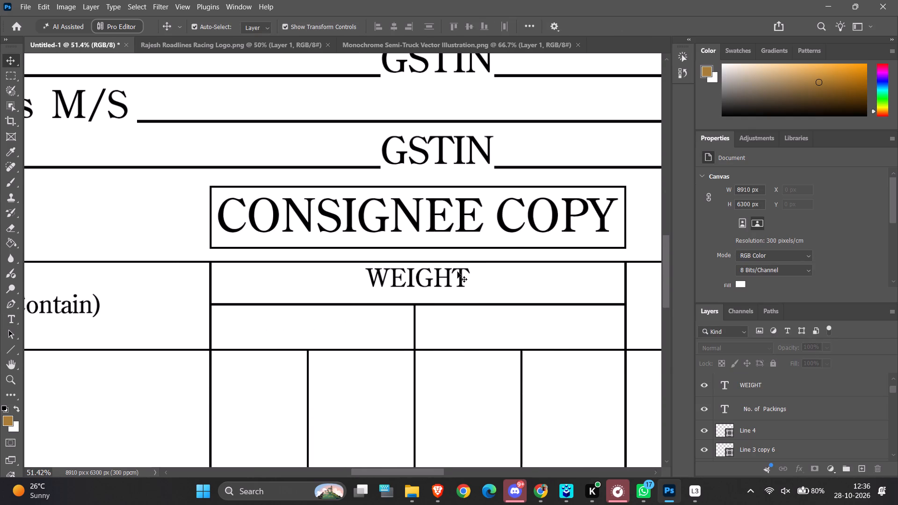
pyautogui.moveTo(430, 283); pyautogui.dragTo(430, 288)
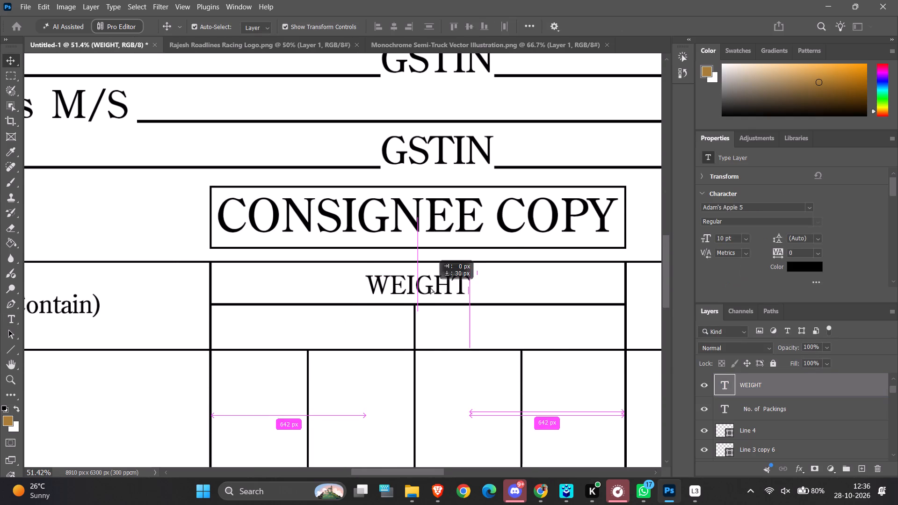
pyautogui.moveTo(430, 288); pyautogui.dragTo(431, 287)
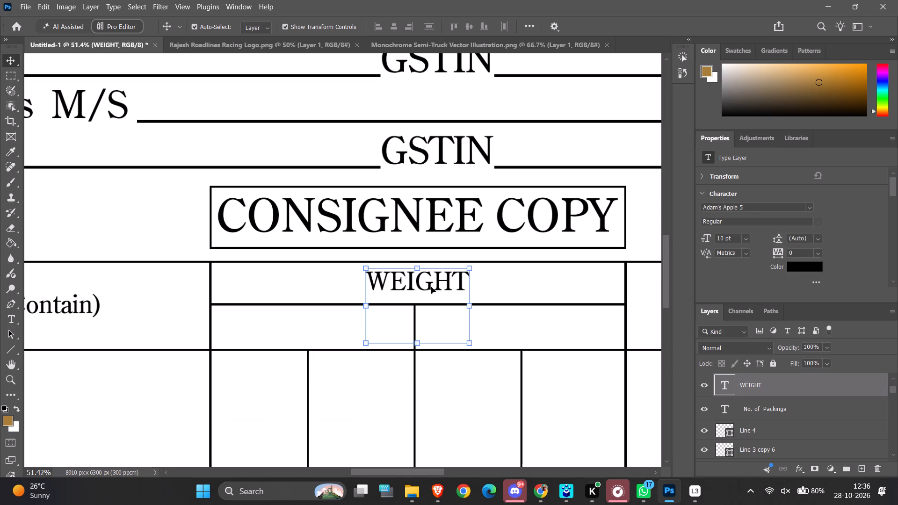
pyautogui.keyDown('alt'); pyautogui.click(431, 287); pyautogui.keyUp('alt')
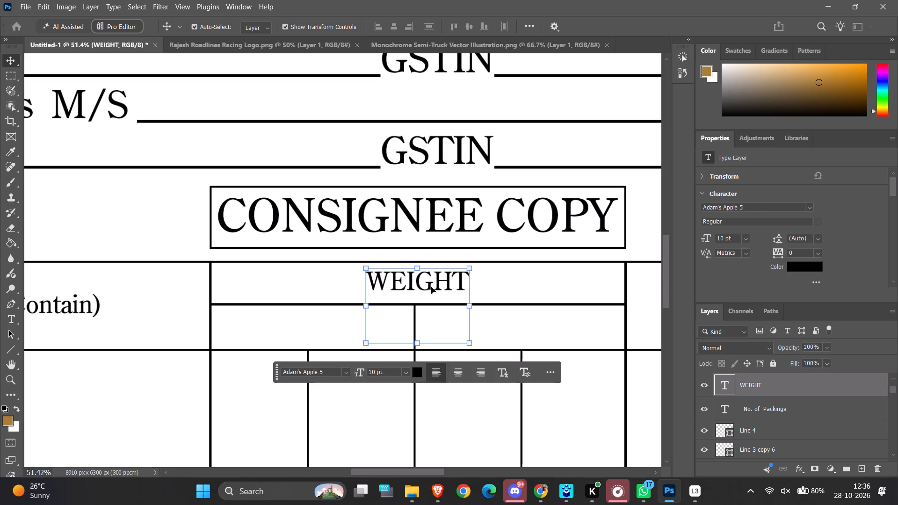
# Duplicate the "WEIGHT" label into the first lower header cell beneath it and change the copy's text to "Actual".
pyautogui.keyDown('alt'); pyautogui.moveTo(428, 287); pyautogui.dragTo(369, 306); pyautogui.keyUp('alt')
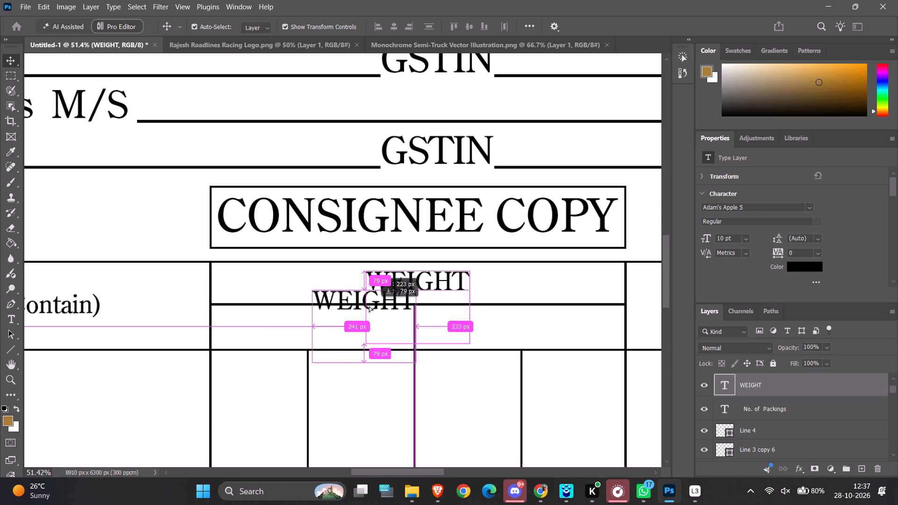
pyautogui.keyDown('alt'); pyautogui.moveTo(369, 306); pyautogui.dragTo(327, 324); pyautogui.keyUp('alt')
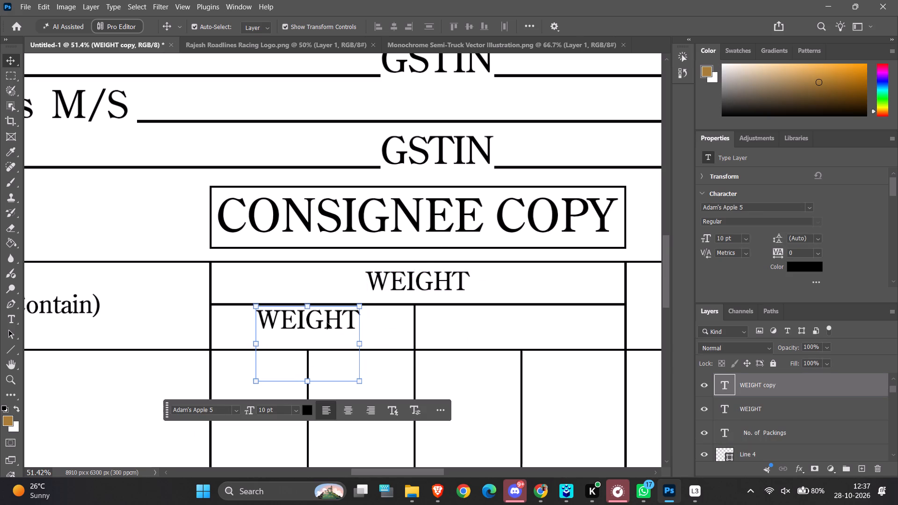
pyautogui.doubleClick(333, 319)
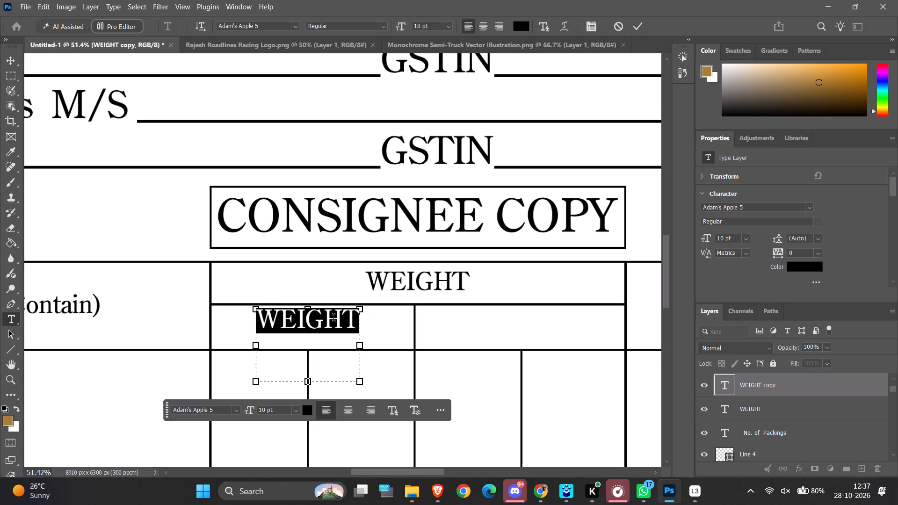
pyautogui.press('BackSpace')
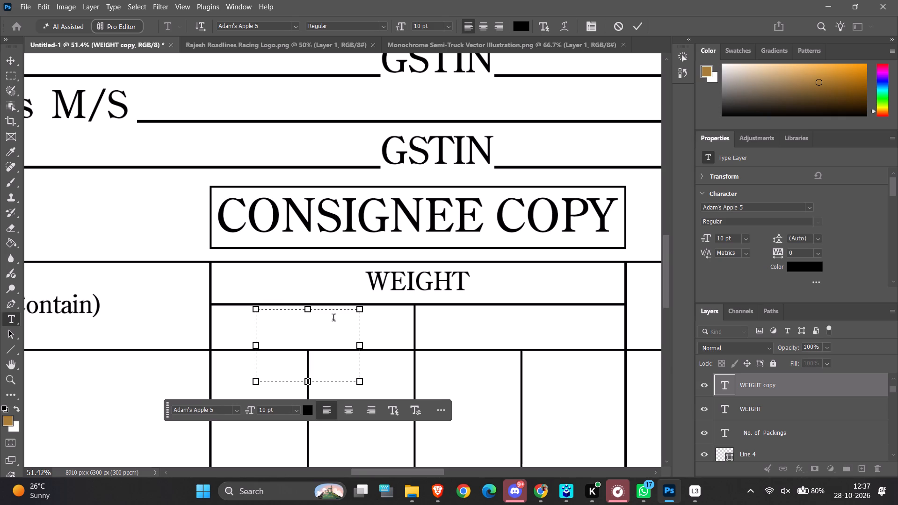
pyautogui.press('a')
pyautogui.write('ct')
pyautogui.write('ua')
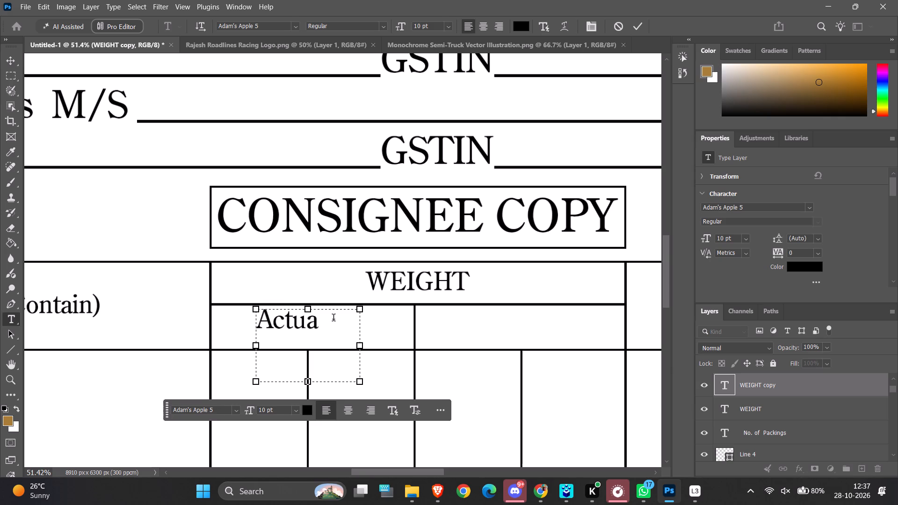
pyautogui.press('l')
pyautogui.click(6, 59)
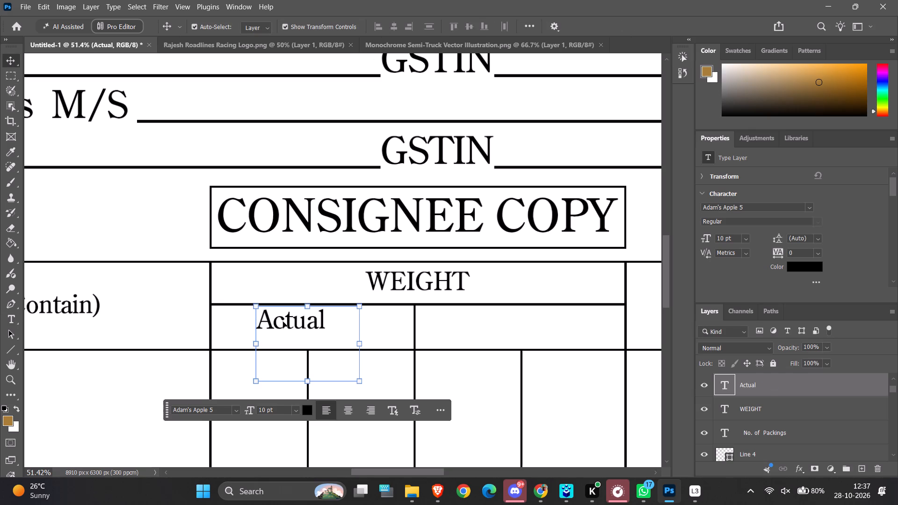
# Move the "Actual" label slightly to the right and up so it sits near the top centre of its cell.
pyautogui.moveTo(288, 324); pyautogui.dragTo(304, 323)
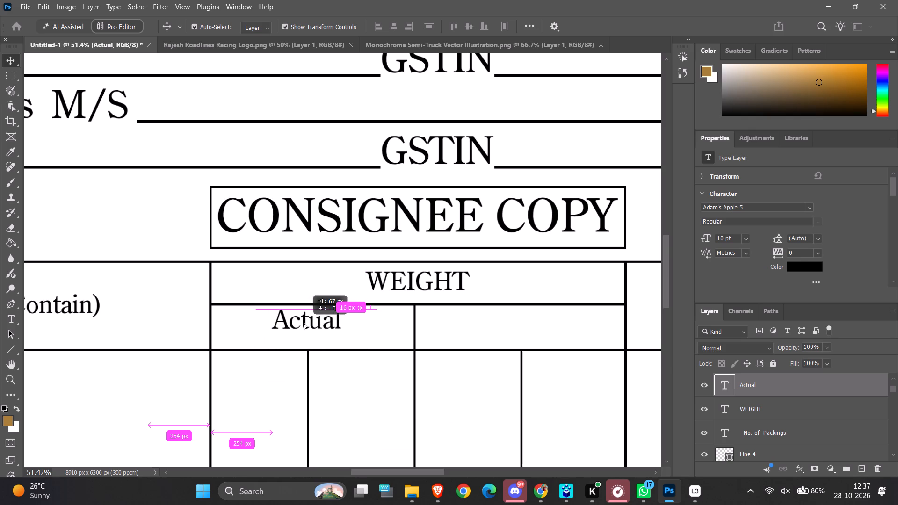
pyautogui.moveTo(304, 323); pyautogui.dragTo(312, 323)
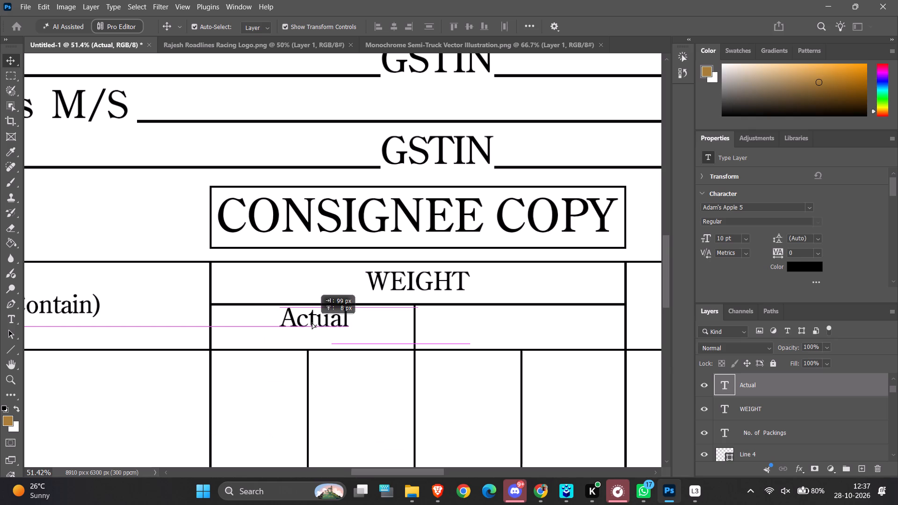
pyautogui.moveTo(312, 323); pyautogui.dragTo(308, 322)
pyautogui.click(215, 311)
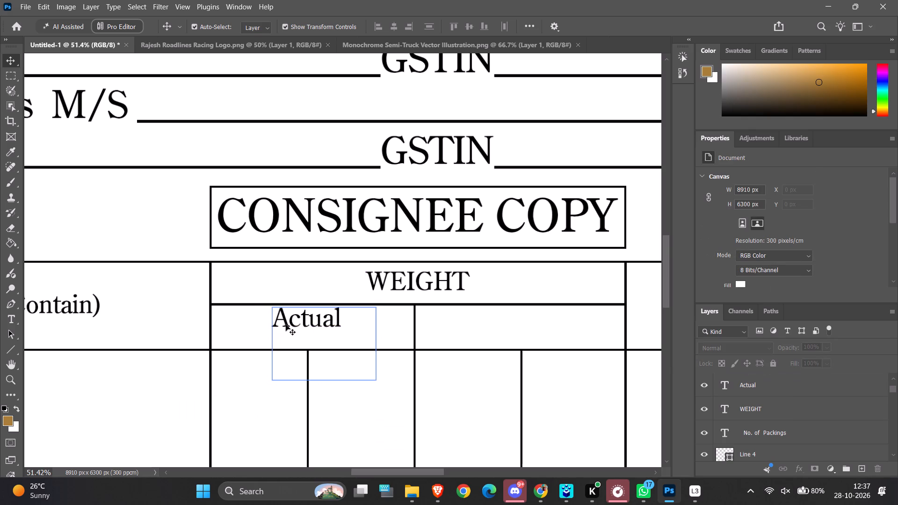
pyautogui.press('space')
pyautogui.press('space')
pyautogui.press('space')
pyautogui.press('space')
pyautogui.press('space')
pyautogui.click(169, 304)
# Duplicate the "Actual" label twice, placing one copy in each bottom corner of the same header cell.
pyautogui.keyDown('alt'); pyautogui.moveTo(304, 320); pyautogui.dragTo(298, 332); pyautogui.keyUp('alt')
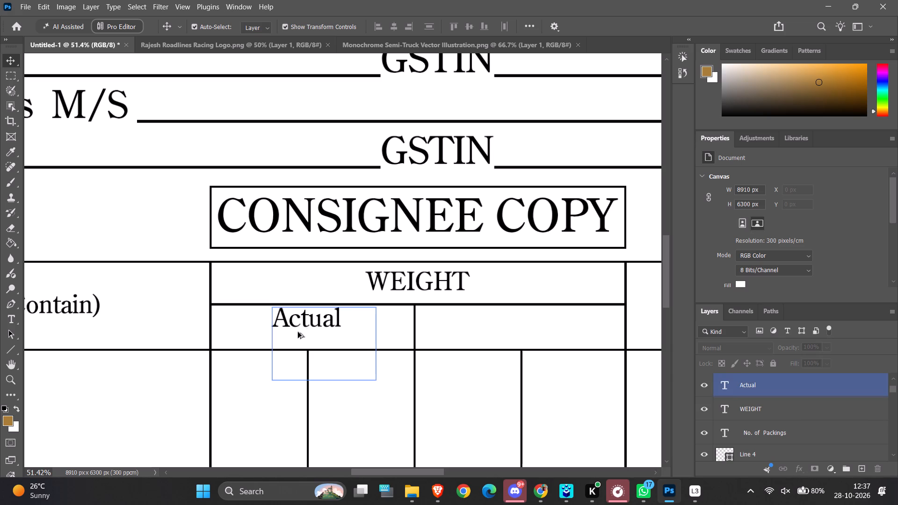
pyautogui.keyDown('alt'); pyautogui.moveTo(298, 332); pyautogui.dragTo(248, 341); pyautogui.keyUp('alt')
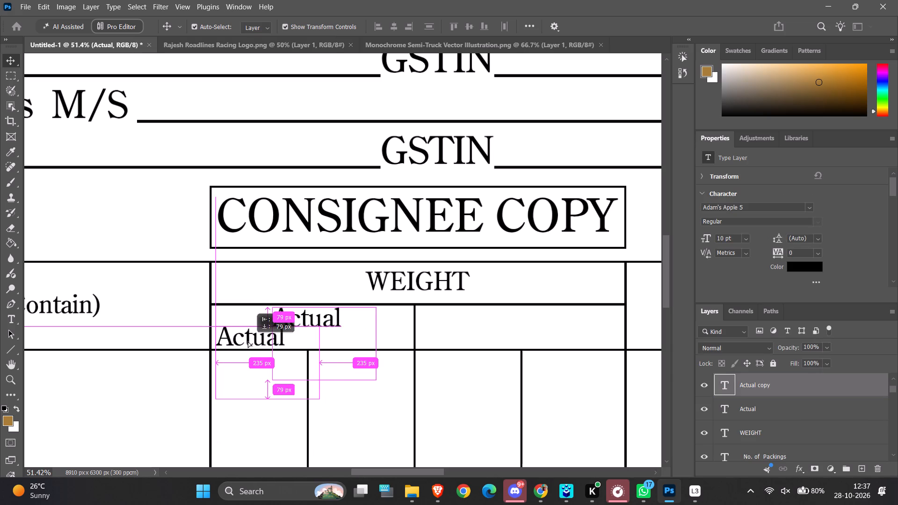
pyautogui.keyDown('alt'); pyautogui.moveTo(248, 341); pyautogui.dragTo(248, 341); pyautogui.keyUp('alt')
pyautogui.keyDown('alt'); pyautogui.moveTo(248, 340); pyautogui.dragTo(362, 343); pyautogui.keyUp('alt')
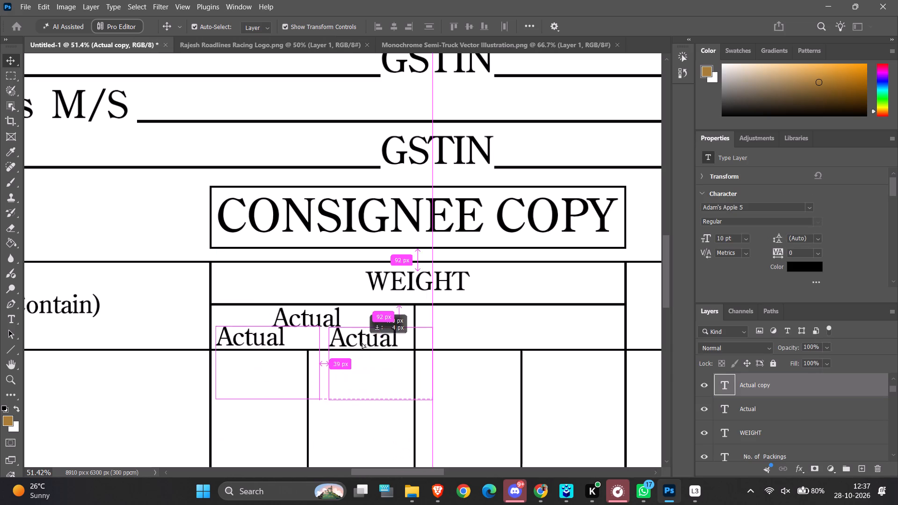
pyautogui.keyDown('alt'); pyautogui.moveTo(362, 343); pyautogui.dragTo(375, 343); pyautogui.keyUp('alt')
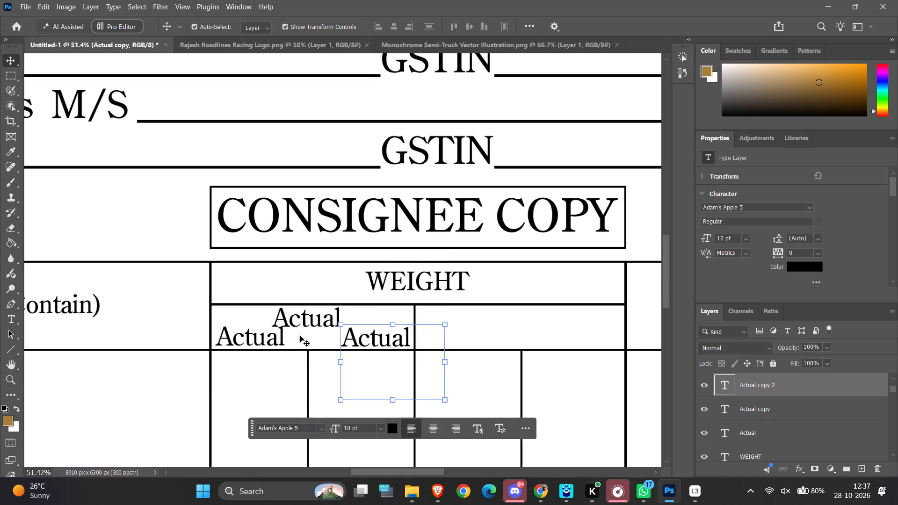
# Replace the text of the copy in the cell's bottom-left corner with "Qtl.".
pyautogui.doubleClick(275, 339)
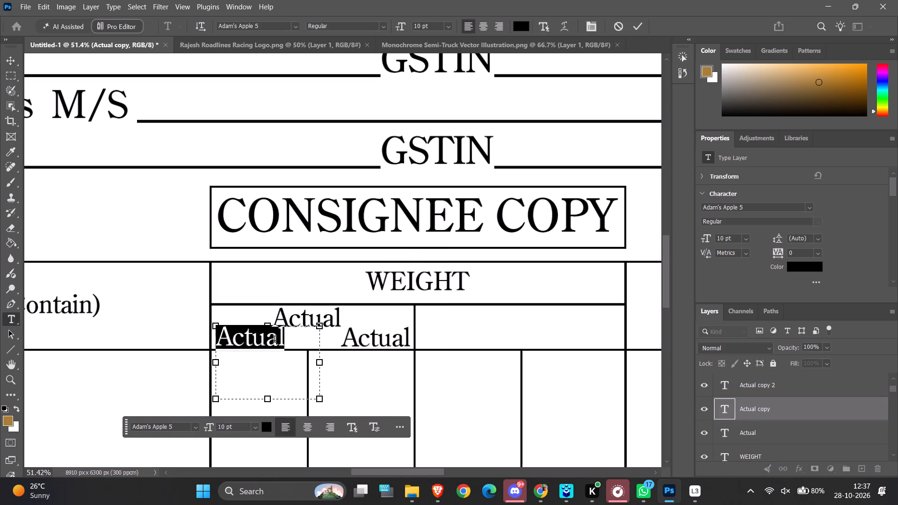
pyautogui.press('BackSpace')
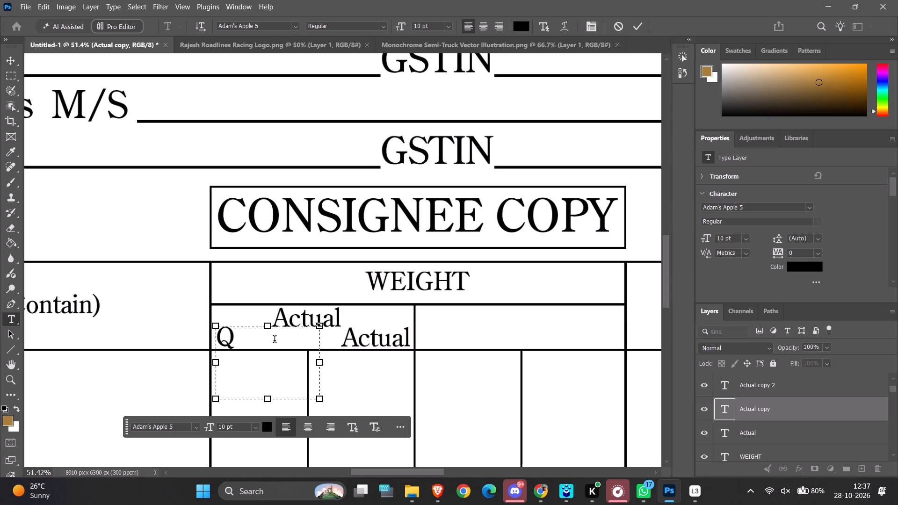
pyautogui.write('tl')
pyautogui.press('.')
# Replace the bottom-right copy's text with "Kg.", adding leading spaces to push it against the cell's right divider.
pyautogui.doubleClick(369, 338)
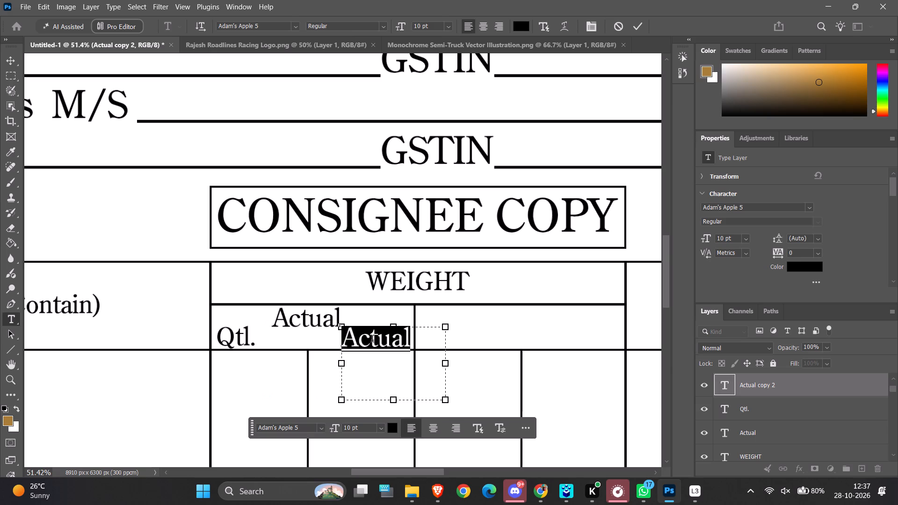
pyautogui.press('BackSpace')
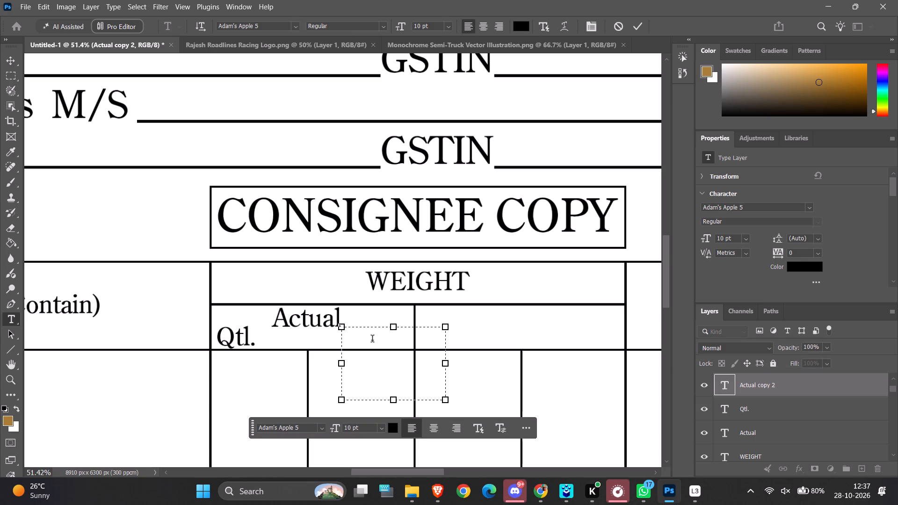
pyautogui.press('g')
pyautogui.press('.')
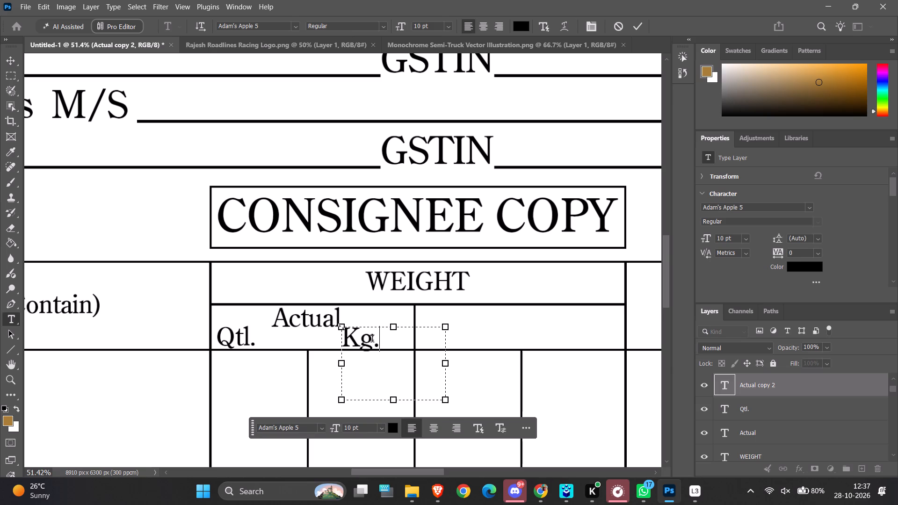
pyautogui.click(346, 338)
pyautogui.press('space')
pyautogui.press('space')
pyautogui.press('space')
pyautogui.press('space')
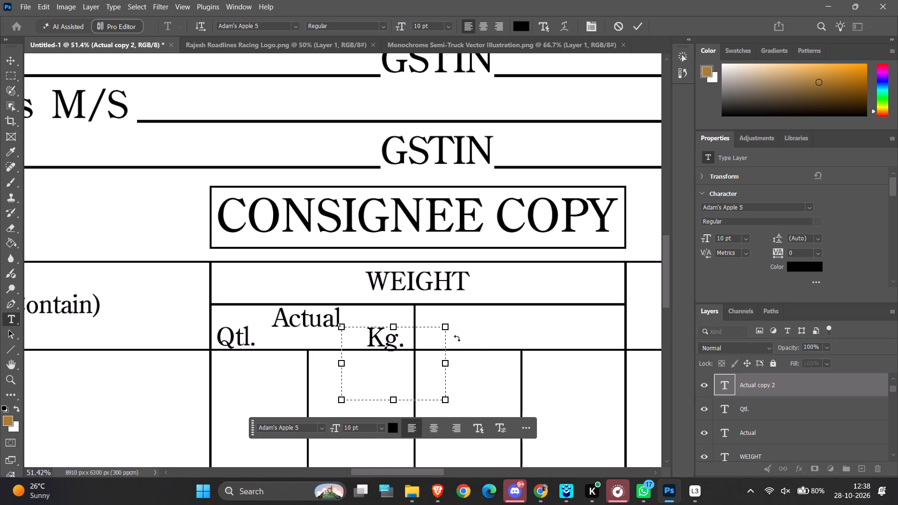
pyautogui.press('space')
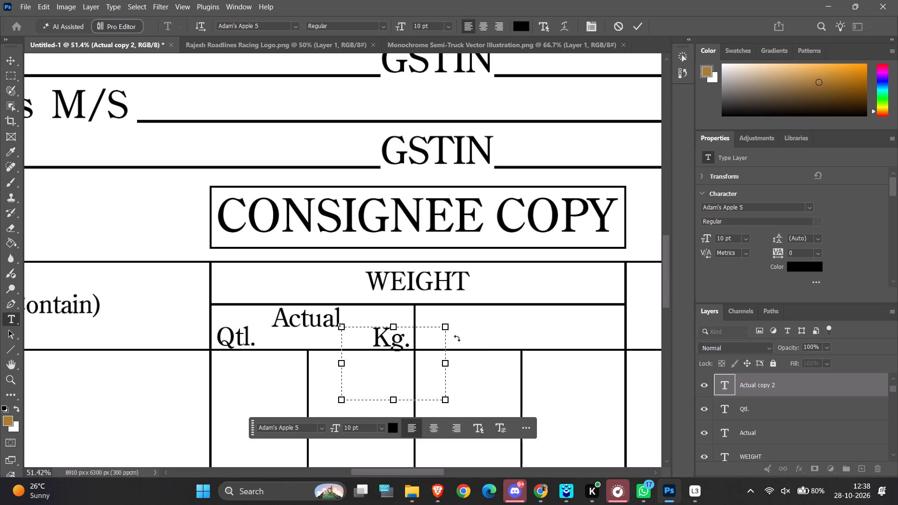
pyautogui.click(517, 350)
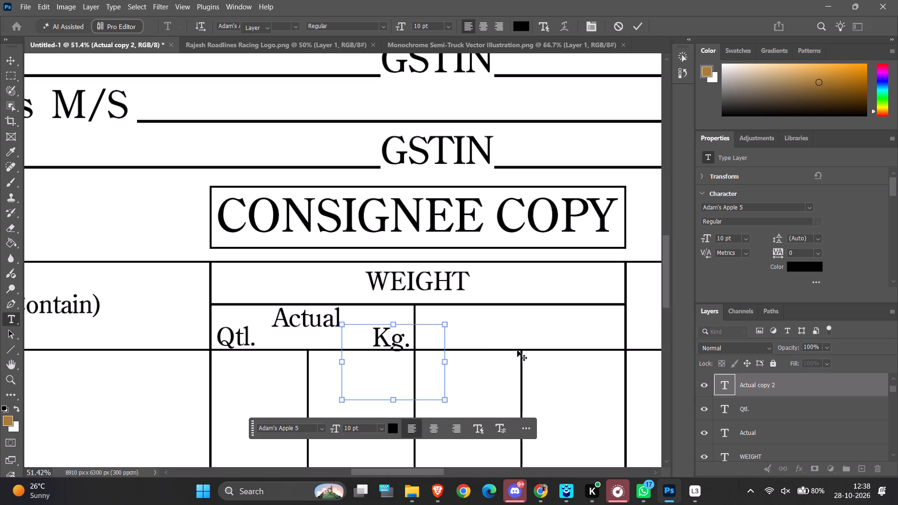
pyautogui.click(499, 335)
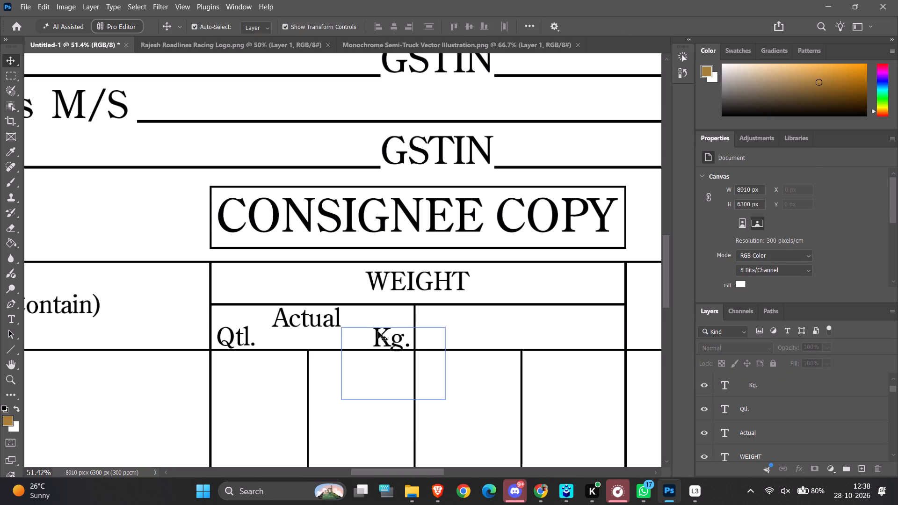
pyautogui.click(380, 332)
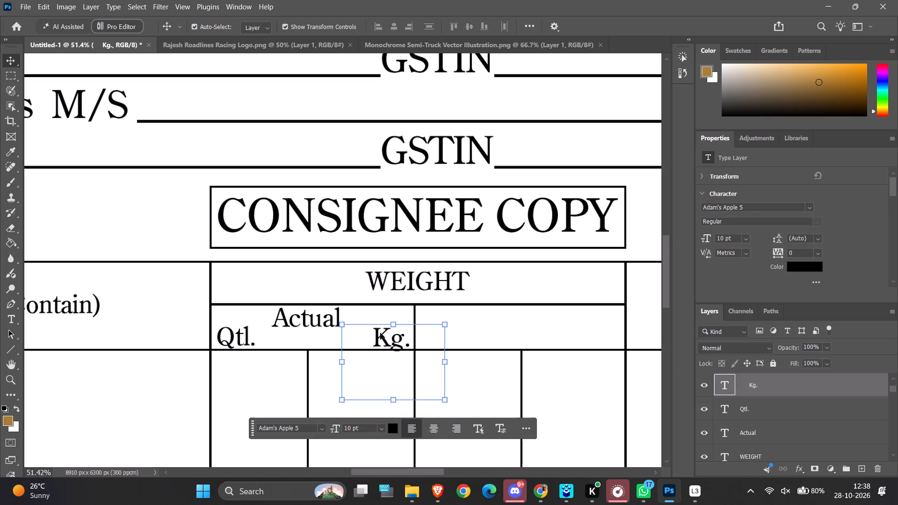
pyautogui.click(546, 326)
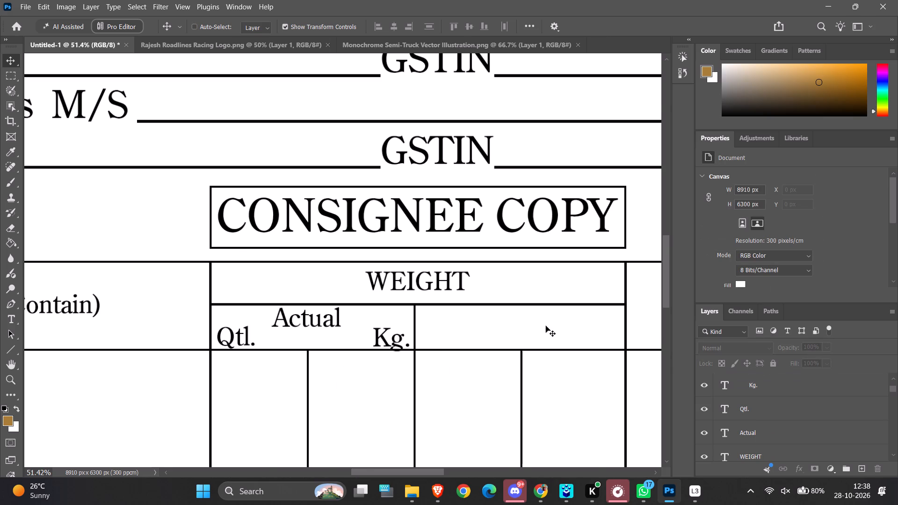
# Duplicate the "Qtl." and "Kg." labels into the bottom-left and bottom-right corners of the second lower cell under WEIGHT.
pyautogui.keyDown('ctrl'); pyautogui.keyDown('alt'); pyautogui.scroll(-3, 546, 326); pyautogui.keyUp('alt'); pyautogui.keyUp('ctrl')
pyautogui.keyDown('ctrl'); pyautogui.scroll(-4, 461, 335); pyautogui.keyUp('ctrl')
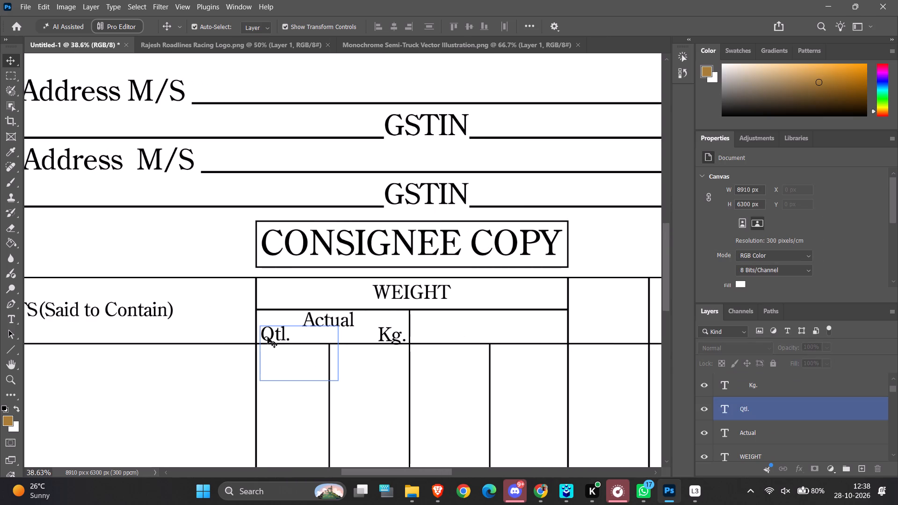
pyautogui.keyDown('alt'); pyautogui.moveTo(268, 337); pyautogui.dragTo(412, 337); pyautogui.keyUp('alt')
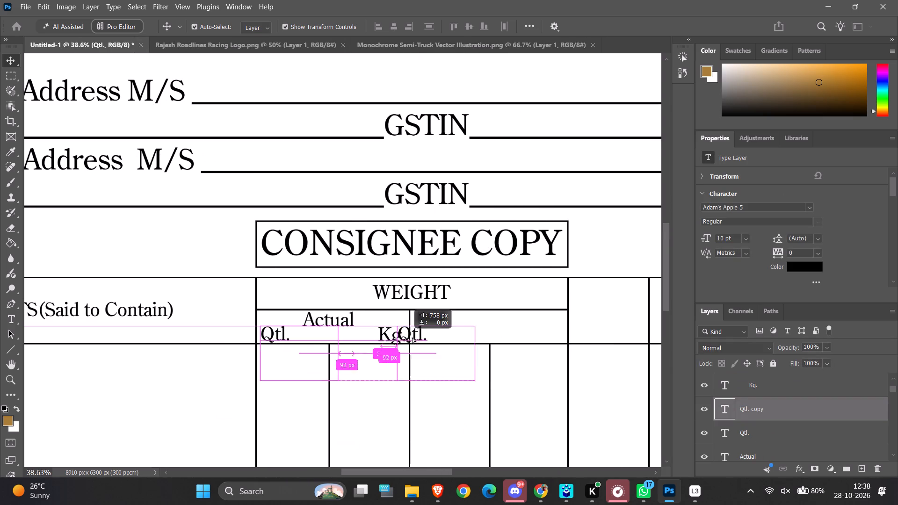
pyautogui.keyDown('alt'); pyautogui.moveTo(412, 337); pyautogui.dragTo(427, 337); pyautogui.keyUp('alt')
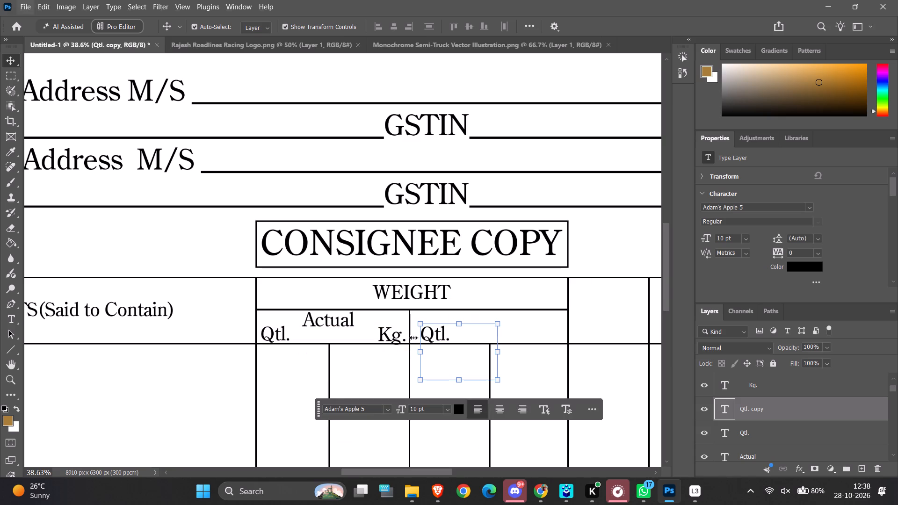
pyautogui.keyDown('alt'); pyautogui.moveTo(396, 341); pyautogui.dragTo(550, 338); pyautogui.keyUp('alt')
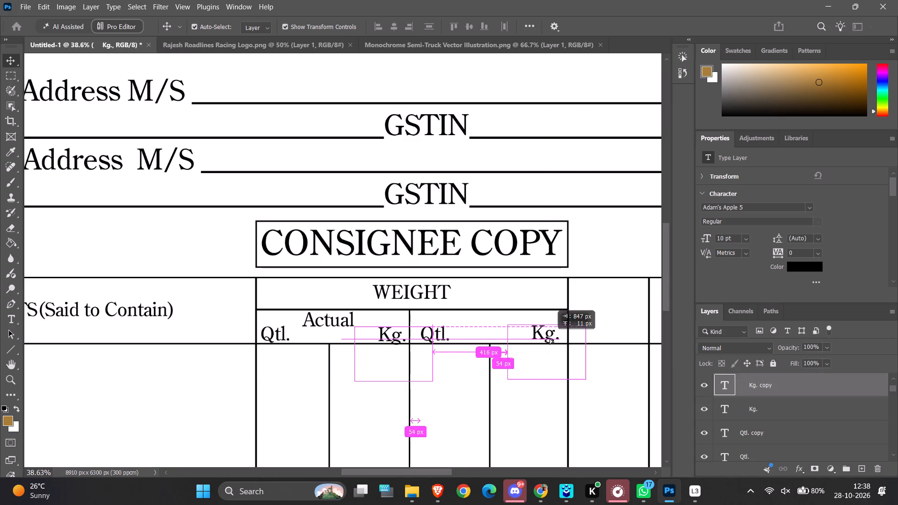
pyautogui.keyDown('alt'); pyautogui.moveTo(550, 338); pyautogui.dragTo(553, 338); pyautogui.keyUp('alt')
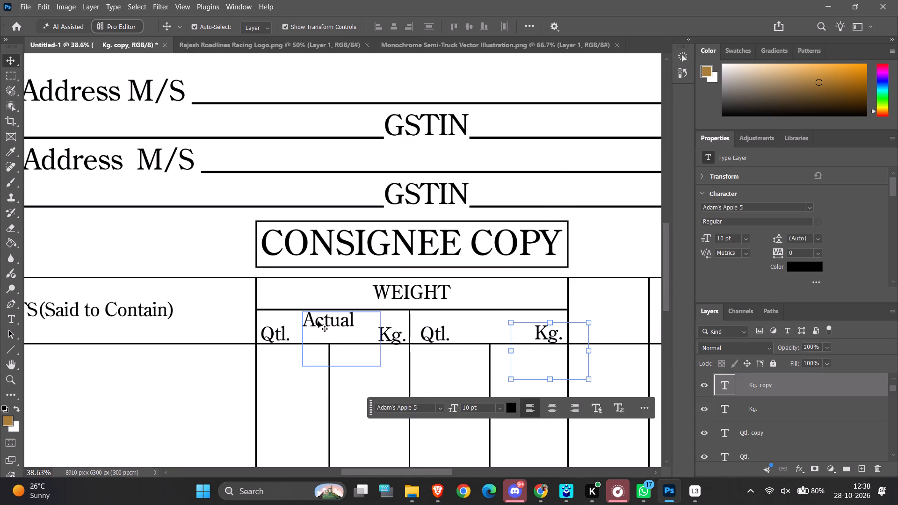
# Duplicate the "Actual" label into the second lower cell under WEIGHT and change the copy's text to "Charged".
pyautogui.keyDown('alt'); pyautogui.moveTo(326, 321); pyautogui.dragTo(474, 323); pyautogui.keyUp('alt')
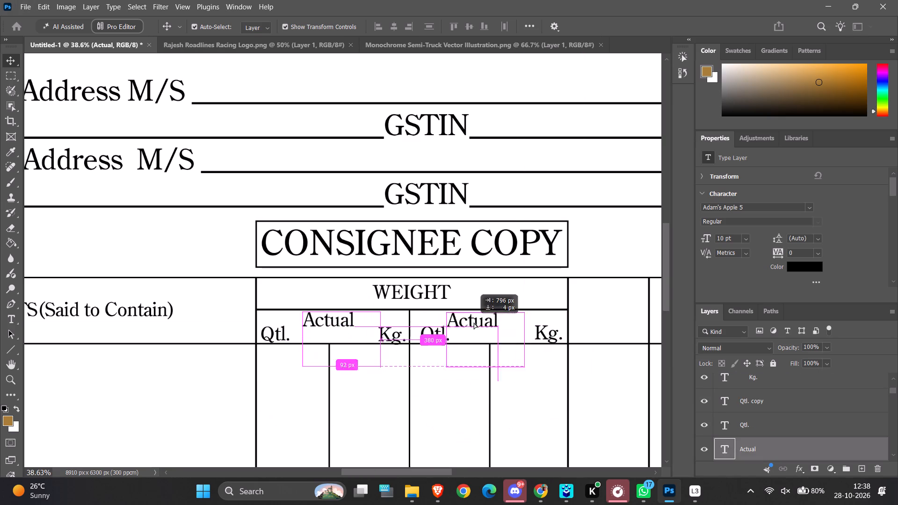
pyautogui.keyDown('alt'); pyautogui.moveTo(474, 323); pyautogui.dragTo(486, 320); pyautogui.keyUp('alt')
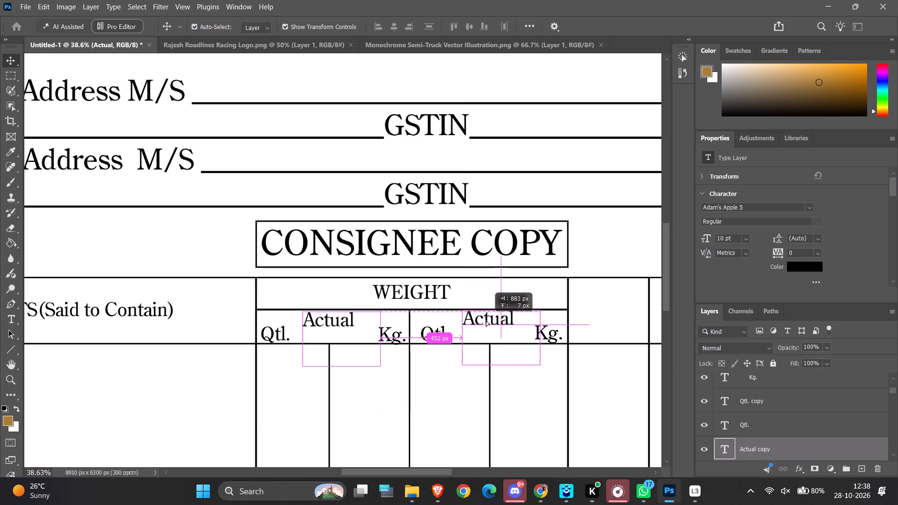
pyautogui.keyDown('alt'); pyautogui.moveTo(486, 320); pyautogui.dragTo(487, 321); pyautogui.keyUp('alt')
pyautogui.doubleClick(487, 321)
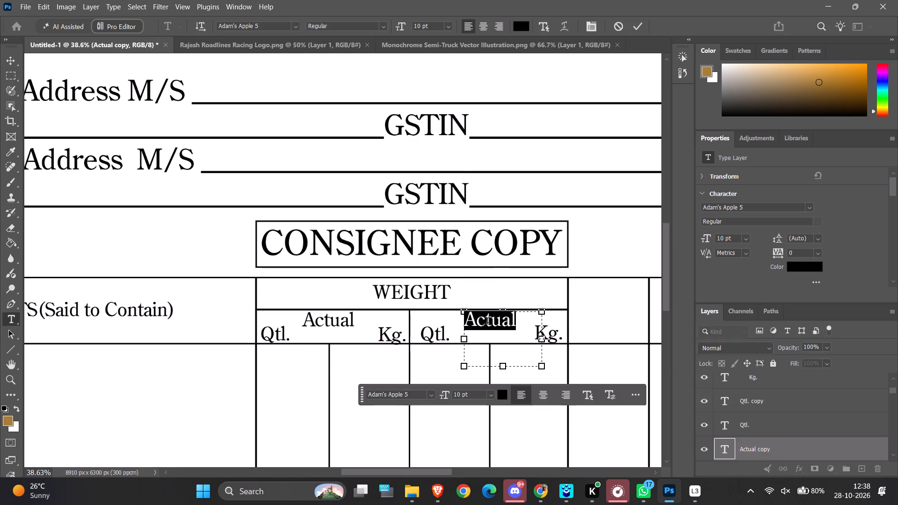
pyautogui.write('harged')
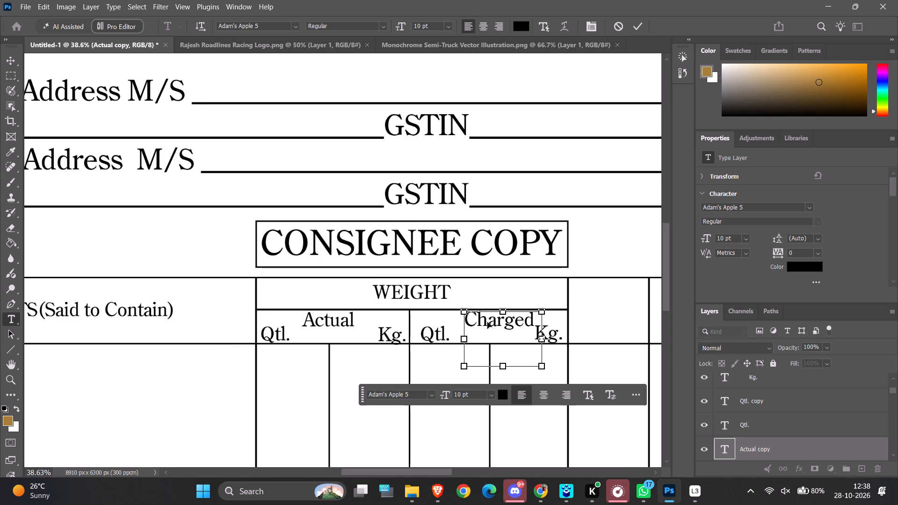
pyautogui.keyDown('ctrl'); pyautogui.keyDown('alt'); pyautogui.scroll(-5, 487, 322); pyautogui.keyUp('alt'); pyautogui.keyUp('ctrl')
pyautogui.keyDown('ctrl'); pyautogui.scroll(-5, 487, 322); pyautogui.keyUp('ctrl')
pyautogui.scroll(-4, 490, 325)
pyautogui.click(589, 412)
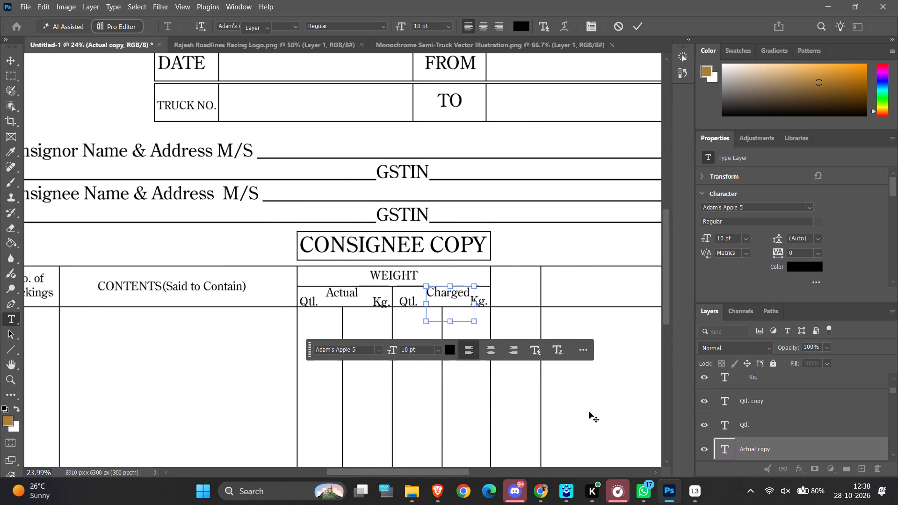
pyautogui.scroll(-1, 589, 411)
pyautogui.click(589, 411)
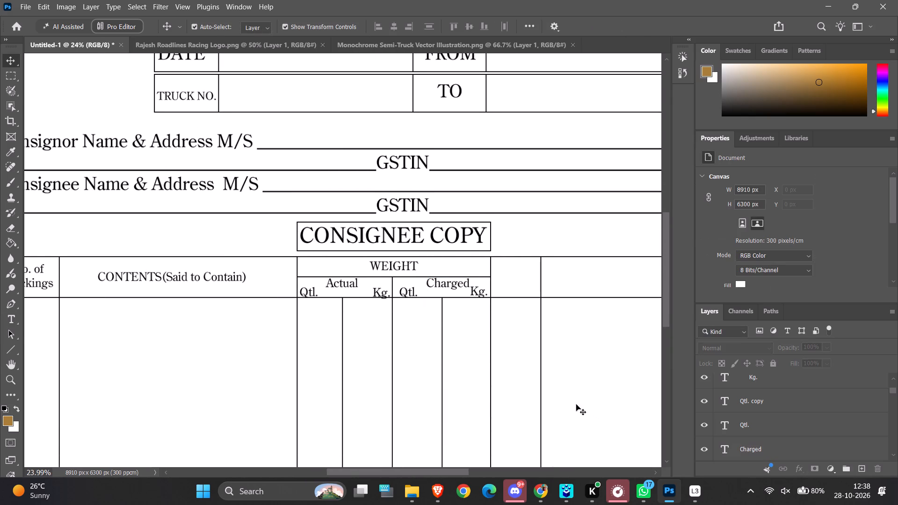
# Nudge the "Charged" label slightly left so it sits between "Qtl." and "Kg." in its cell.
pyautogui.click(453, 286)
pyautogui.press('Left')
pyautogui.press('Left')
pyautogui.press('Left')
pyautogui.press('Left')
pyautogui.press('Left')
pyautogui.press('Left')
pyautogui.press('Left')
pyautogui.press('Left')
pyautogui.press('Left')
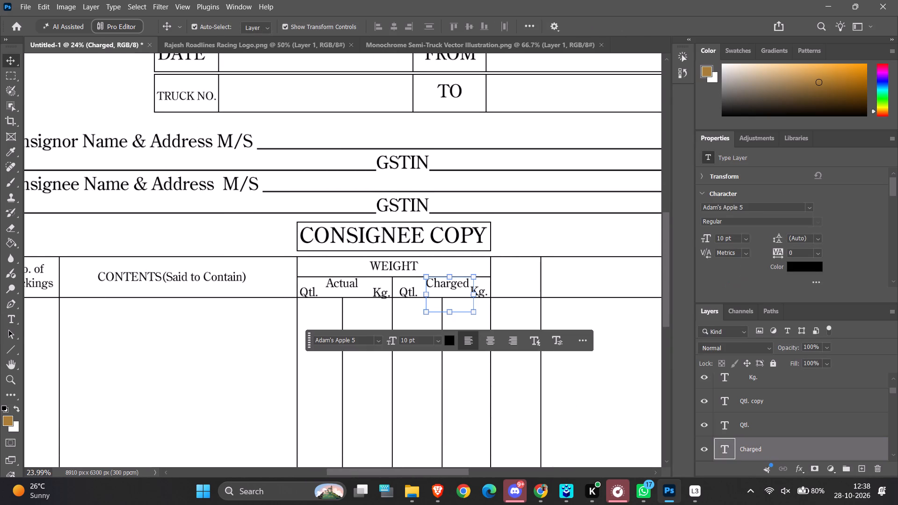
pyautogui.press('Left')
pyautogui.press('Left')
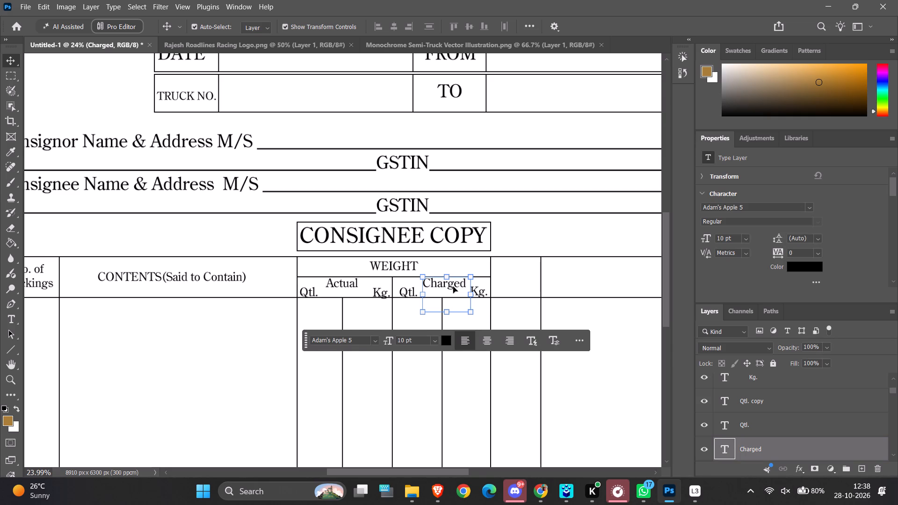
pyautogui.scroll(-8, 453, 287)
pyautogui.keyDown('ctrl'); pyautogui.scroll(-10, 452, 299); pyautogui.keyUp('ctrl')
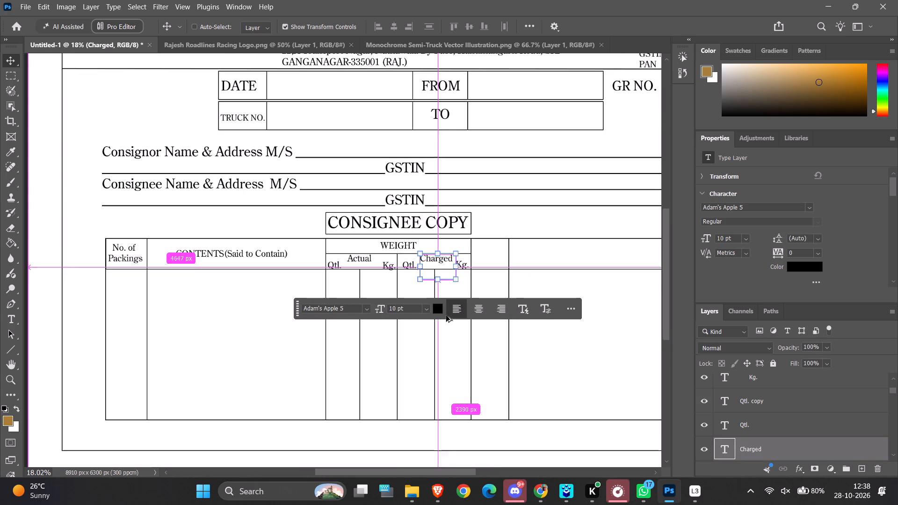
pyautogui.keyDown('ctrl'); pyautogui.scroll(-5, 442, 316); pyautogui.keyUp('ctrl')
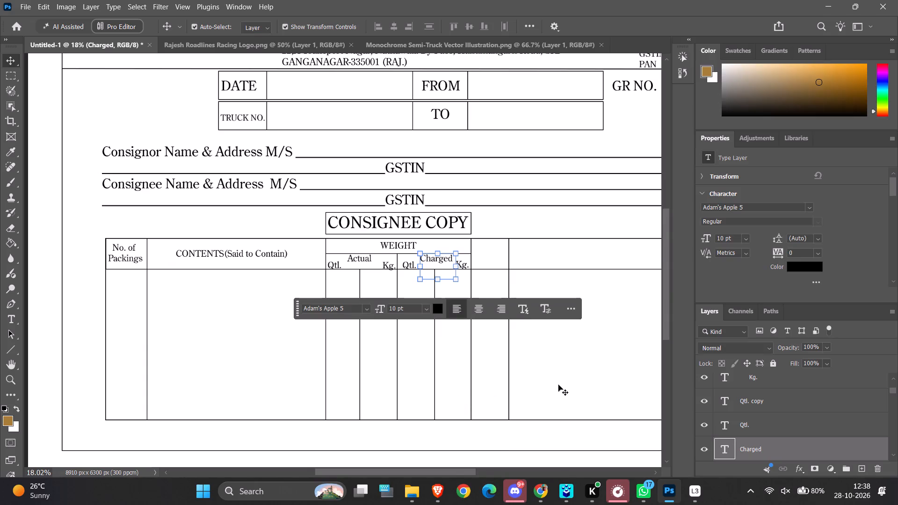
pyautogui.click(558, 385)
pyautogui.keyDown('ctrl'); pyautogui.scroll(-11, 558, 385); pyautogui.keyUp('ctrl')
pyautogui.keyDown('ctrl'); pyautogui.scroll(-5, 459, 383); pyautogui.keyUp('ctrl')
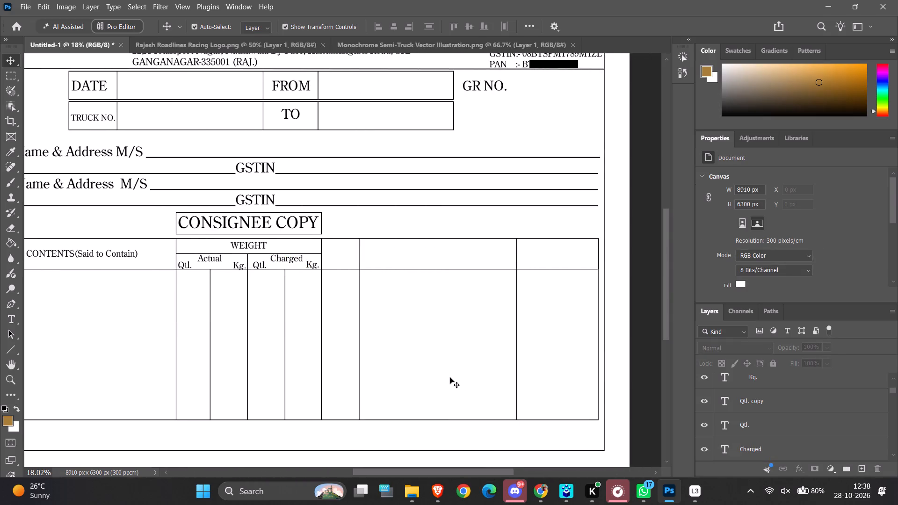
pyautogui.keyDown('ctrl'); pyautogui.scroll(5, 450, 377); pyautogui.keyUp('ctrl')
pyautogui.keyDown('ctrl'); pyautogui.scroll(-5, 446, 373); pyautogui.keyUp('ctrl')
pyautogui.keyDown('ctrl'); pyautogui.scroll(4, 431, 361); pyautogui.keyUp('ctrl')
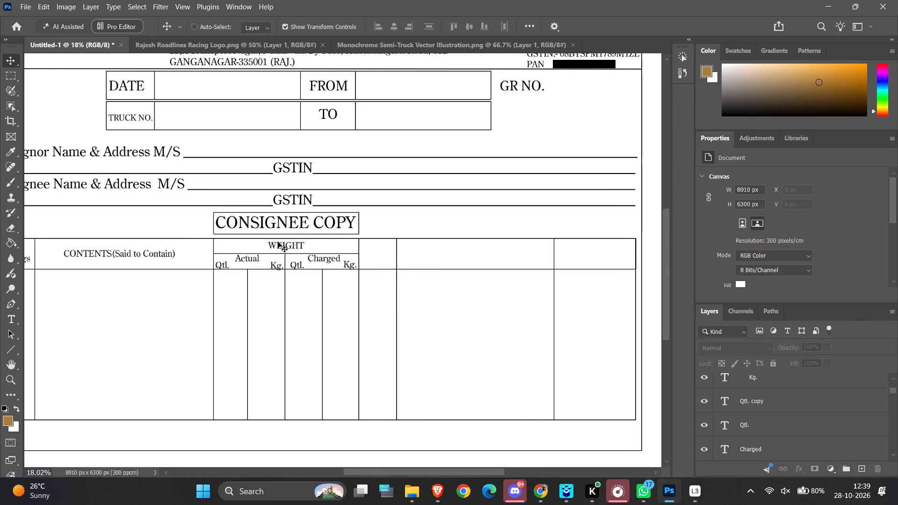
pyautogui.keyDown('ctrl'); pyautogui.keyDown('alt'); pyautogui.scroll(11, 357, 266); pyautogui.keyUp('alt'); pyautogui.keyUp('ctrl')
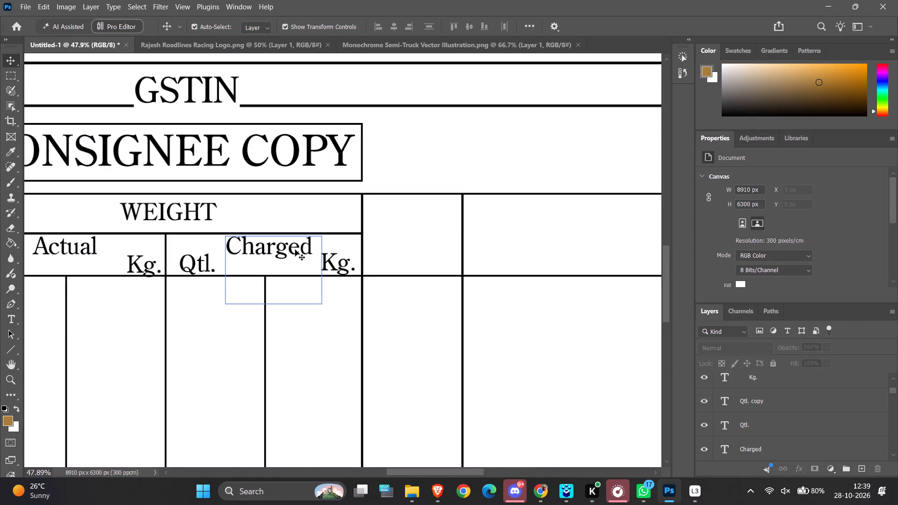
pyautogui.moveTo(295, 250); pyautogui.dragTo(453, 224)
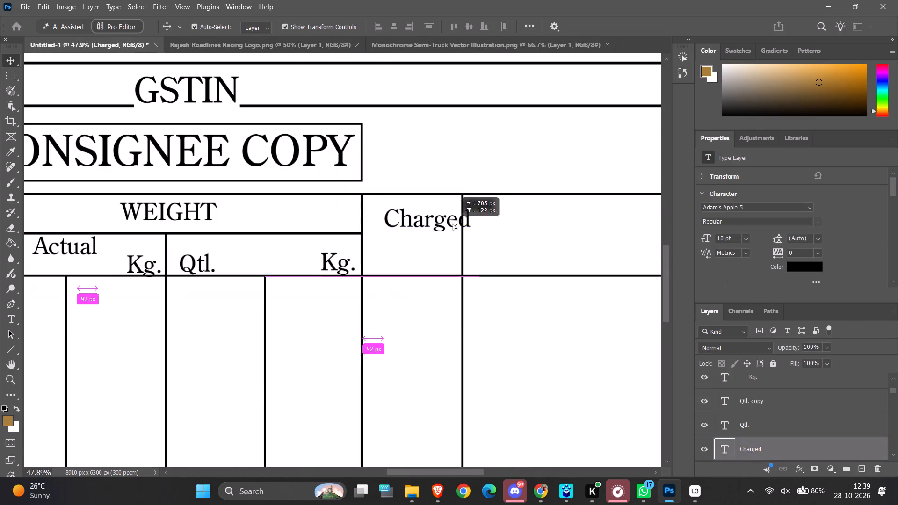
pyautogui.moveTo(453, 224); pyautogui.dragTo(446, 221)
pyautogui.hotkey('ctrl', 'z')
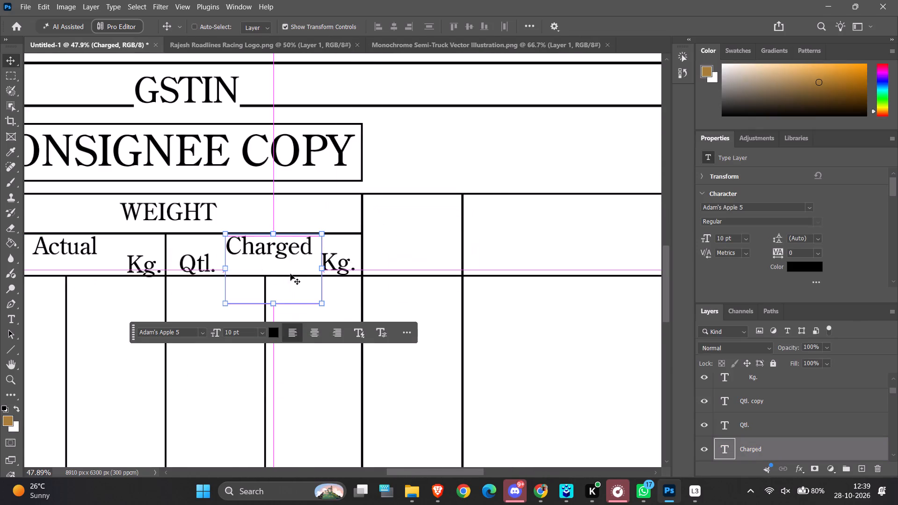
# Duplicate the "Charged" label into the empty header cell immediately right of the WEIGHT group.
pyautogui.click(269, 251)
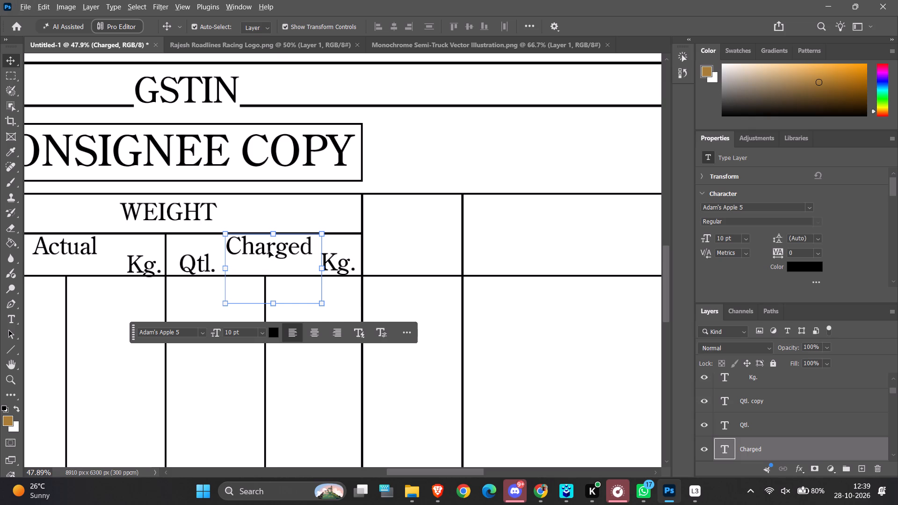
pyautogui.keyDown('alt'); pyautogui.moveTo(269, 251); pyautogui.dragTo(413, 223); pyautogui.keyUp('alt')
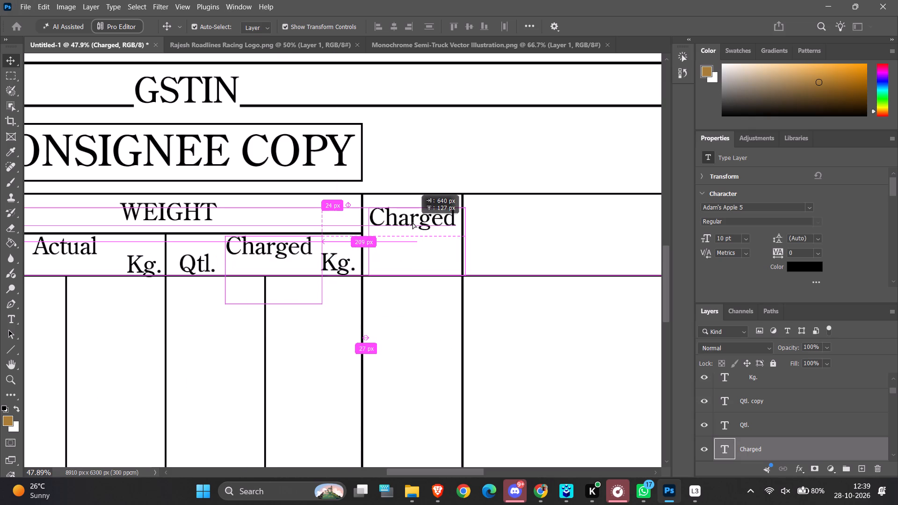
pyautogui.keyDown('alt'); pyautogui.moveTo(413, 223); pyautogui.dragTo(413, 217); pyautogui.keyUp('alt')
# Replace the copy's text with "RATE", an indented "Per" and "Qtl" on three lines, lengthening the text box to fit them.
pyautogui.doubleClick(413, 217)
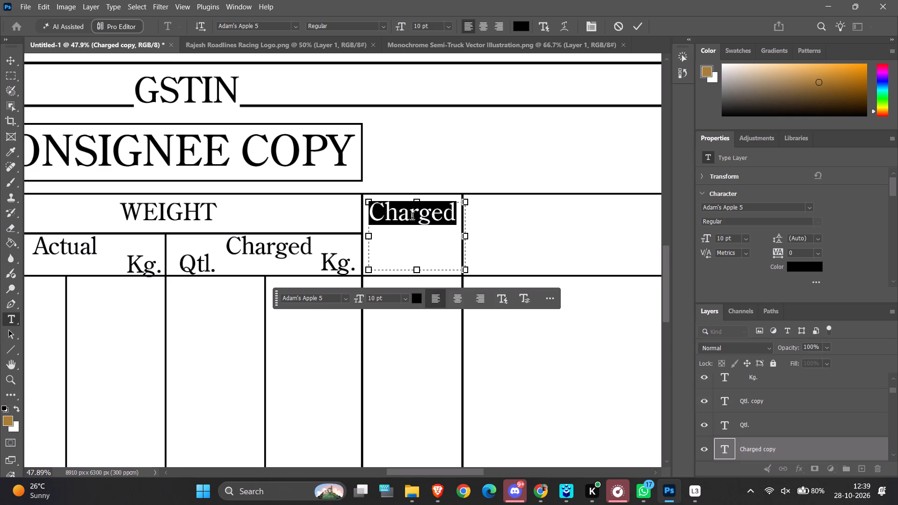
pyautogui.press('BackSpace')
pyautogui.write('RATE')
pyautogui.hotkey('shift', 'Return')
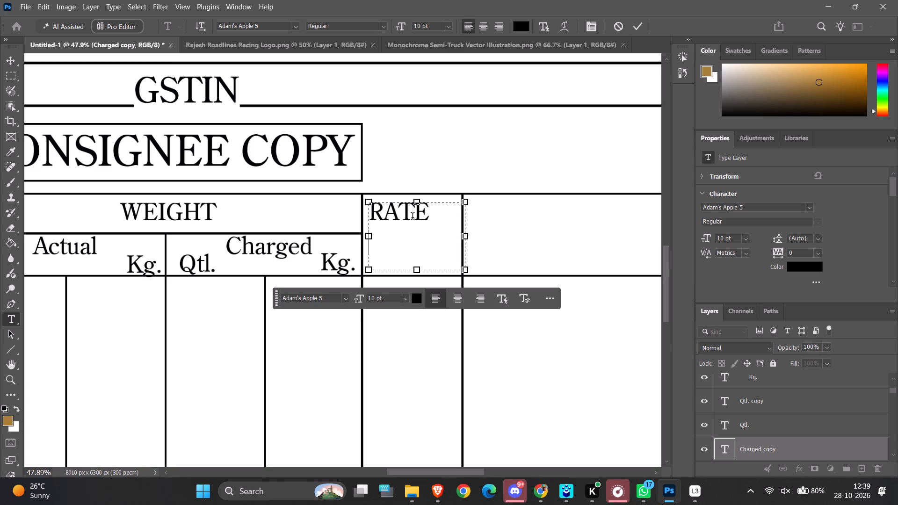
pyautogui.press('space')
pyautogui.write('PER')
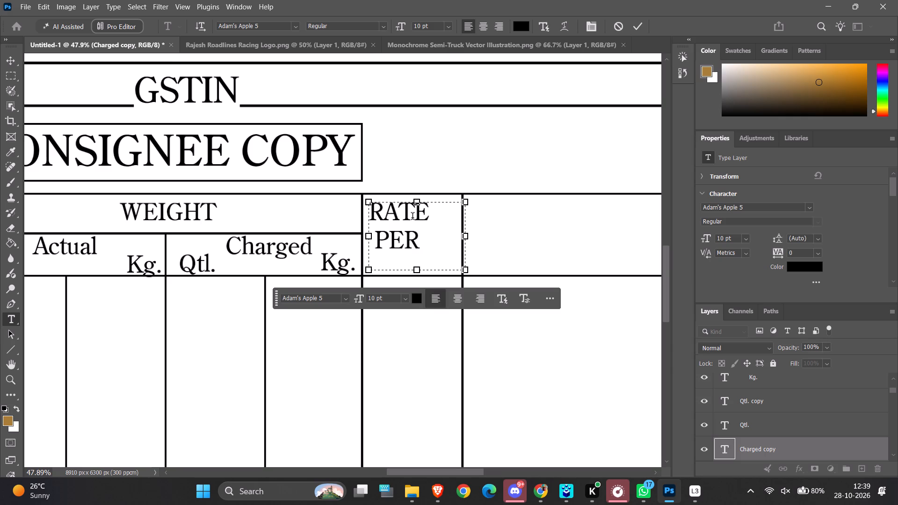
pyautogui.press('BackSpace')
pyautogui.press('BackSpace')
pyautogui.write('er')
pyautogui.hotkey('shift', 'Return')
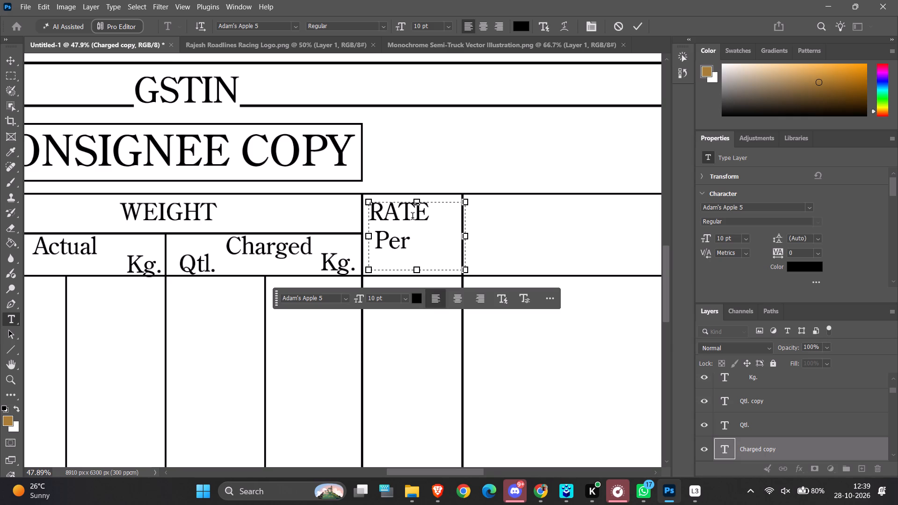
pyautogui.write('tl')
pyautogui.moveTo(419, 269); pyautogui.dragTo(411, 312)
pyautogui.moveTo(415, 273); pyautogui.dragTo(420, 315)
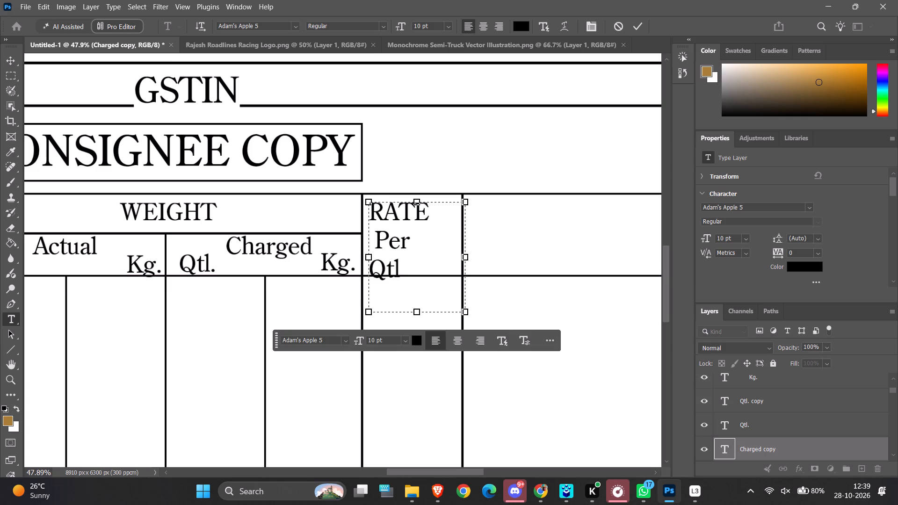
pyautogui.click(9, 57)
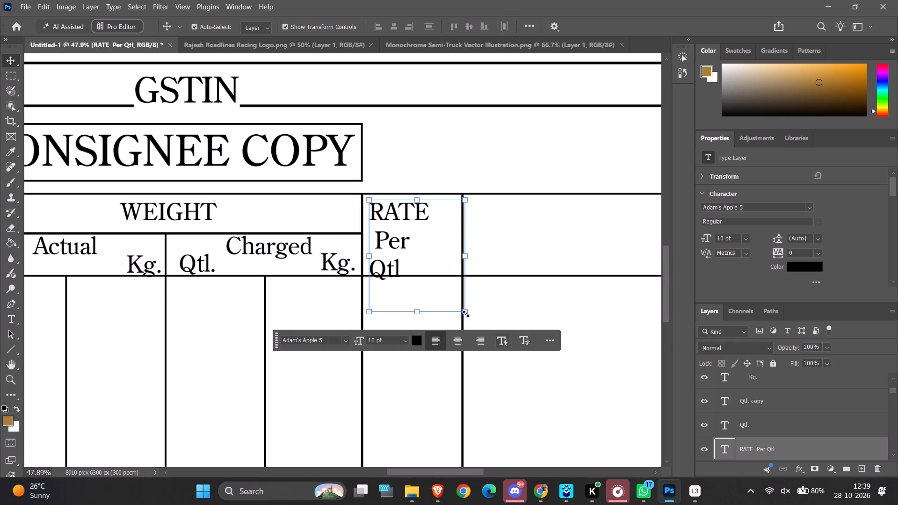
# Scale the RATE Per Qtl label down to about 6.35 pt and shift it toward the middle of its header cell.
pyautogui.moveTo(464, 312); pyautogui.dragTo(433, 267)
pyautogui.moveTo(391, 208); pyautogui.dragTo(408, 212)
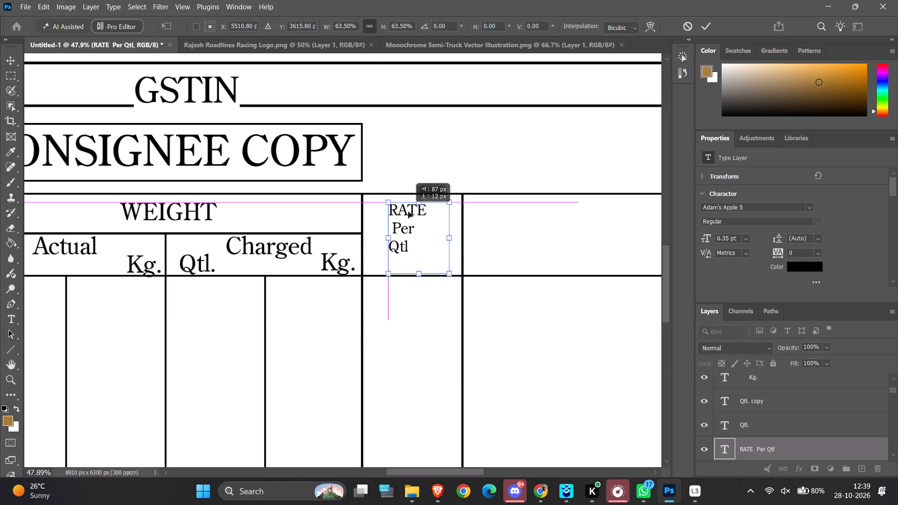
pyautogui.moveTo(408, 212); pyautogui.dragTo(408, 211)
# Indent the "Qtl" line of the RATE label with a leading space to line it up under "Per".
pyautogui.doubleClick(394, 245)
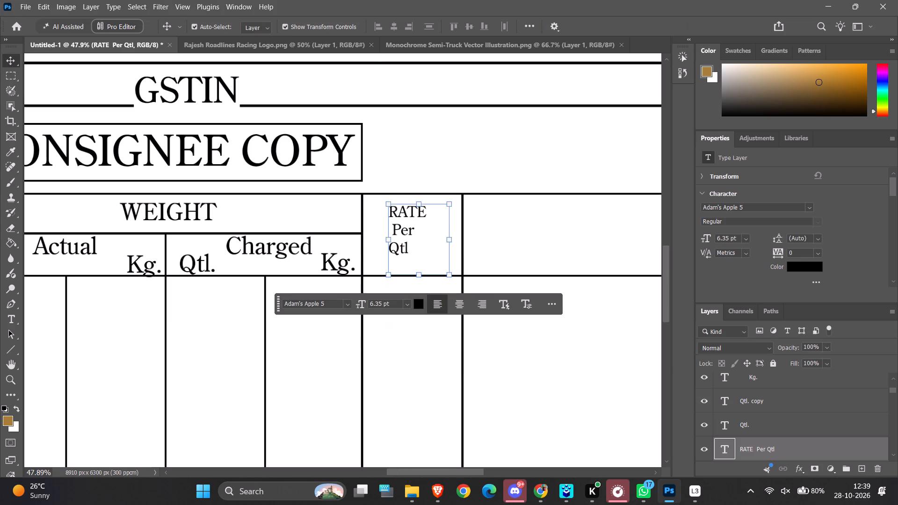
pyautogui.tripleClick(393, 251)
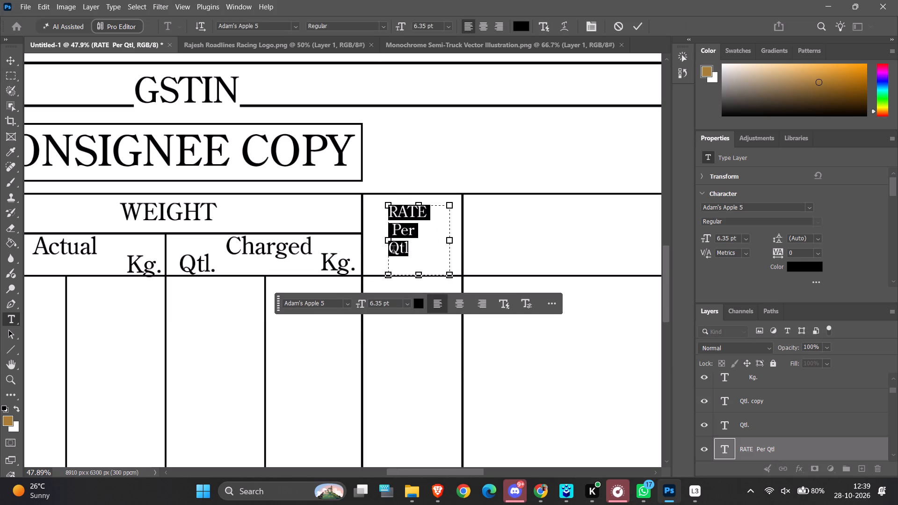
pyautogui.click(390, 250)
pyautogui.press('space')
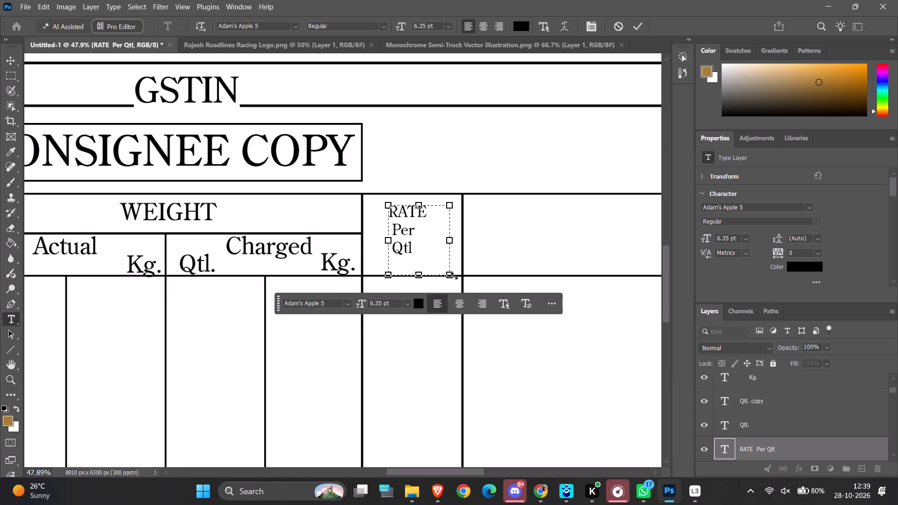
pyautogui.click(519, 239)
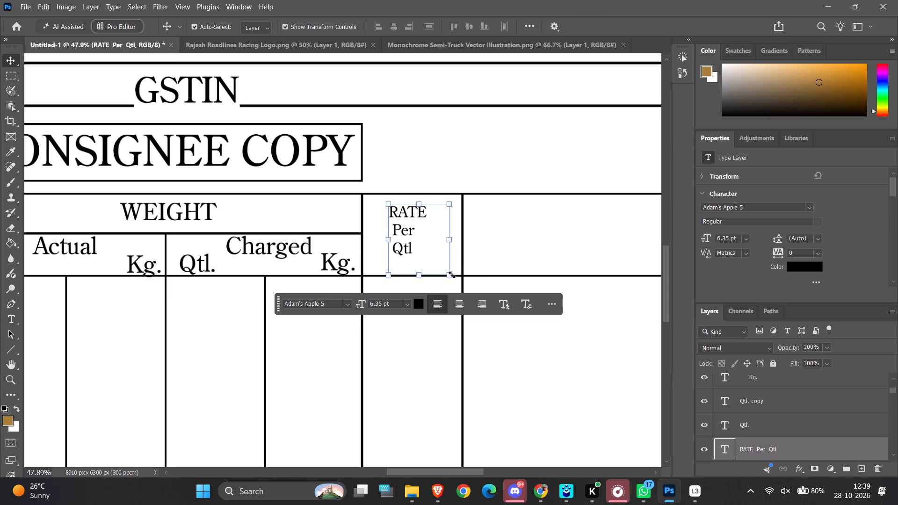
# Enlarge the RATE Per Qtl label proportionally to about 8.16 pt within its header cell.
pyautogui.moveTo(452, 274); pyautogui.dragTo(482, 289)
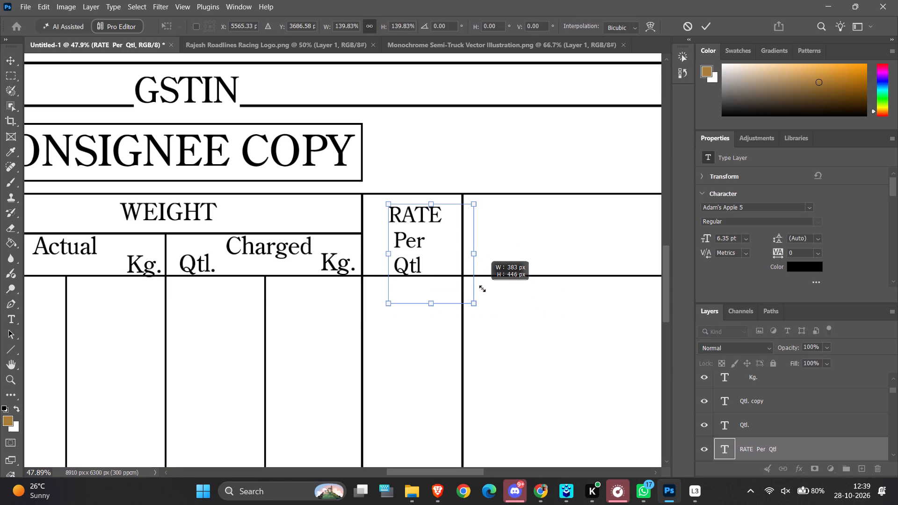
pyautogui.moveTo(482, 289); pyautogui.dragTo(480, 286)
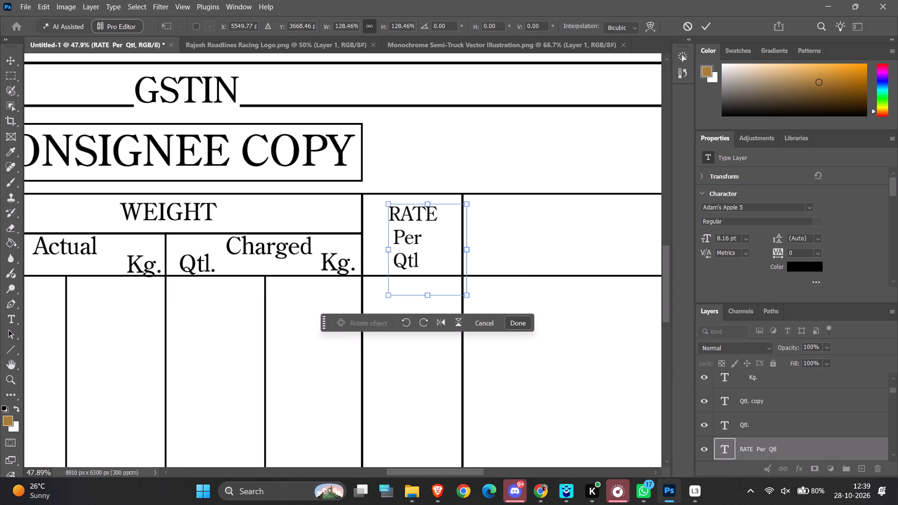
pyautogui.click(526, 320)
pyautogui.click(542, 222)
# Duplicate the "WEIGHT" label into the middle of the wide empty header cell right of RATE Per Qtl.
pyautogui.keyDown('ctrl'); pyautogui.scroll(-12, 542, 222); pyautogui.keyUp('ctrl')
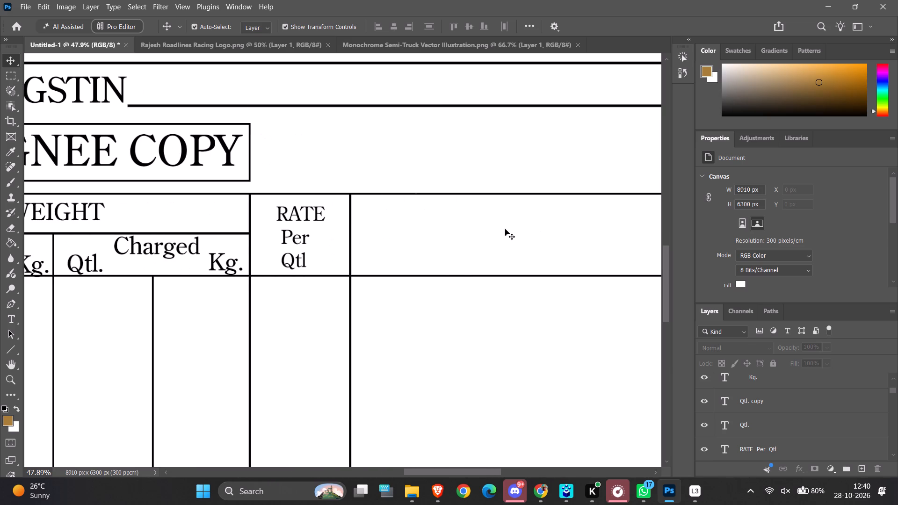
pyautogui.scroll(-1, 499, 317)
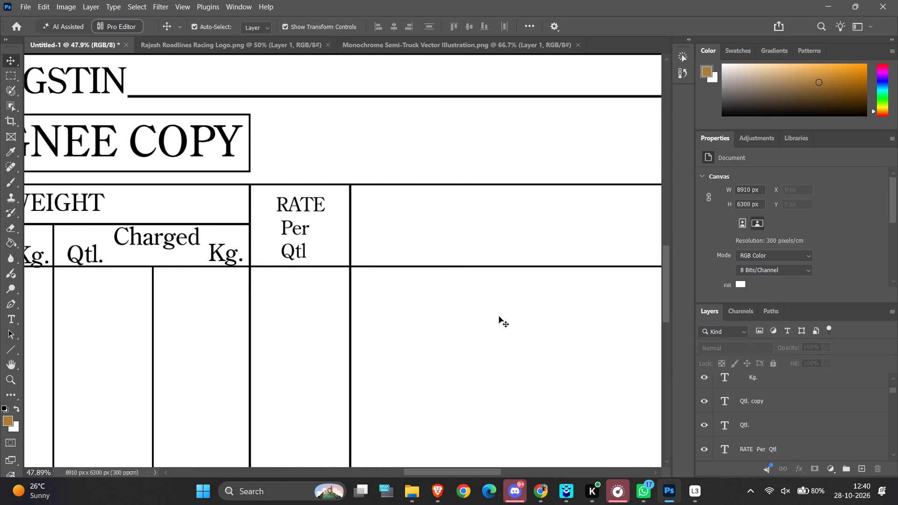
pyautogui.scroll(3, 499, 317)
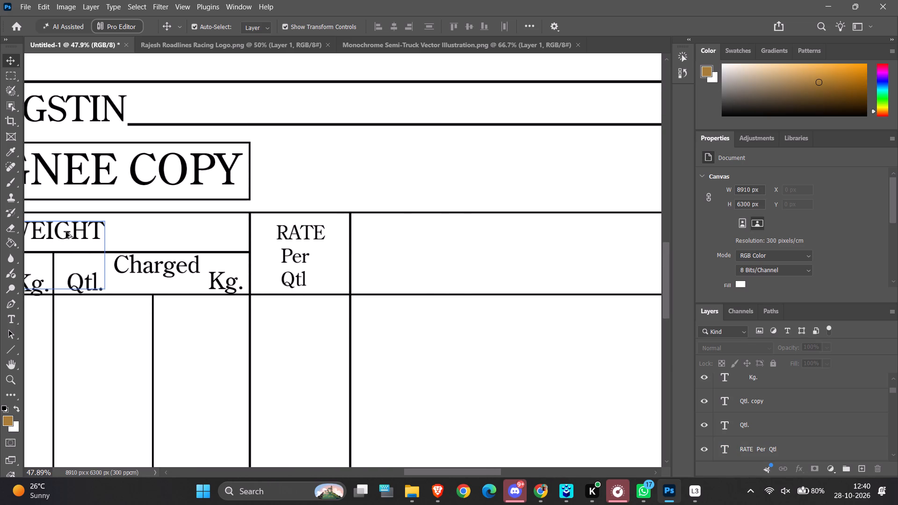
pyautogui.keyDown('alt'); pyautogui.moveTo(66, 232); pyautogui.dragTo(562, 231); pyautogui.keyUp('alt')
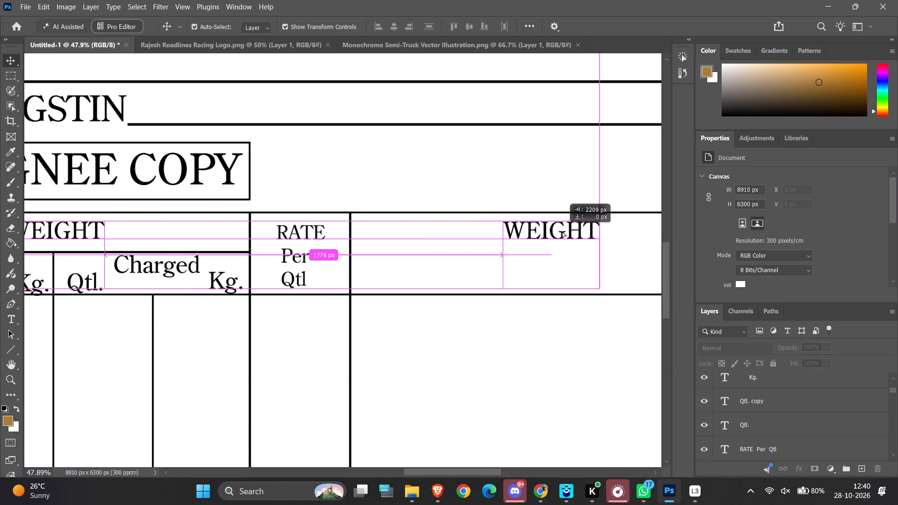
pyautogui.keyDown('alt'); pyautogui.moveTo(562, 231); pyautogui.dragTo(589, 231); pyautogui.keyUp('alt')
pyautogui.keyDown('ctrl'); pyautogui.scroll(-17, 589, 231); pyautogui.keyUp('ctrl')
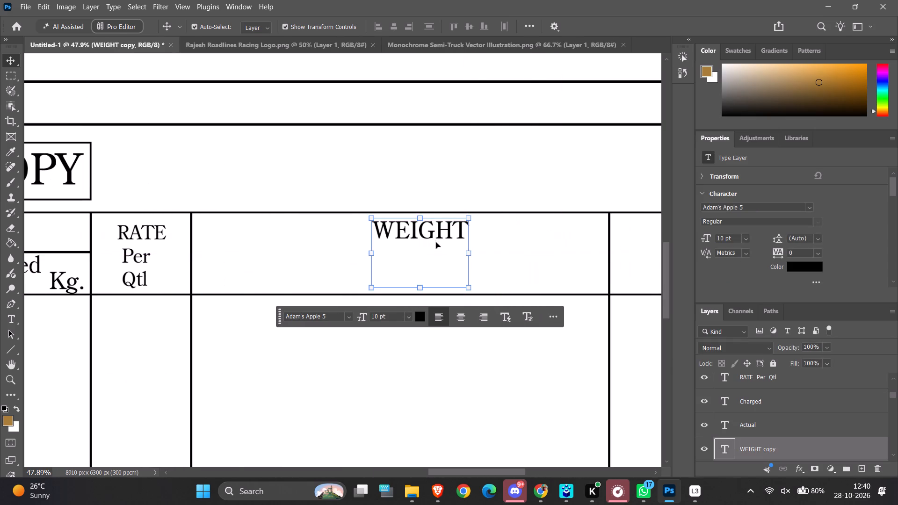
pyautogui.moveTo(431, 234); pyautogui.dragTo(426, 234)
# Replace the copied WEIGHT label's text with "Amount" and "TO PAY" on two lines.
pyautogui.doubleClick(426, 234)
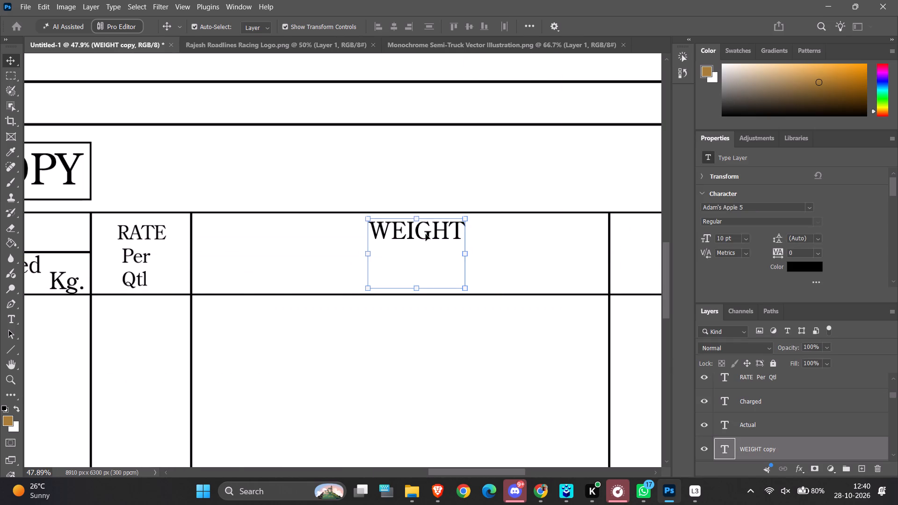
pyautogui.doubleClick(428, 235)
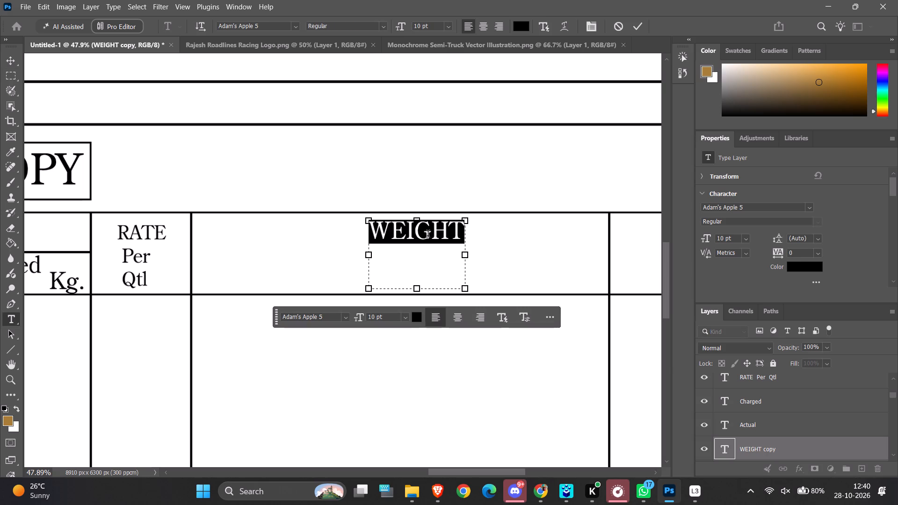
pyautogui.press('BackSpace')
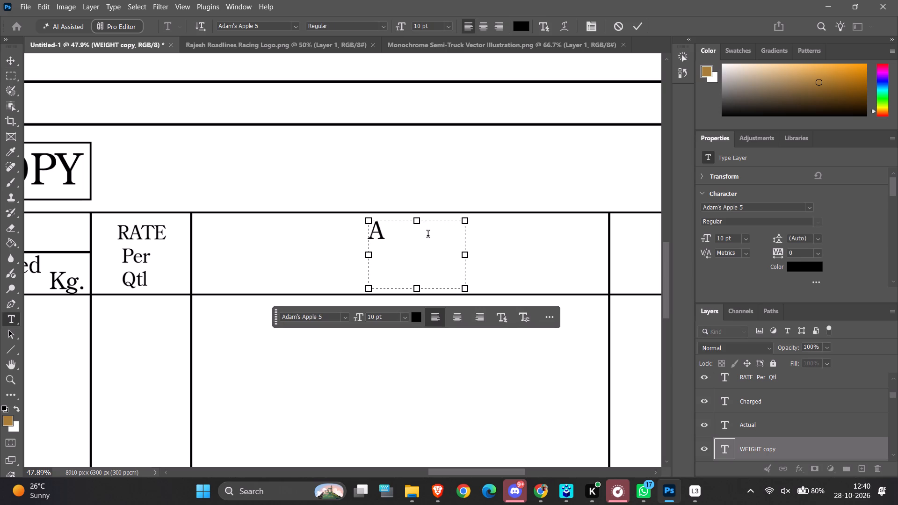
pyautogui.write('mount')
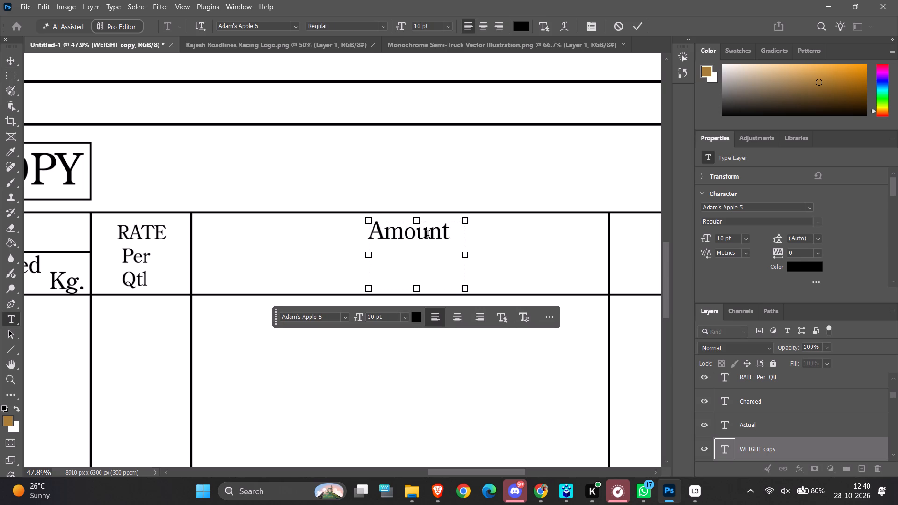
pyautogui.hotkey('shift', 'Return')
pyautogui.write('tp')
pyautogui.press('BackSpace')
pyautogui.press('BackSpace')
pyautogui.write('TO PAY')
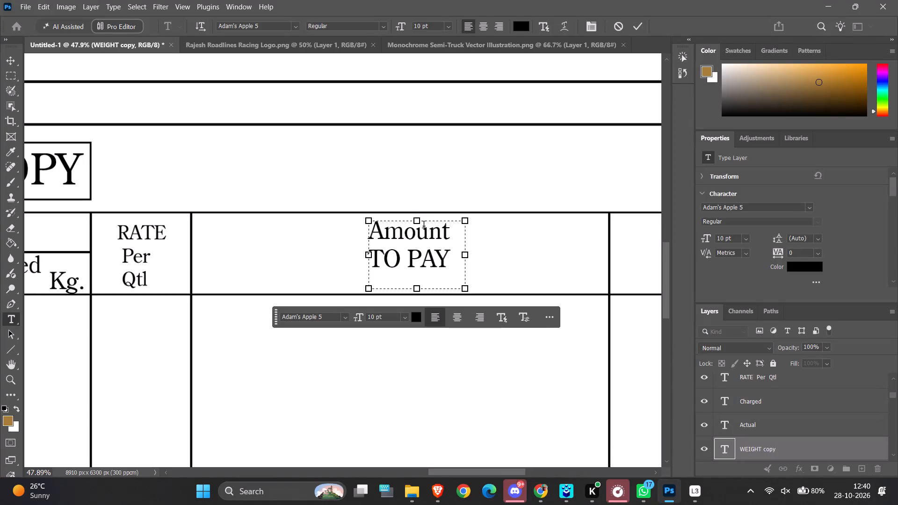
# Retype the label's first line in capitals as "AMOUNT" and widen the text box so the word fits on one line.
pyautogui.doubleClick(432, 237)
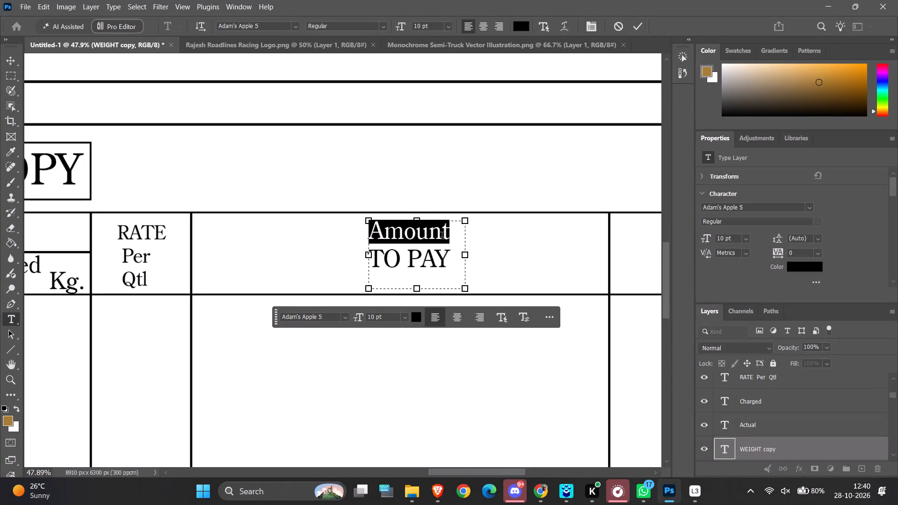
pyautogui.write('AMOUNT')
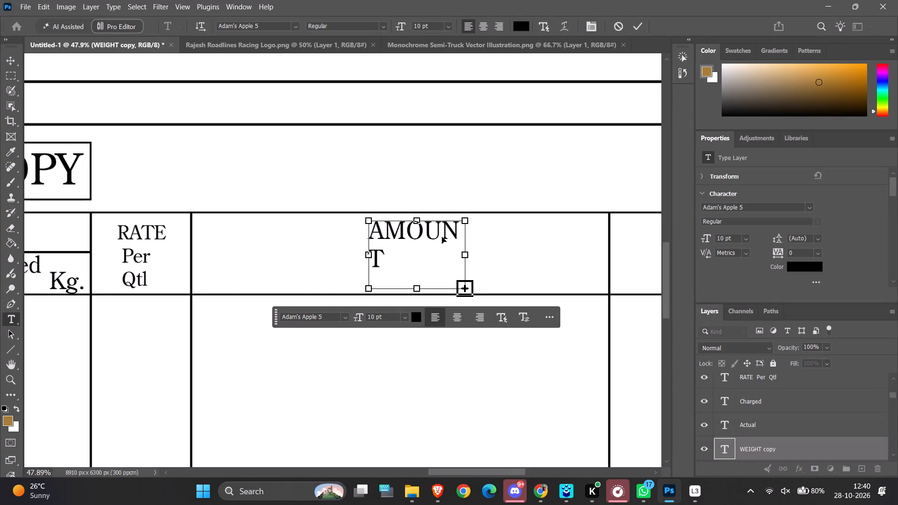
pyautogui.hotkey('ctrl', 'z')
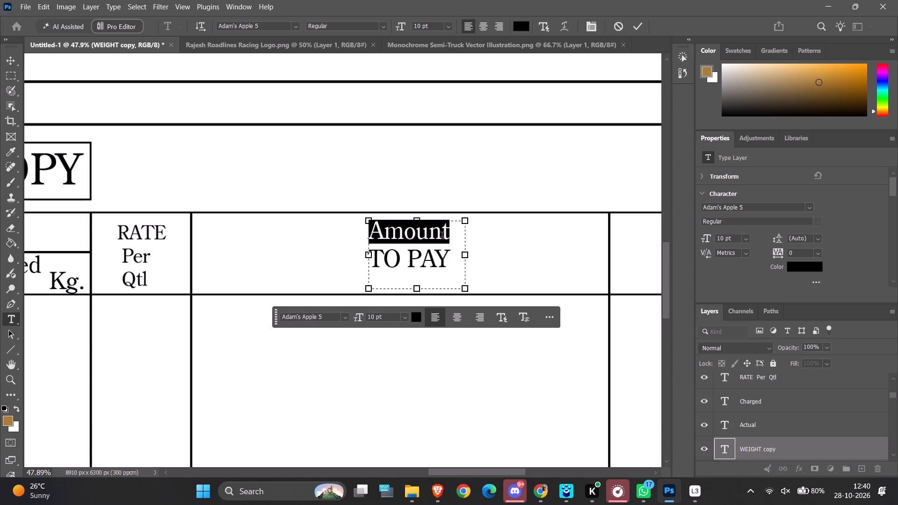
pyautogui.press('m')
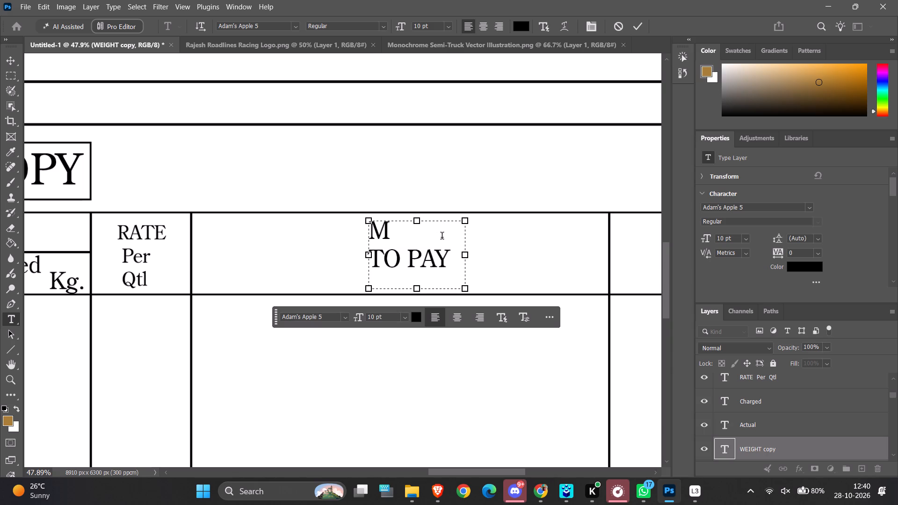
pyautogui.press('BackSpace')
pyautogui.write('AMOUNT')
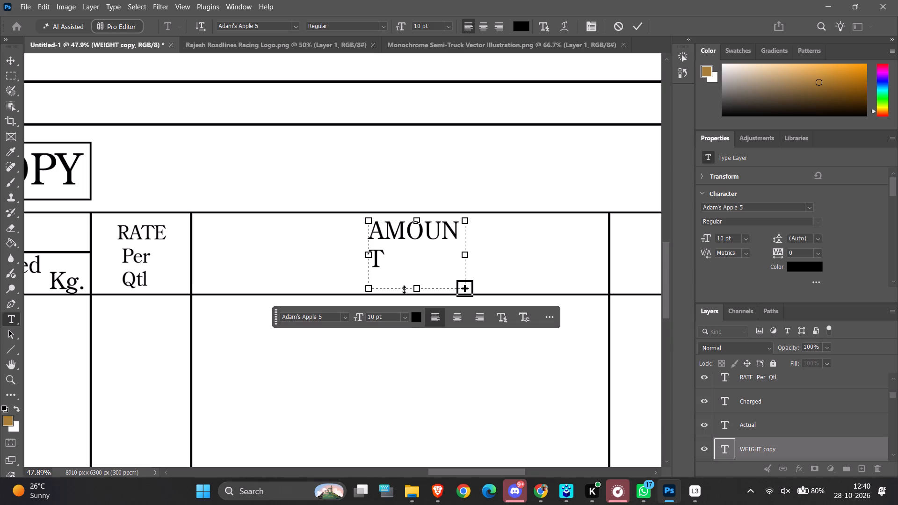
pyautogui.moveTo(464, 258); pyautogui.dragTo(479, 258)
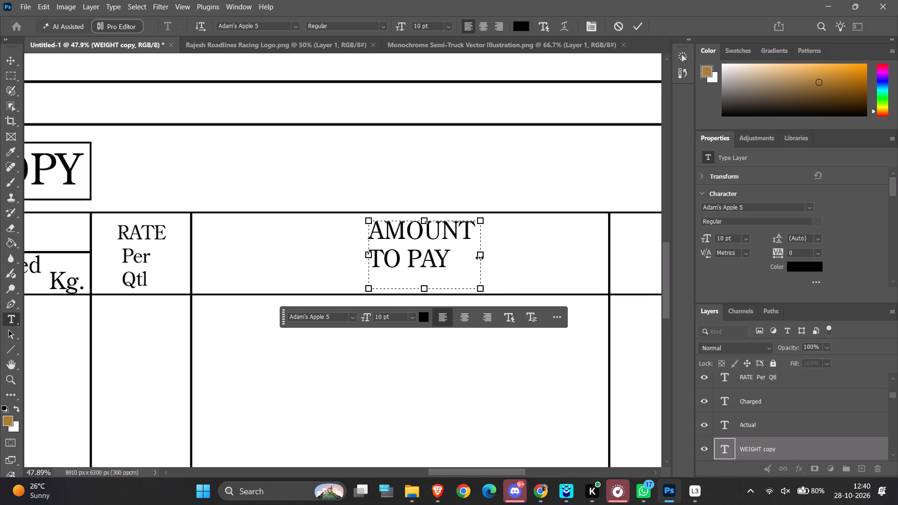
# Indent the "TO PAY" line with two leading spaces to centre it under "AMOUNT".
pyautogui.click(374, 257)
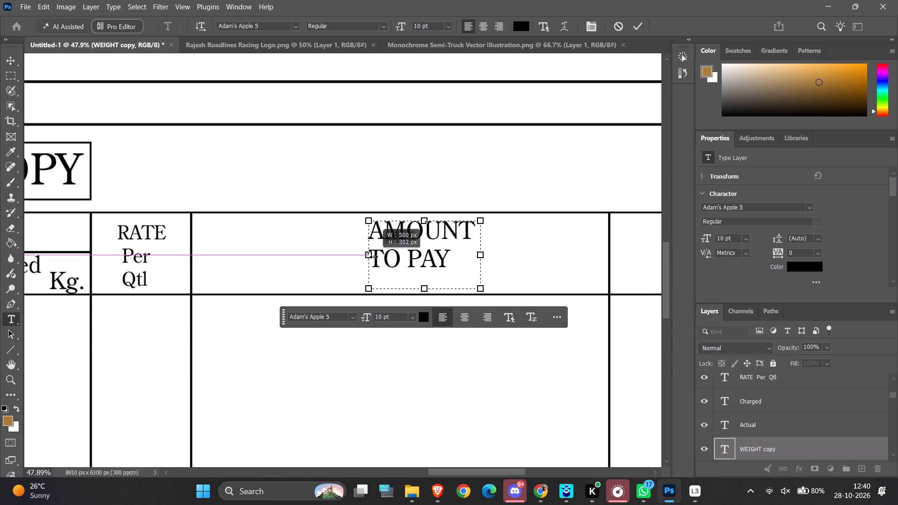
pyautogui.click(409, 261)
pyautogui.click(372, 260)
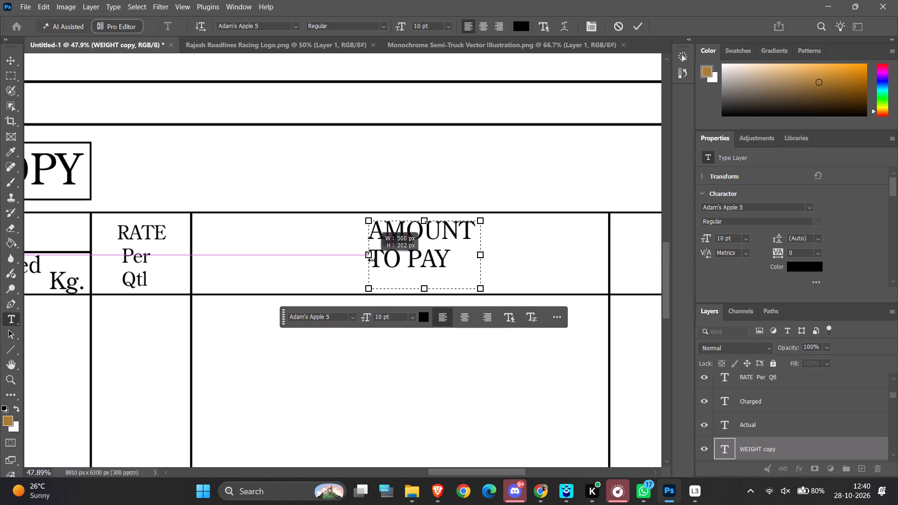
pyautogui.click(394, 268)
pyautogui.press('Left')
pyautogui.press('Left')
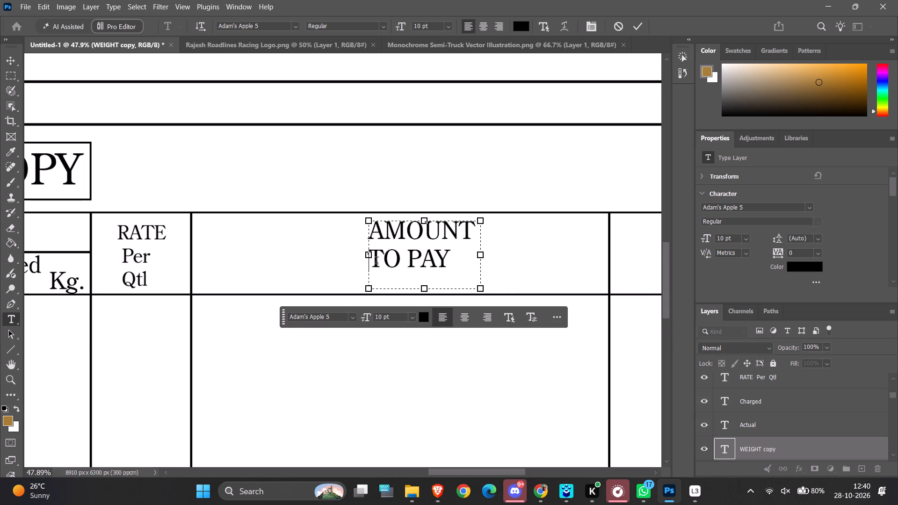
pyautogui.press('space')
pyautogui.press('space')
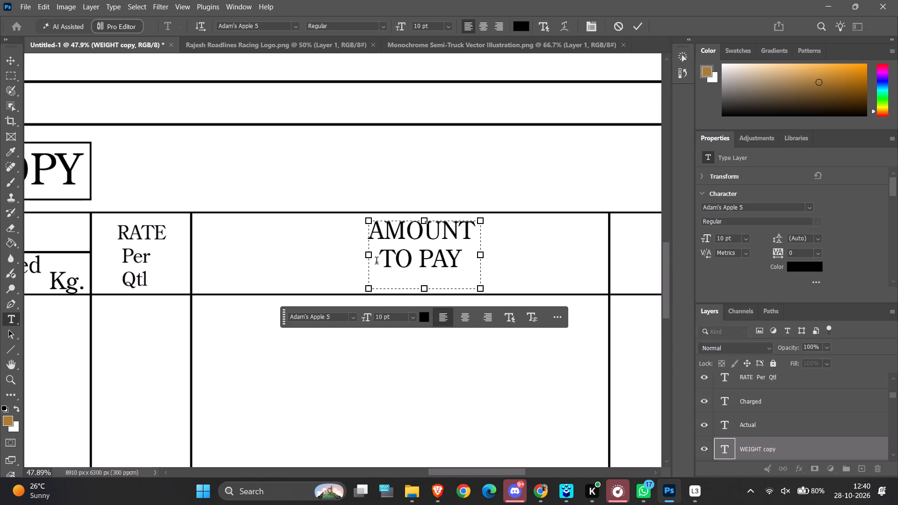
pyautogui.click(480, 403)
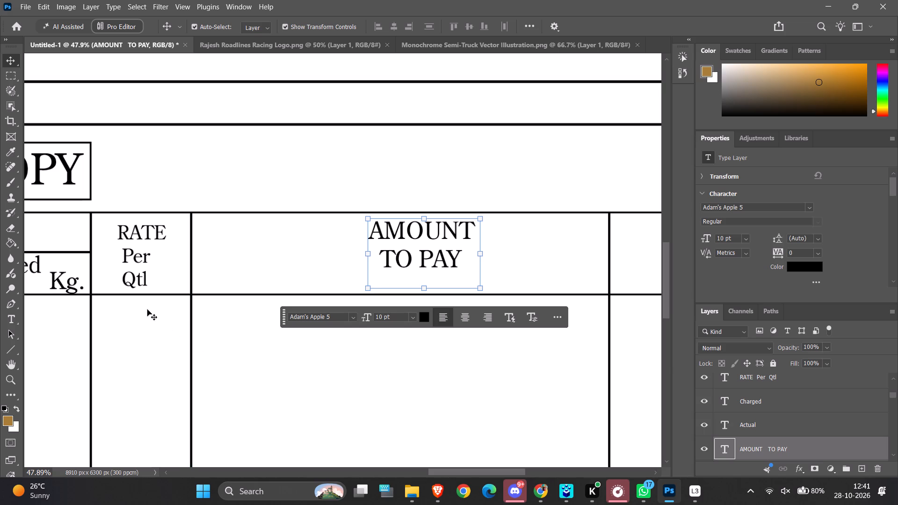
# Duplicate the Charged column's "Kg." label, change the copy to "Rs.", and place it in the AMOUNT TO PAY cell's lower-left corner.
pyautogui.keyDown('alt'); pyautogui.moveTo(71, 285); pyautogui.dragTo(223, 286); pyautogui.keyUp('alt')
pyautogui.doubleClick(223, 286)
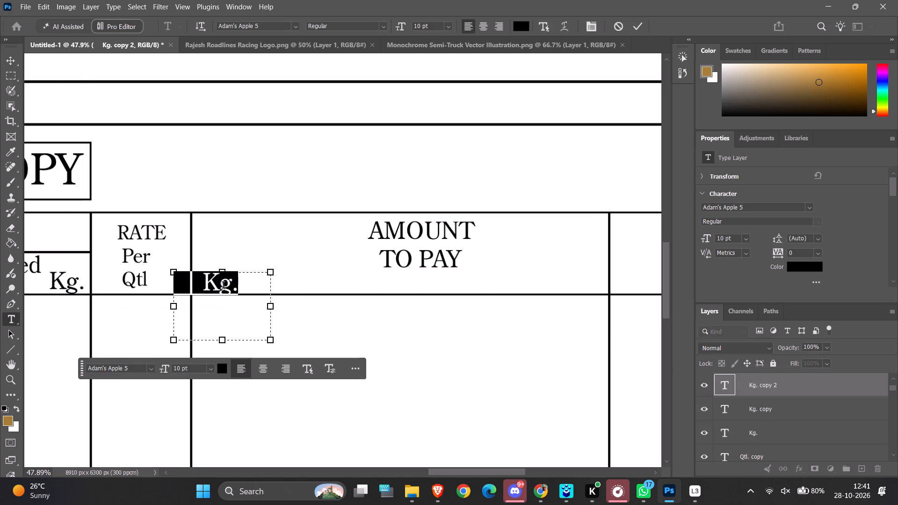
pyautogui.press('BackSpace')
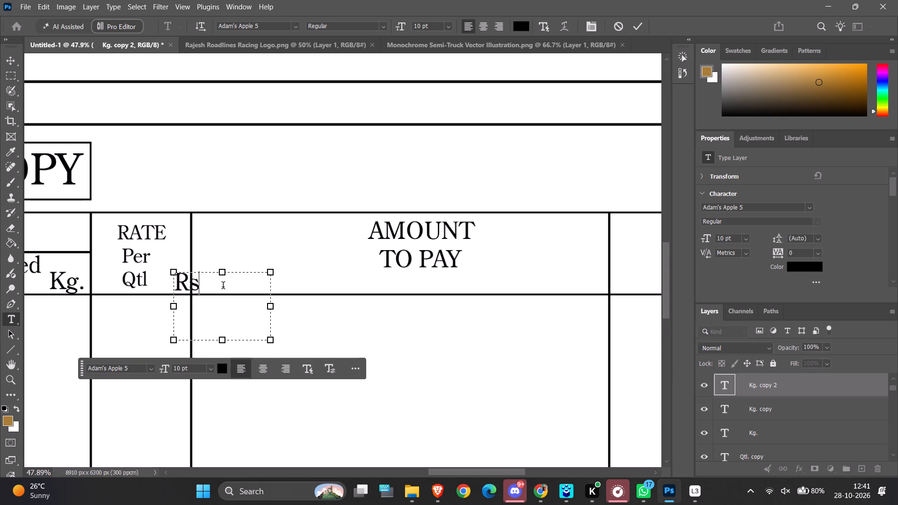
pyautogui.press('.')
pyautogui.click(7, 59)
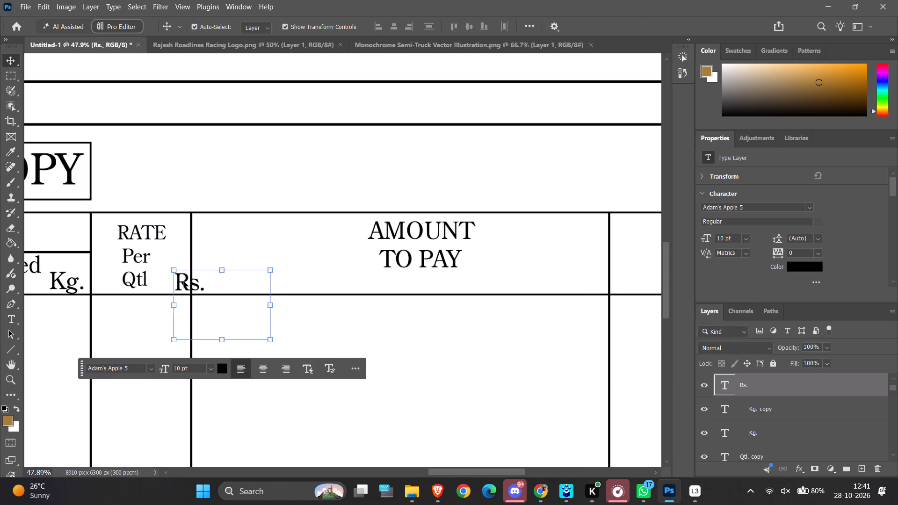
pyautogui.moveTo(184, 282); pyautogui.dragTo(198, 282)
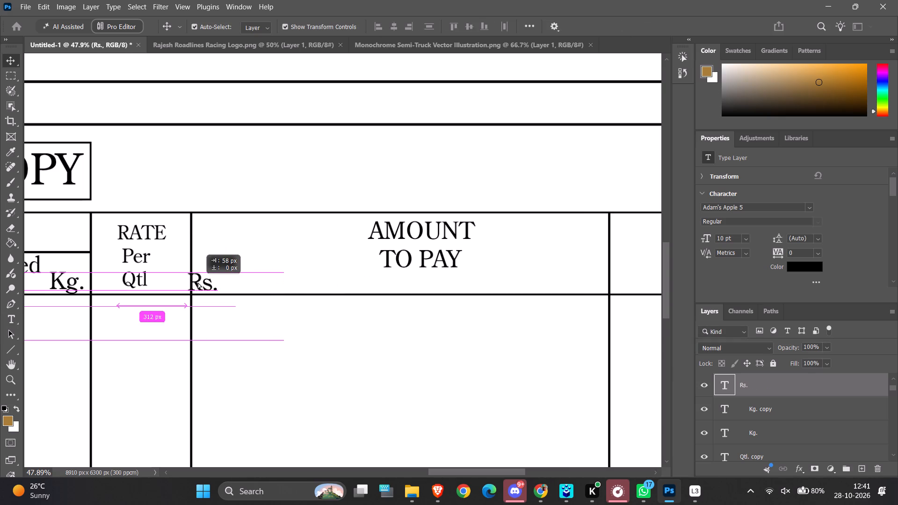
pyautogui.moveTo(198, 282); pyautogui.dragTo(206, 283)
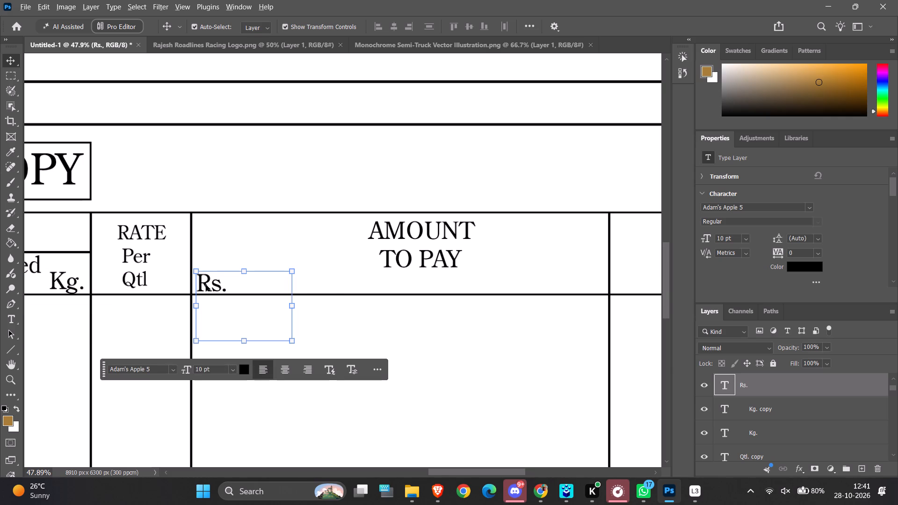
# Duplicate the AMOUNT TO PAY cell's "Rs." label and place the copy in the cell's lower-right corner.
pyautogui.keyDown('alt'); pyautogui.moveTo(205, 285); pyautogui.dragTo(391, 289); pyautogui.keyUp('alt')
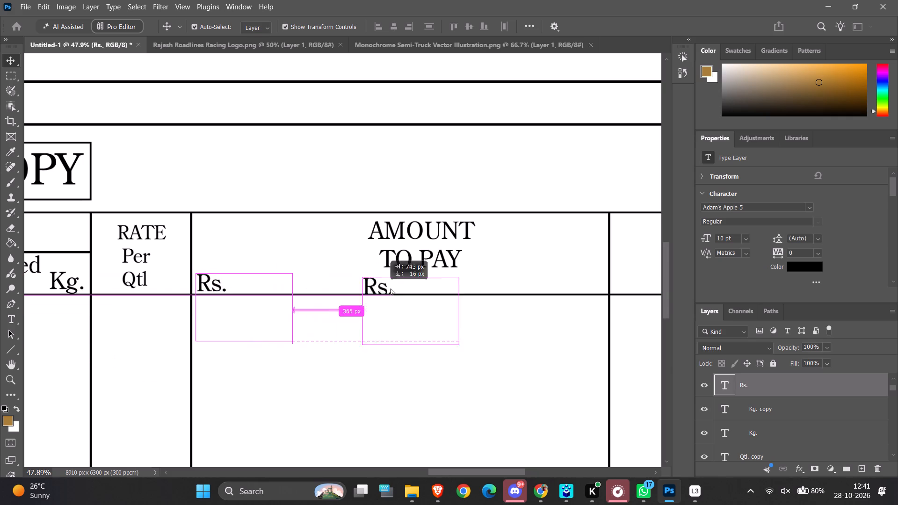
pyautogui.keyDown('alt'); pyautogui.moveTo(391, 289); pyautogui.dragTo(584, 284); pyautogui.keyUp('alt')
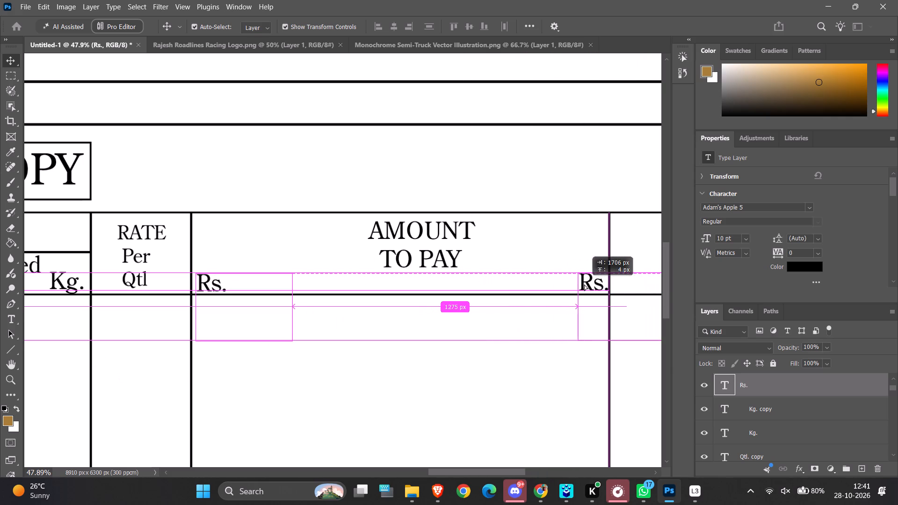
pyautogui.keyDown('alt'); pyautogui.moveTo(584, 284); pyautogui.dragTo(581, 285); pyautogui.keyUp('alt')
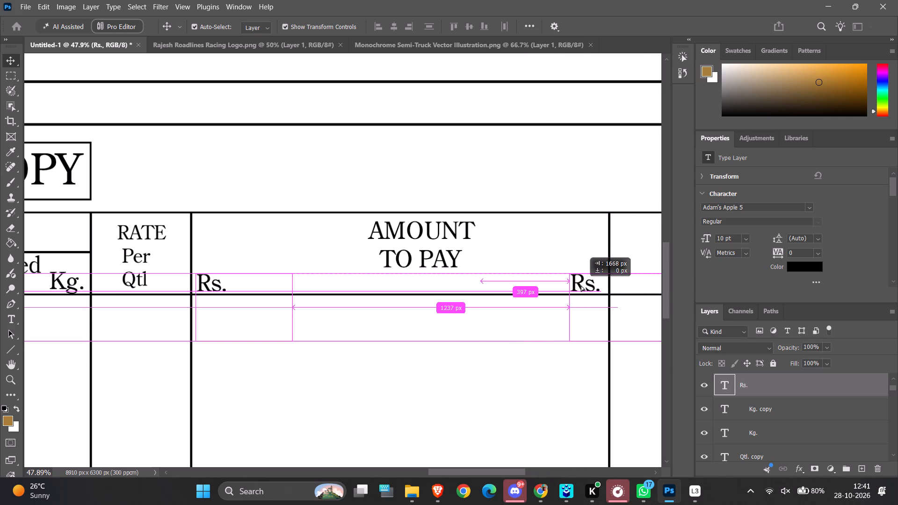
pyautogui.keyDown('alt'); pyautogui.moveTo(581, 285); pyautogui.dragTo(583, 286); pyautogui.keyUp('alt')
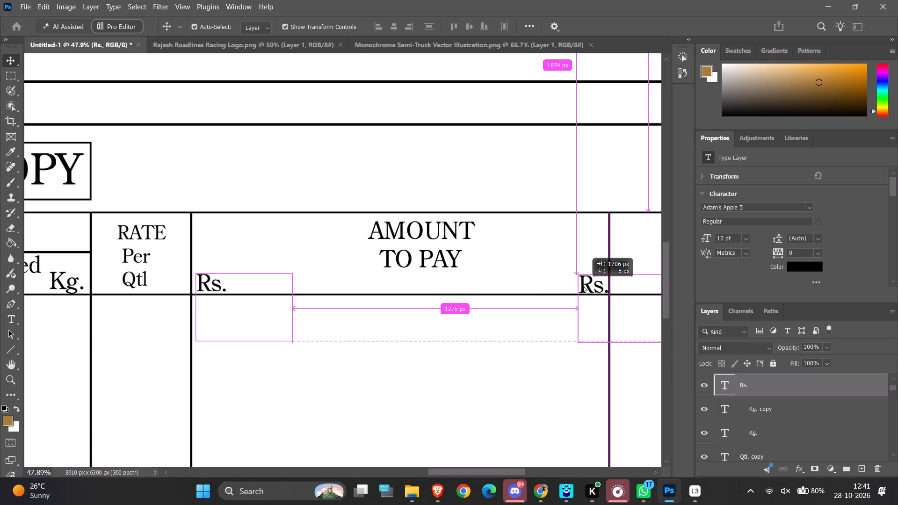
pyautogui.keyDown('alt'); pyautogui.moveTo(583, 286); pyautogui.dragTo(584, 284); pyautogui.keyUp('alt')
# Replace the copied "Rs." label's text with "F." in the AMOUNT TO PAY cell's lower-right corner.
pyautogui.doubleClick(584, 284)
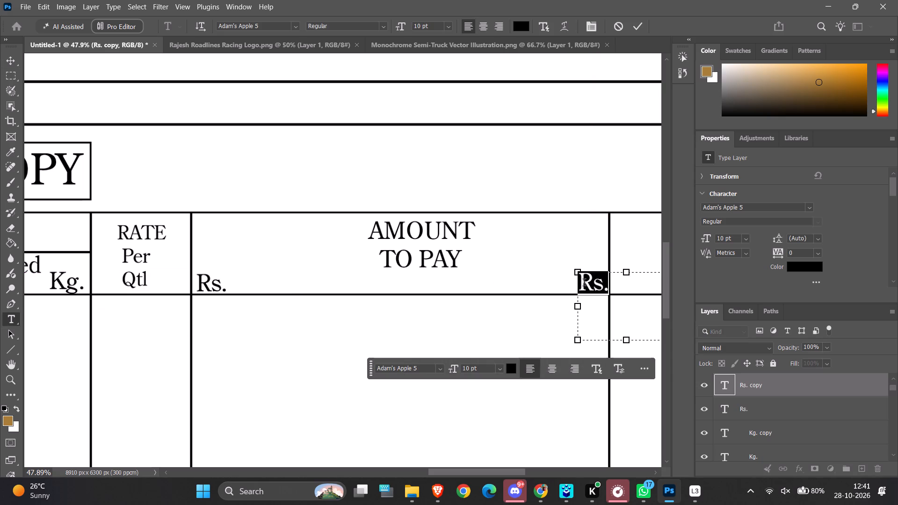
pyautogui.press('BackSpace')
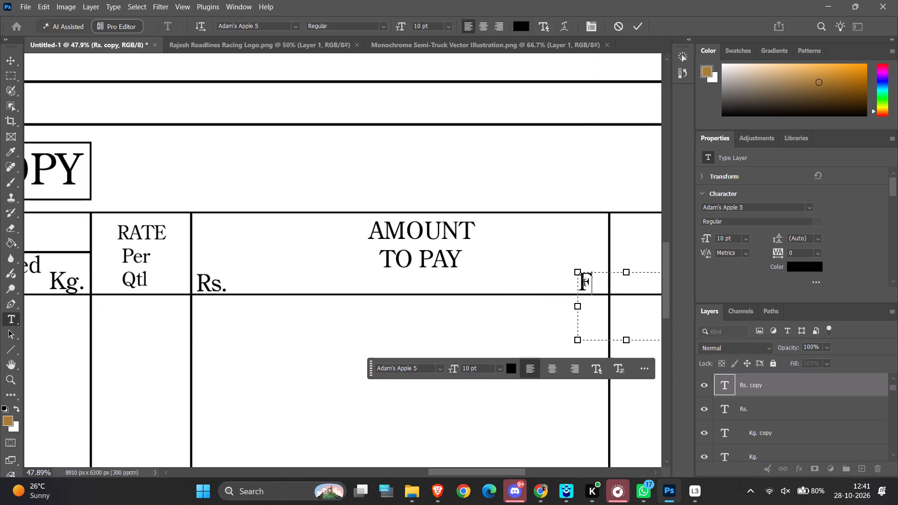
pyautogui.press('.')
pyautogui.scroll(-6, 584, 283)
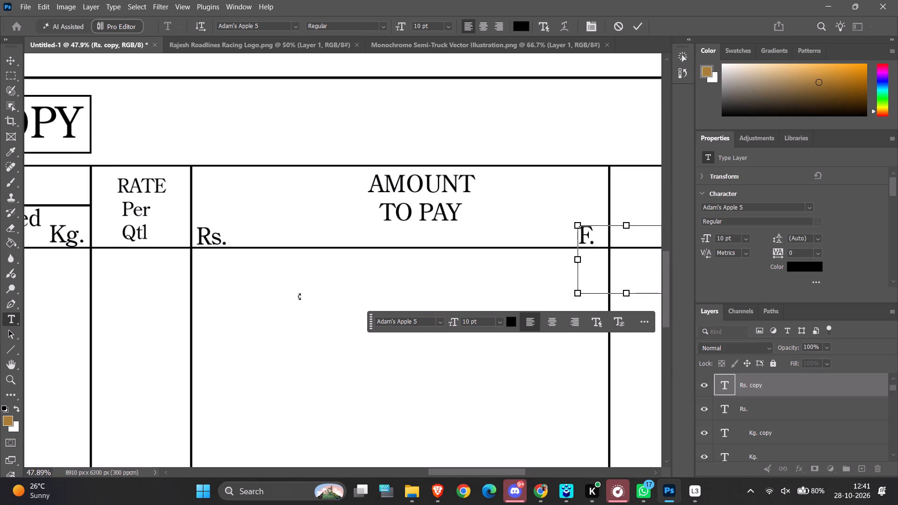
pyautogui.scroll(-2, 299, 296)
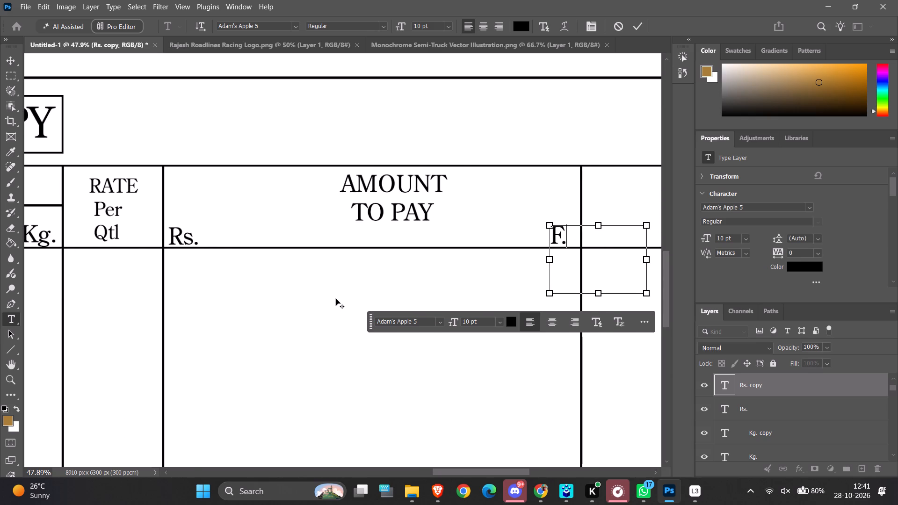
pyautogui.keyDown('ctrl'); pyautogui.keyDown('alt'); pyautogui.scroll(-2, 336, 299); pyautogui.keyUp('alt'); pyautogui.keyUp('ctrl')
pyautogui.keyDown('ctrl'); pyautogui.scroll(-3, 243, 306); pyautogui.keyUp('ctrl')
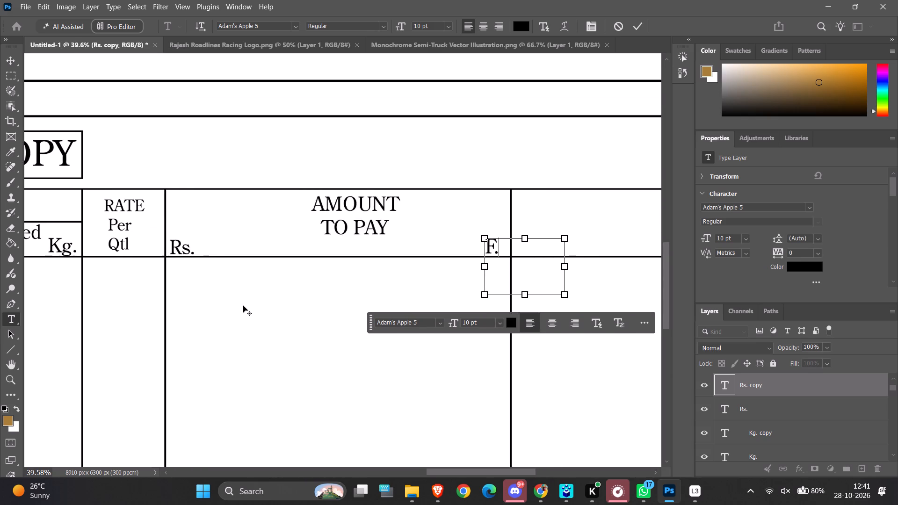
pyautogui.keyDown('ctrl'); pyautogui.keyDown('alt'); pyautogui.scroll(-3, 243, 306); pyautogui.keyUp('alt'); pyautogui.keyUp('ctrl')
pyautogui.scroll(-8, 243, 306)
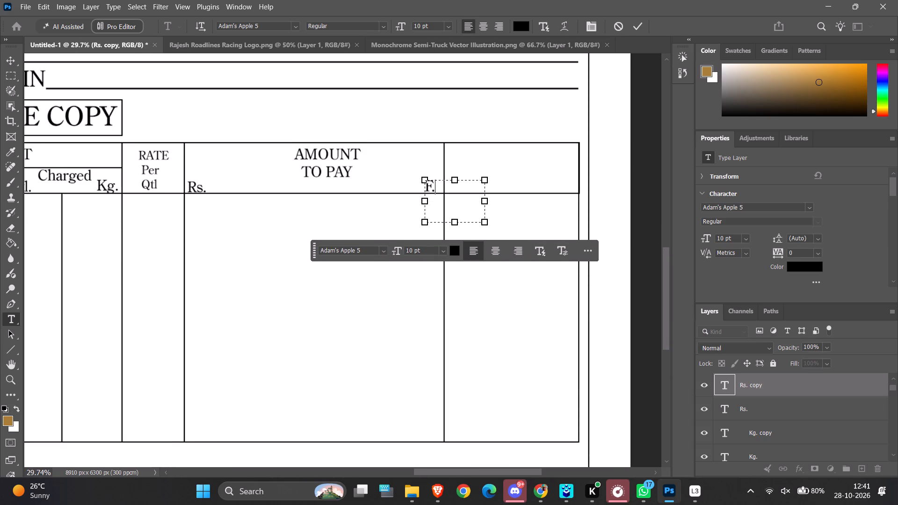
pyautogui.click(471, 353)
pyautogui.click(557, 318)
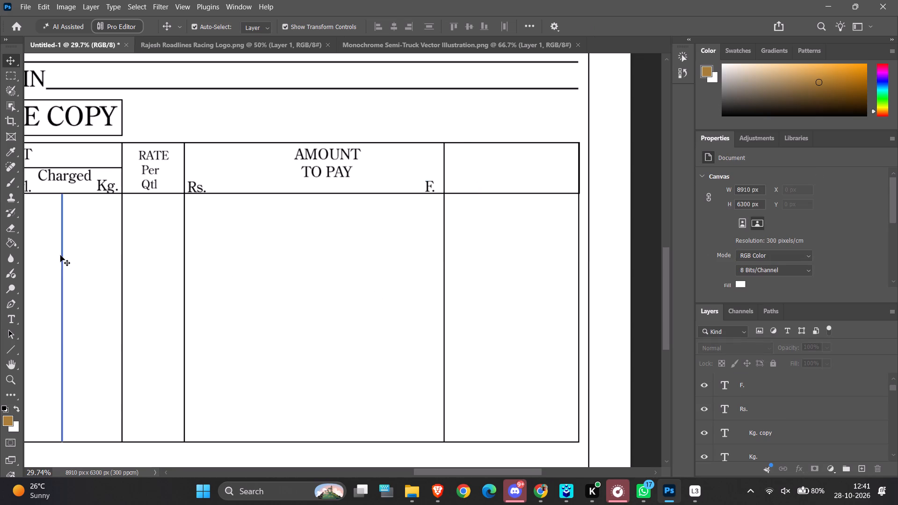
# Draw a horizontal 8 px line about 2317 px long across the body of the RATE and AMOUNT TO PAY columns.
pyautogui.keyDown('ctrl'); pyautogui.scroll(3, 183, 270); pyautogui.keyUp('ctrl')
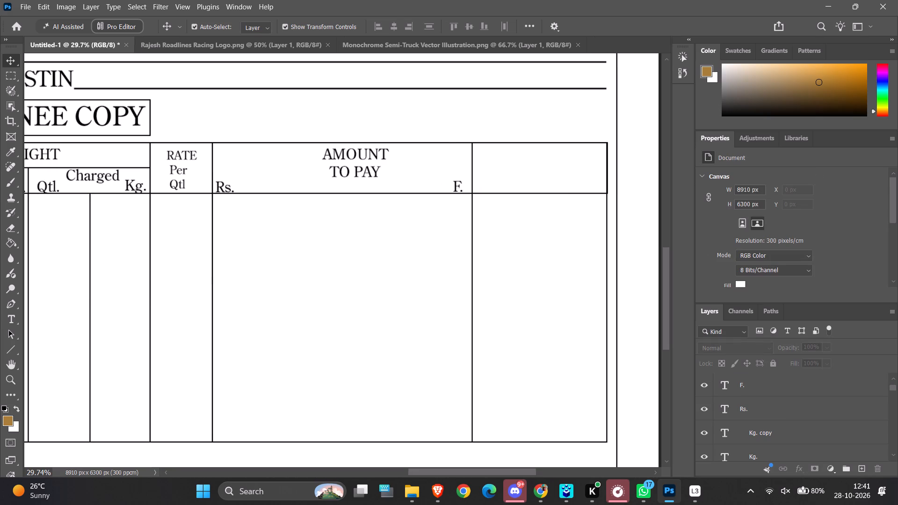
pyautogui.click(8, 350)
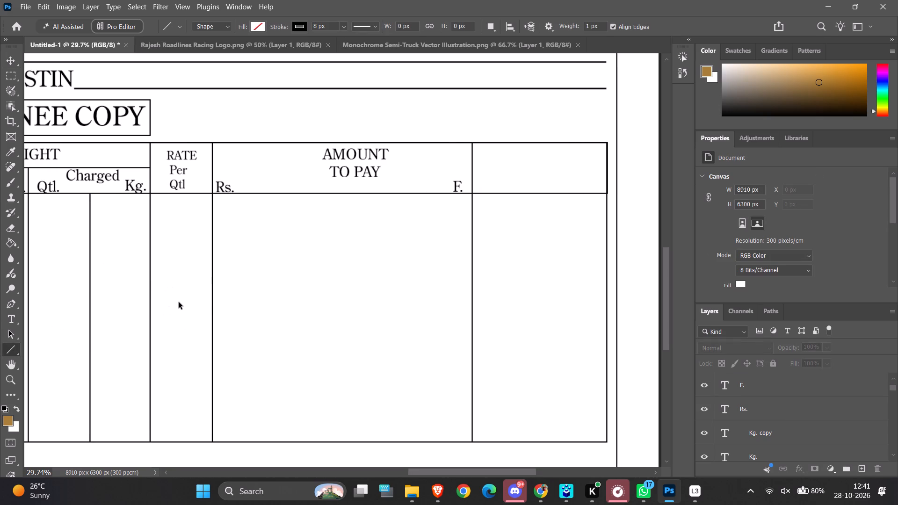
pyautogui.keyDown('ctrl'); pyautogui.keyDown('alt'); pyautogui.scroll(2, 179, 302); pyautogui.keyUp('alt'); pyautogui.keyUp('ctrl')
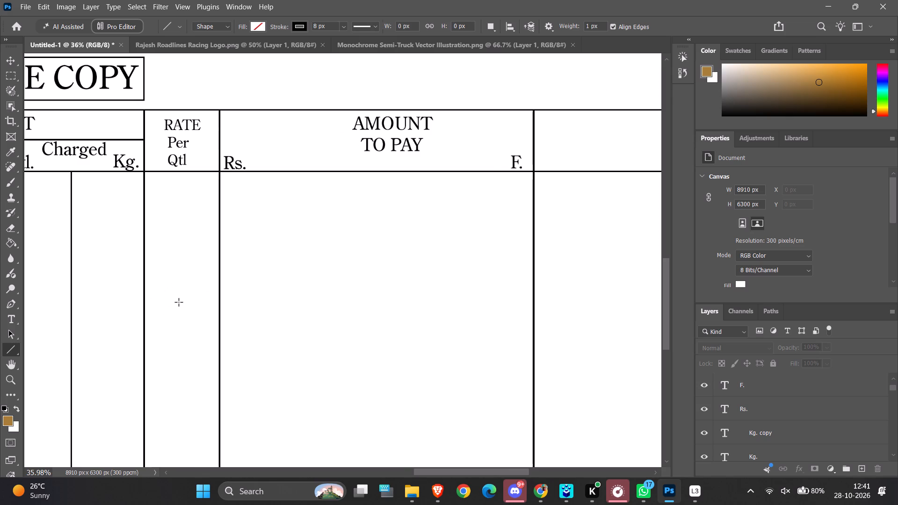
pyautogui.keyDown('ctrl'); pyautogui.scroll(-2, 179, 302); pyautogui.keyUp('ctrl')
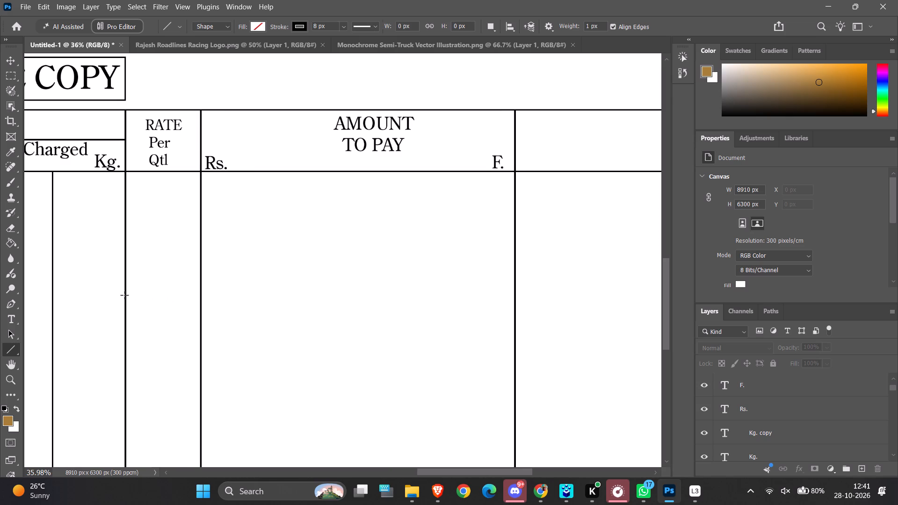
pyautogui.moveTo(125, 282); pyautogui.dragTo(322, 282)
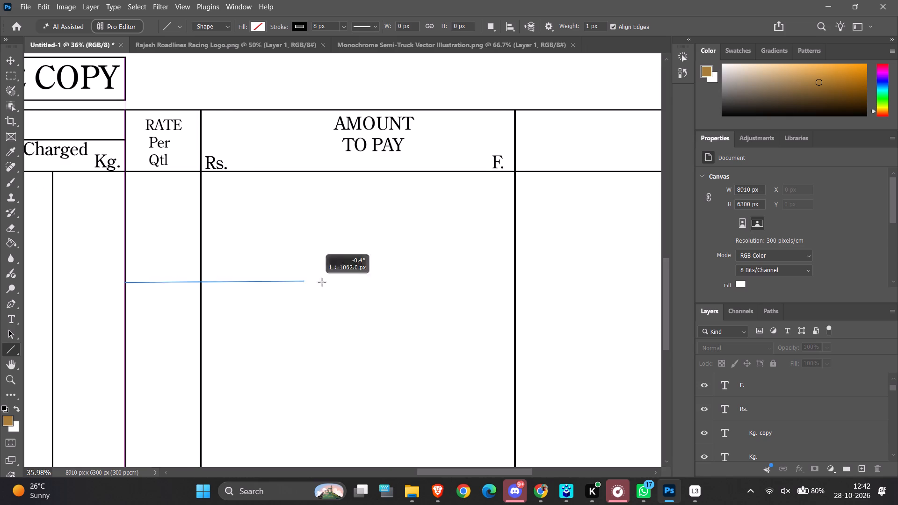
pyautogui.moveTo(322, 282); pyautogui.dragTo(500, 280)
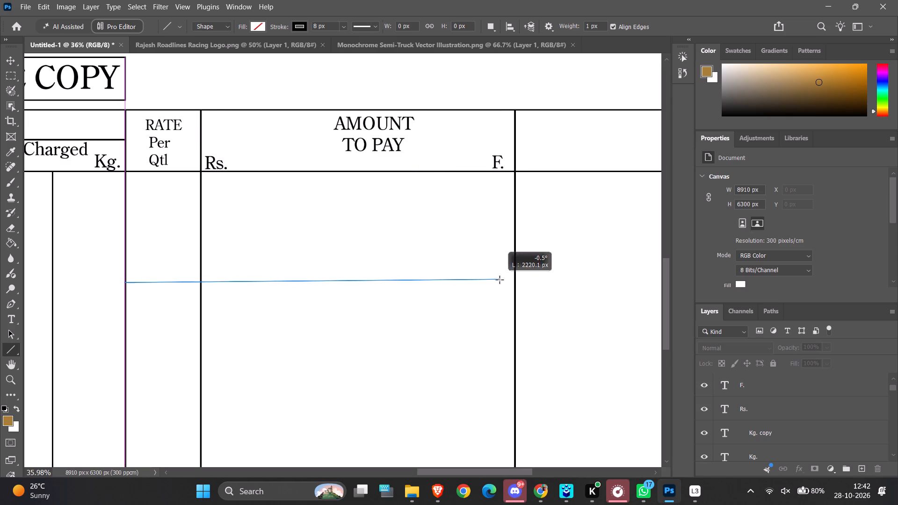
pyautogui.moveTo(500, 280); pyautogui.dragTo(514, 283)
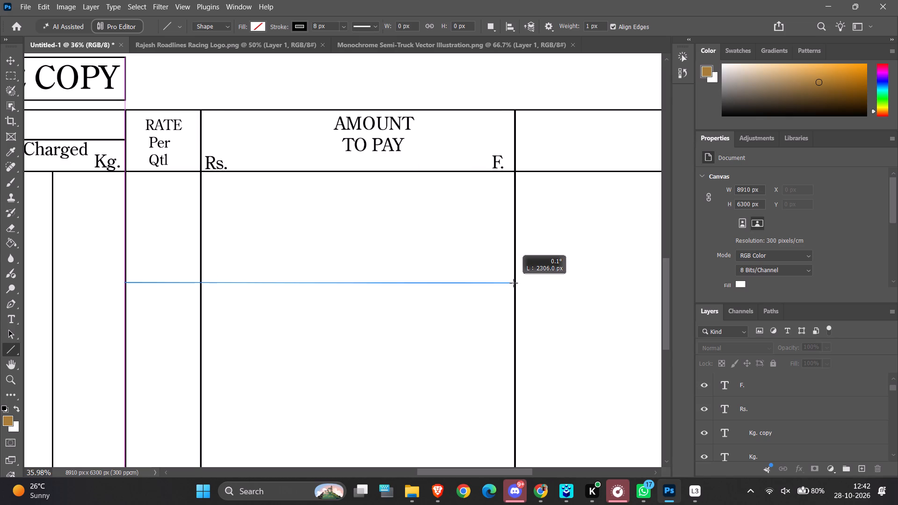
pyautogui.moveTo(514, 283); pyautogui.dragTo(516, 282)
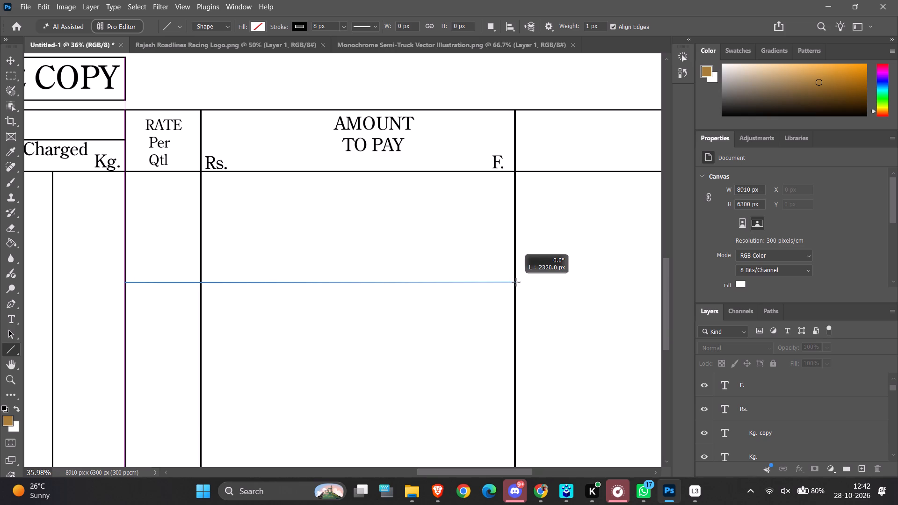
pyautogui.moveTo(516, 282); pyautogui.dragTo(515, 282)
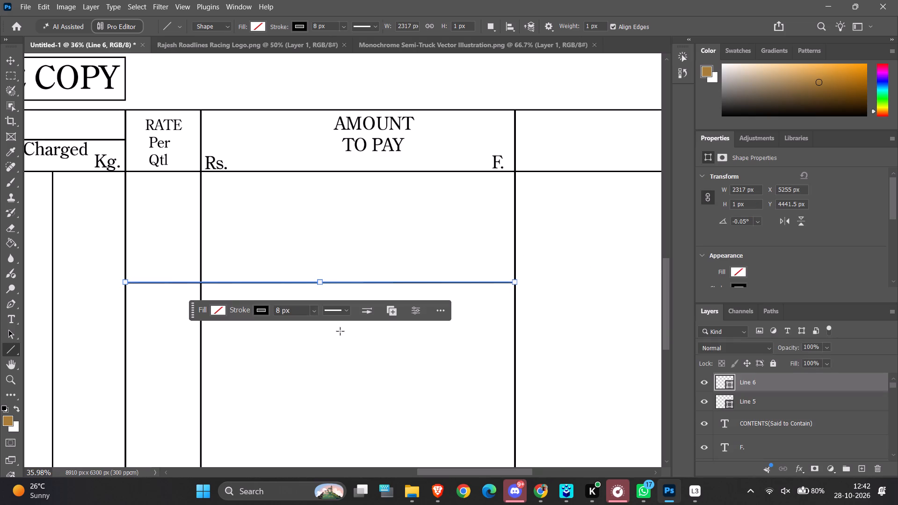
pyautogui.click(5, 62)
pyautogui.click(245, 378)
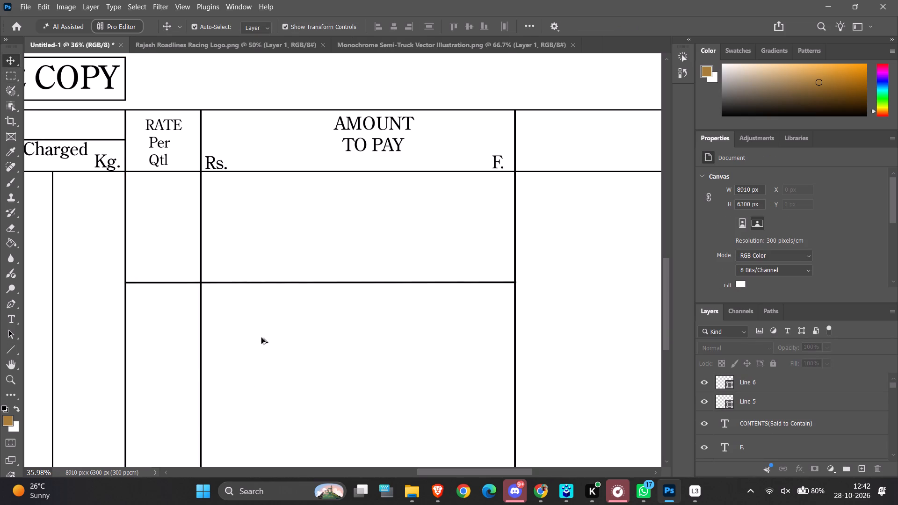
# Duplicate the new horizontal line about 138 px straight below the original.
pyautogui.keyDown('ctrl'); pyautogui.keyDown('alt'); pyautogui.scroll(5, 352, 318); pyautogui.keyUp('alt'); pyautogui.keyUp('ctrl')
pyautogui.click(326, 261)
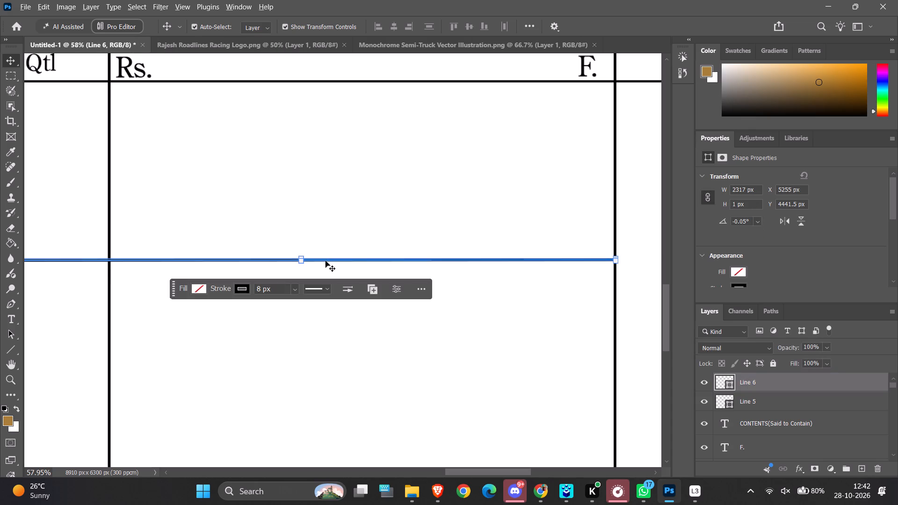
pyautogui.keyDown('alt'); pyautogui.moveTo(326, 261); pyautogui.dragTo(326, 296); pyautogui.keyUp('alt')
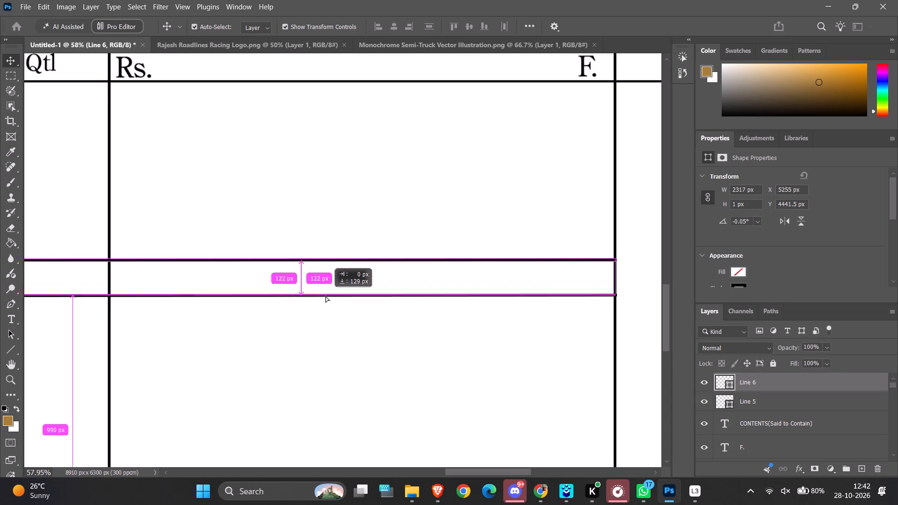
pyautogui.keyDown('alt'); pyautogui.moveTo(326, 296); pyautogui.dragTo(326, 298); pyautogui.keyUp('alt')
# Duplicate the second horizontal line about 129 px below it, keeping the copy within the RATE and AMOUNT TO PAY columns.
pyautogui.keyDown('alt'); pyautogui.moveTo(326, 298); pyautogui.dragTo(327, 331); pyautogui.keyUp('alt')
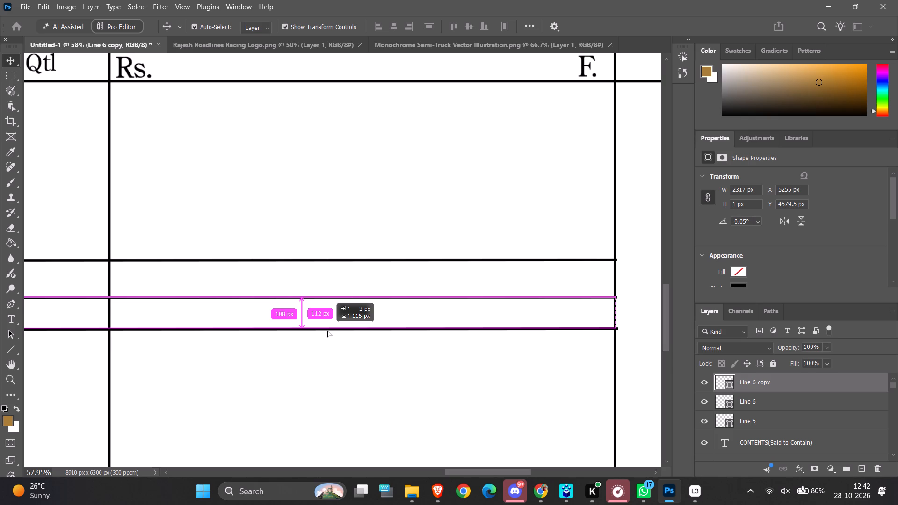
pyautogui.keyDown('alt'); pyautogui.moveTo(327, 331); pyautogui.dragTo(328, 295); pyautogui.keyUp('alt')
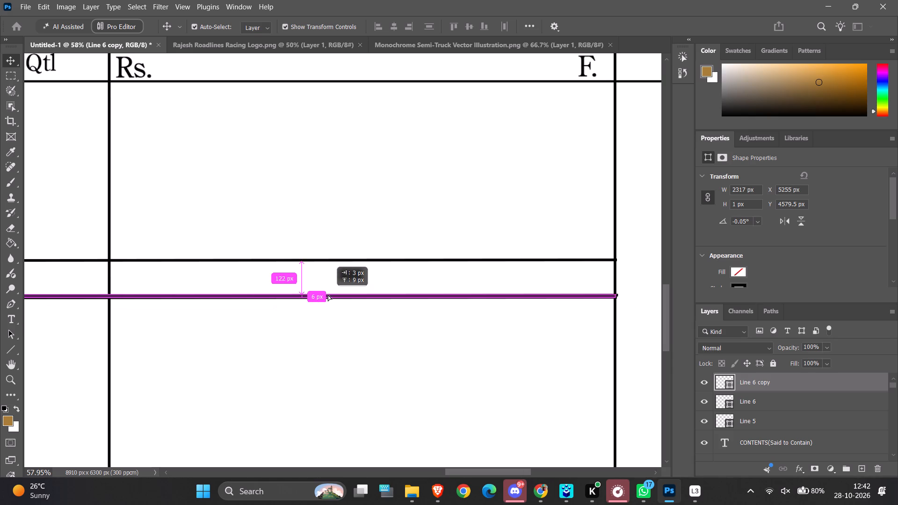
pyautogui.keyDown('alt'); pyautogui.moveTo(328, 295); pyautogui.dragTo(328, 297); pyautogui.keyUp('alt')
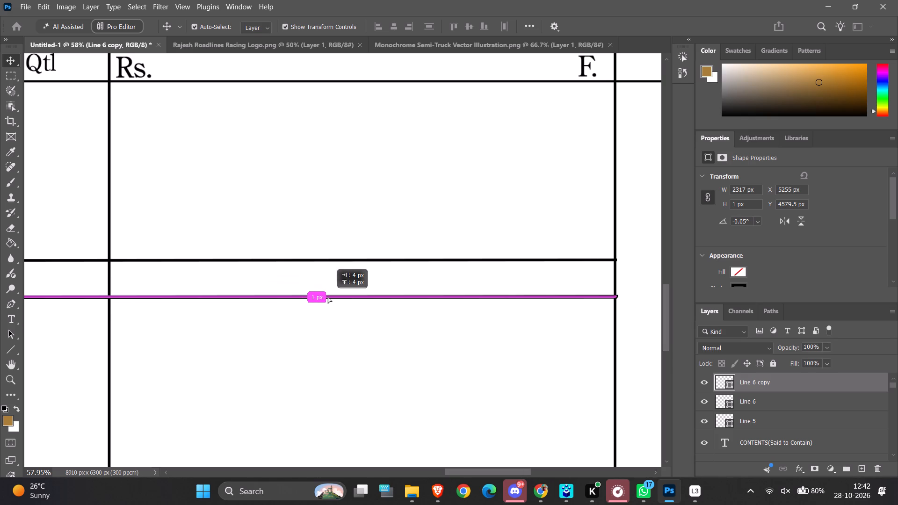
pyautogui.keyDown('alt'); pyautogui.moveTo(328, 297); pyautogui.dragTo(328, 298); pyautogui.keyUp('alt')
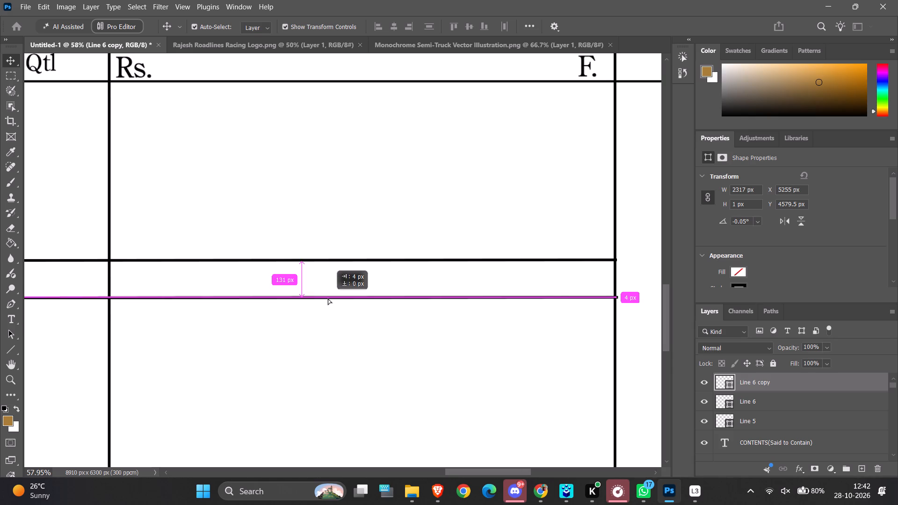
pyautogui.keyDown('alt'); pyautogui.moveTo(328, 298); pyautogui.dragTo(330, 316); pyautogui.keyUp('alt')
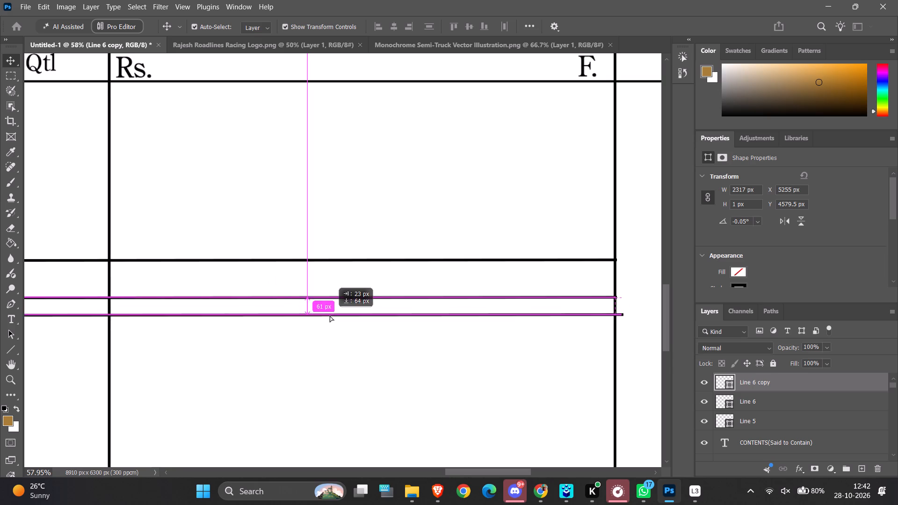
pyautogui.keyDown('alt'); pyautogui.moveTo(330, 316); pyautogui.dragTo(330, 330); pyautogui.keyUp('alt')
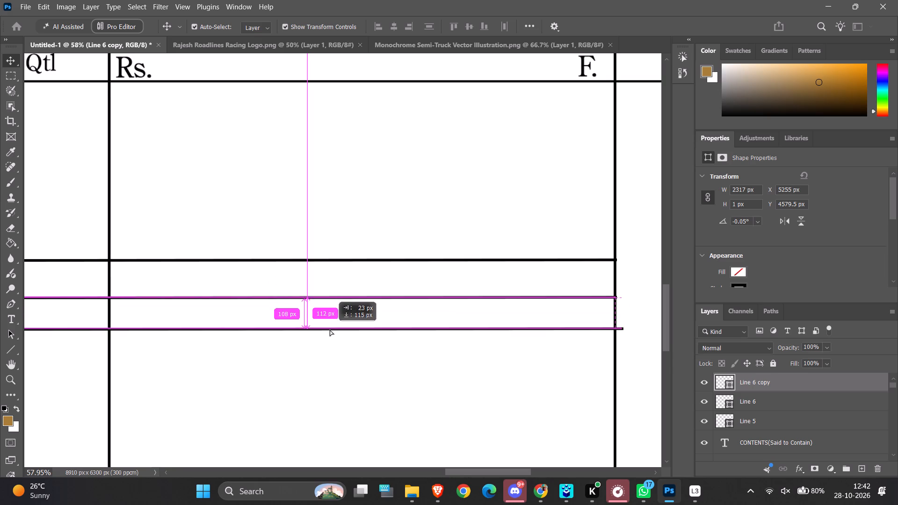
pyautogui.keyDown('alt'); pyautogui.moveTo(330, 330); pyautogui.dragTo(326, 332); pyautogui.keyUp('alt')
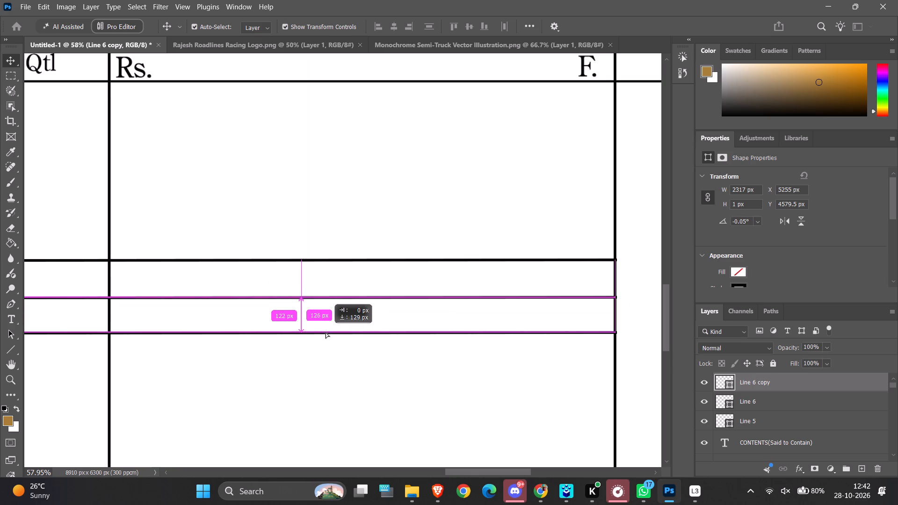
pyautogui.keyDown('alt'); pyautogui.moveTo(326, 332); pyautogui.dragTo(323, 332); pyautogui.keyUp('alt')
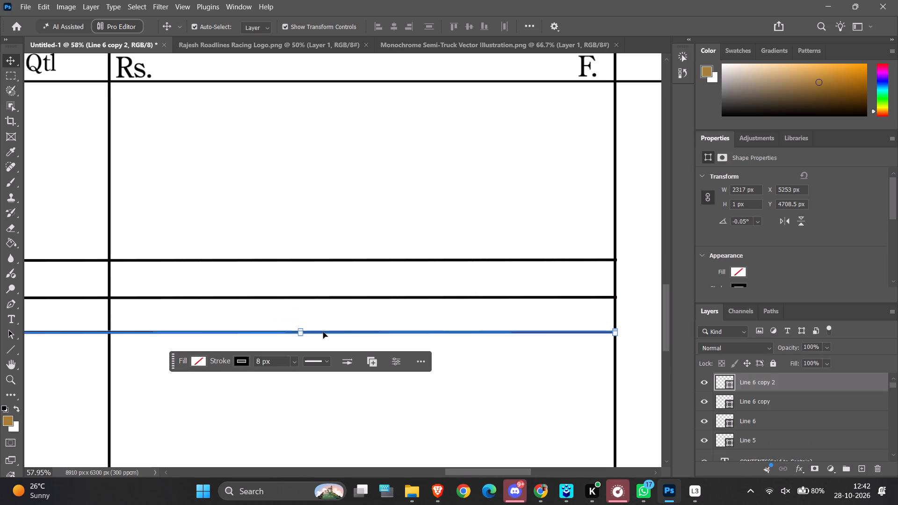
pyautogui.click(456, 359)
# Shift the third horizontal line down about 5 px to even out the row spacing.
pyautogui.keyDown('ctrl'); pyautogui.keyDown('alt'); pyautogui.scroll(-5, 456, 359); pyautogui.keyUp('alt'); pyautogui.keyUp('ctrl')
pyautogui.keyDown('ctrl'); pyautogui.keyDown('alt'); pyautogui.scroll(4, 456, 359); pyautogui.keyUp('alt'); pyautogui.keyUp('ctrl')
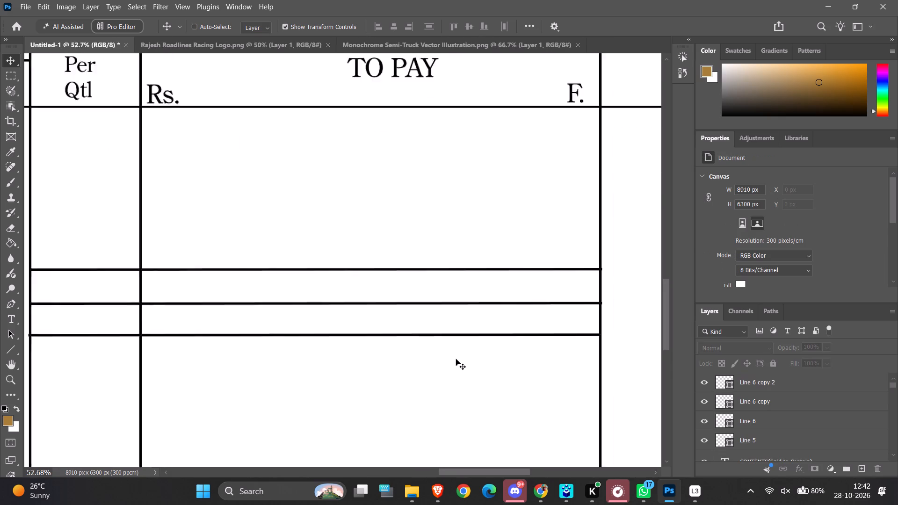
pyautogui.keyDown('ctrl'); pyautogui.keyDown('alt'); pyautogui.scroll(2, 456, 359); pyautogui.keyUp('alt'); pyautogui.keyUp('ctrl')
pyautogui.keyDown('ctrl'); pyautogui.keyDown('alt'); pyautogui.scroll(5, 499, 349); pyautogui.keyUp('alt'); pyautogui.keyUp('ctrl')
pyautogui.keyDown('ctrl'); pyautogui.keyDown('alt'); pyautogui.scroll(-4, 499, 349); pyautogui.keyUp('alt'); pyautogui.keyUp('ctrl')
pyautogui.keyDown('ctrl'); pyautogui.keyDown('alt'); pyautogui.scroll(-3, 504, 283); pyautogui.keyUp('alt'); pyautogui.keyUp('ctrl')
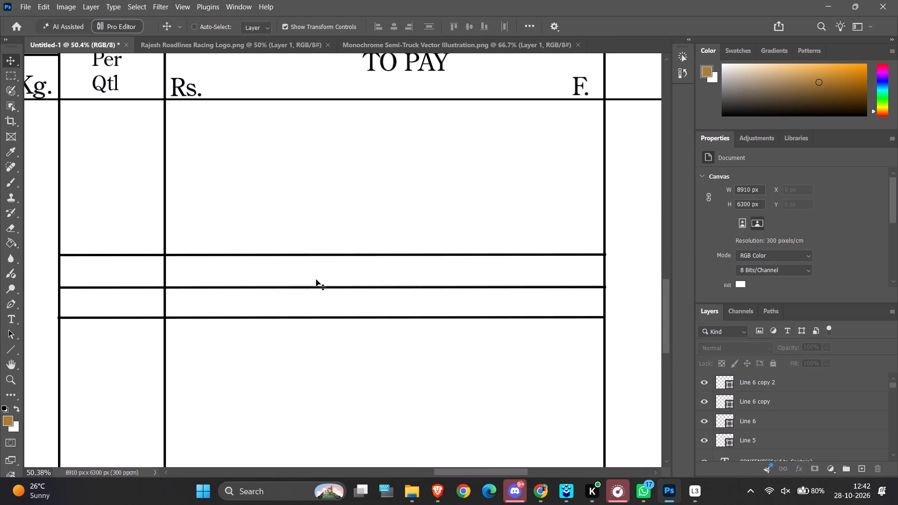
pyautogui.scroll(-2, 376, 324)
pyautogui.keyDown('ctrl'); pyautogui.keyDown('alt'); pyautogui.scroll(-3, 376, 324); pyautogui.keyUp('alt'); pyautogui.keyUp('ctrl')
pyautogui.keyDown('ctrl'); pyautogui.keyDown('alt'); pyautogui.scroll(4, 376, 324); pyautogui.keyUp('alt'); pyautogui.keyUp('ctrl')
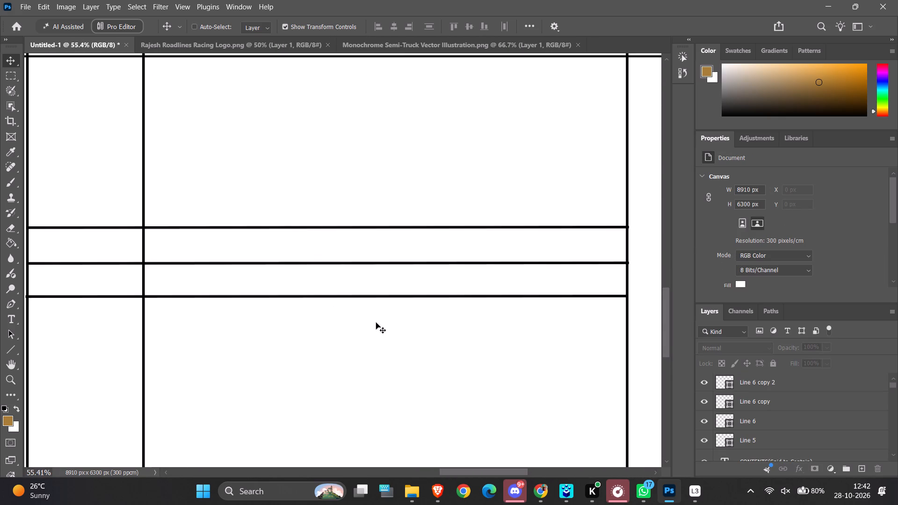
pyautogui.keyDown('ctrl'); pyautogui.keyDown('alt'); pyautogui.scroll(10, 376, 323); pyautogui.keyUp('alt'); pyautogui.keyUp('ctrl')
pyautogui.moveTo(335, 256); pyautogui.dragTo(335, 260)
# Duplicate the third horizontal line about 129 px below it across the RATE and AMOUNT TO PAY columns.
pyautogui.keyDown('alt'); pyautogui.moveTo(335, 260); pyautogui.dragTo(337, 303); pyautogui.keyUp('alt')
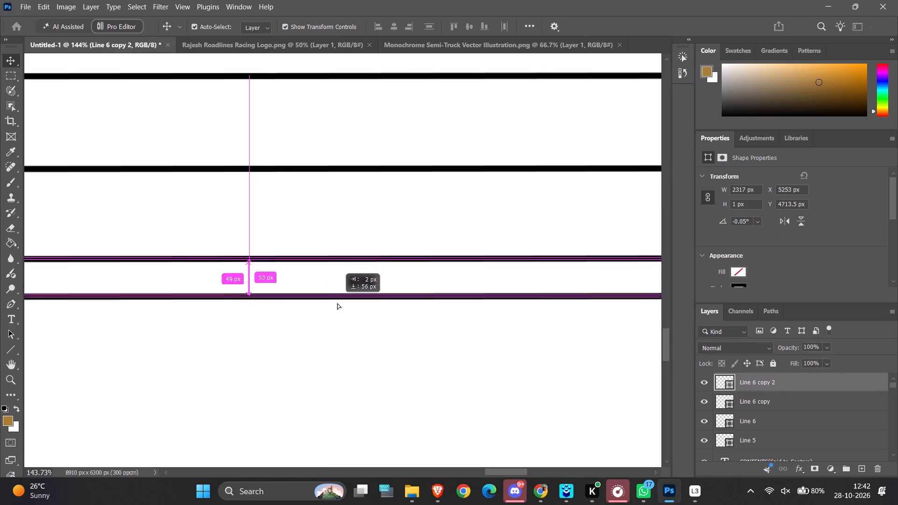
pyautogui.keyDown('alt'); pyautogui.moveTo(337, 303); pyautogui.dragTo(338, 334); pyautogui.keyUp('alt')
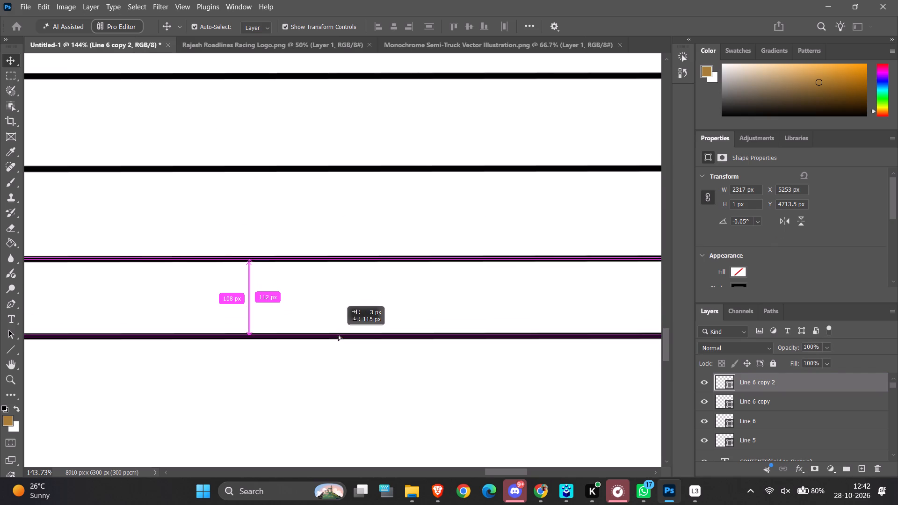
pyautogui.keyDown('alt'); pyautogui.moveTo(338, 334); pyautogui.dragTo(338, 346); pyautogui.keyUp('alt')
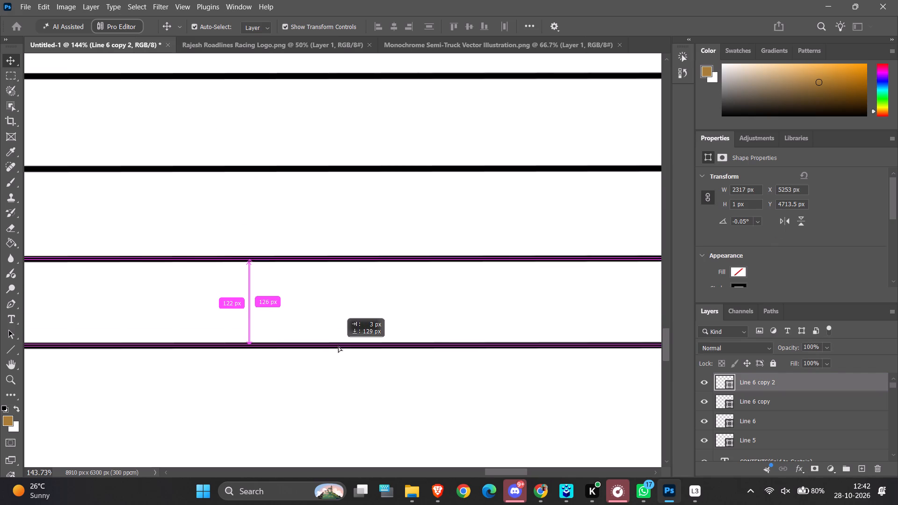
pyautogui.keyDown('alt'); pyautogui.moveTo(338, 346); pyautogui.dragTo(338, 350); pyautogui.keyUp('alt')
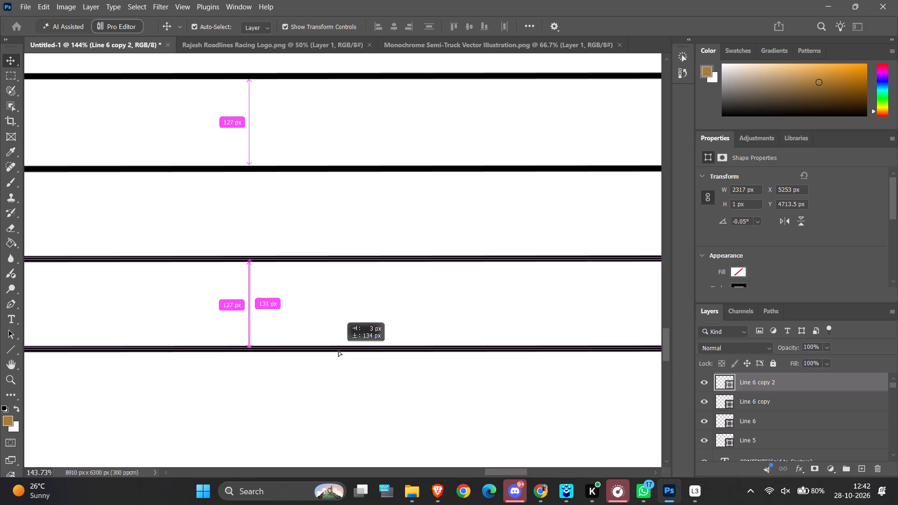
pyautogui.keyDown('alt'); pyautogui.moveTo(338, 350); pyautogui.dragTo(338, 350); pyautogui.keyUp('alt')
pyautogui.keyDown('alt'); pyautogui.moveTo(338, 350); pyautogui.dragTo(338, 347); pyautogui.keyUp('alt')
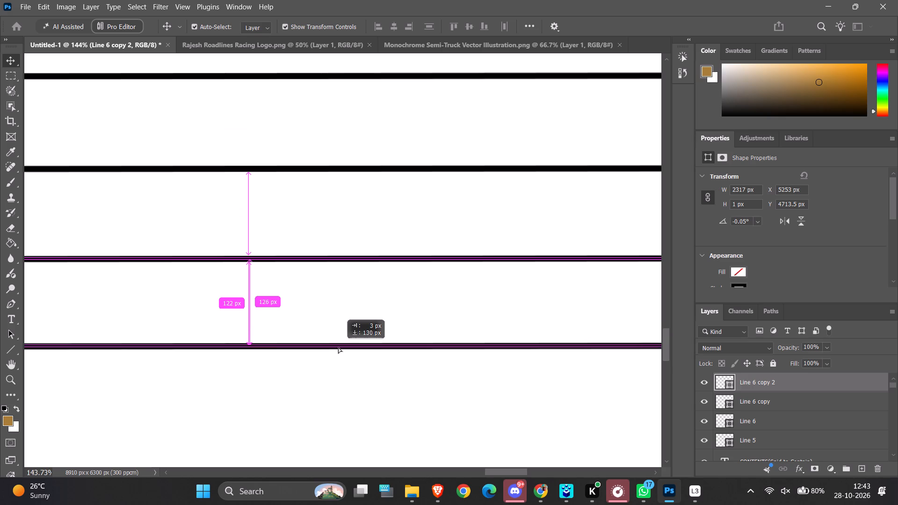
pyautogui.keyDown('alt'); pyautogui.moveTo(338, 347); pyautogui.dragTo(339, 344); pyautogui.keyUp('alt')
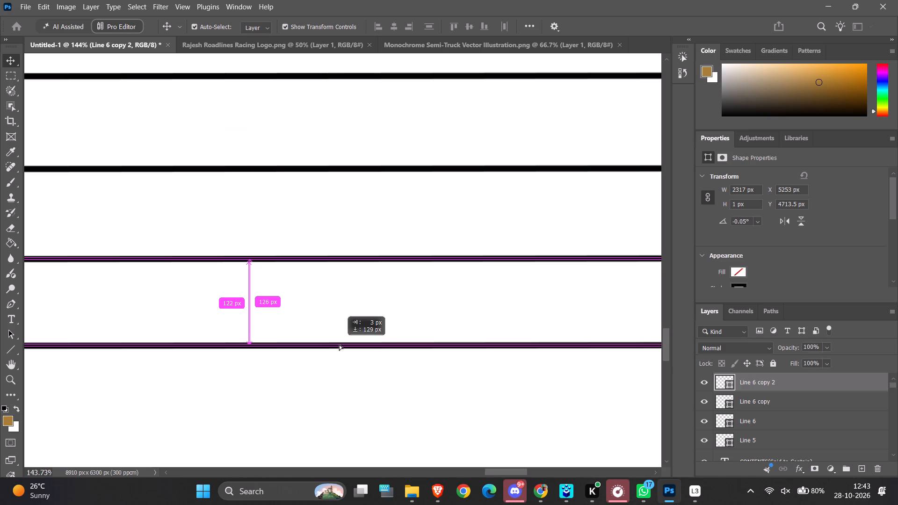
pyautogui.keyDown('alt'); pyautogui.moveTo(339, 344); pyautogui.dragTo(339, 345); pyautogui.keyUp('alt')
pyautogui.keyDown('ctrl'); pyautogui.keyDown('alt'); pyautogui.scroll(-13, 336, 366); pyautogui.keyUp('alt'); pyautogui.keyUp('ctrl')
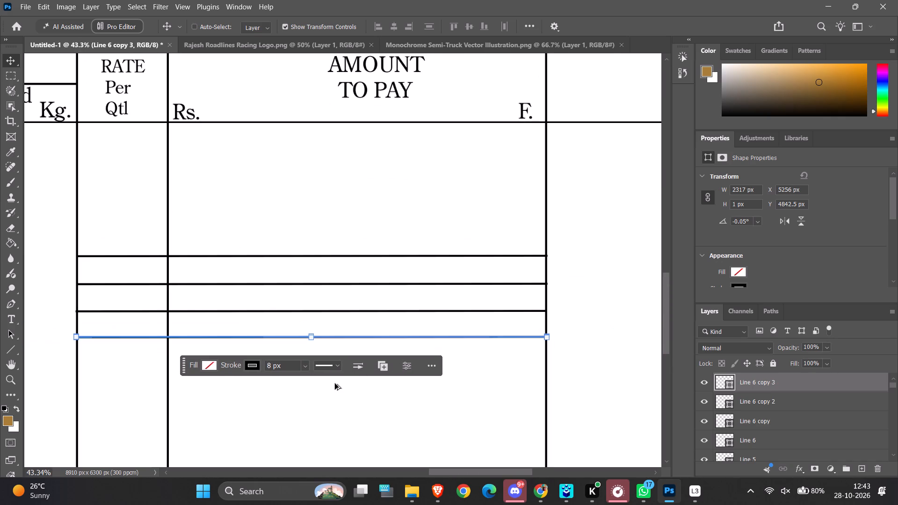
pyautogui.click(445, 391)
# Duplicate the fourth horizontal line about 141 px below it, keeping the copy within the two columns.
pyautogui.keyDown('ctrl'); pyautogui.keyDown('alt'); pyautogui.scroll(4, 445, 390); pyautogui.keyUp('alt'); pyautogui.keyUp('ctrl')
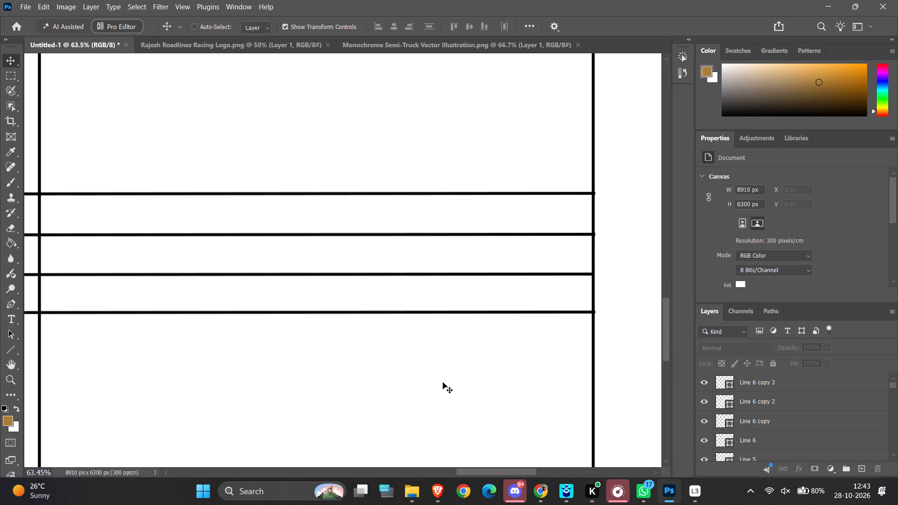
pyautogui.keyDown('ctrl'); pyautogui.keyDown('alt'); pyautogui.scroll(-3, 443, 382); pyautogui.keyUp('alt'); pyautogui.keyUp('ctrl')
pyautogui.scroll(-7, 443, 382)
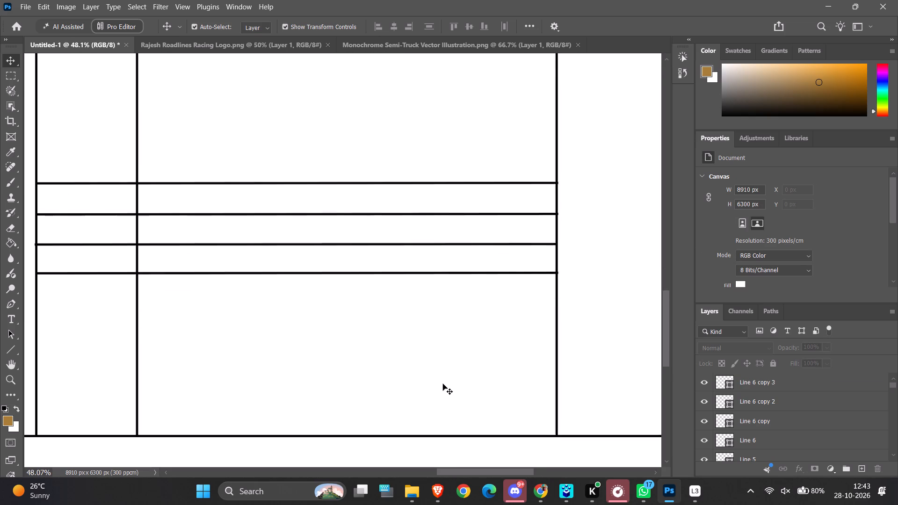
pyautogui.scroll(-4, 443, 384)
pyautogui.scroll(4, 363, 352)
pyautogui.scroll(-4, 397, 394)
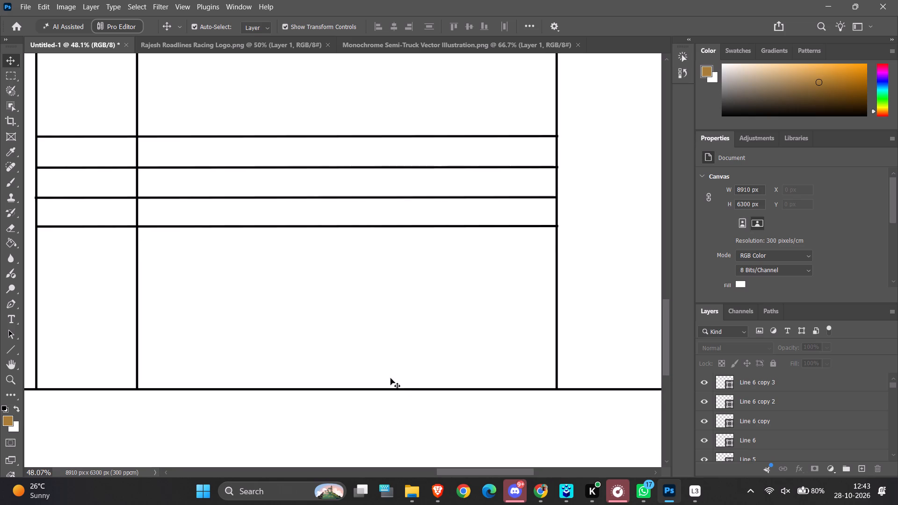
pyautogui.scroll(4, 413, 294)
pyautogui.scroll(-4, 411, 289)
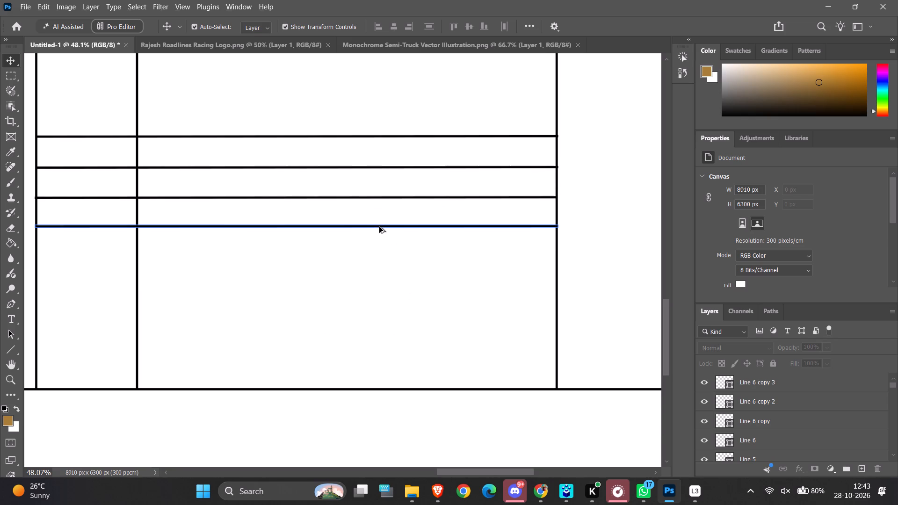
pyautogui.keyDown('alt'); pyautogui.moveTo(379, 227); pyautogui.dragTo(379, 256); pyautogui.keyUp('alt')
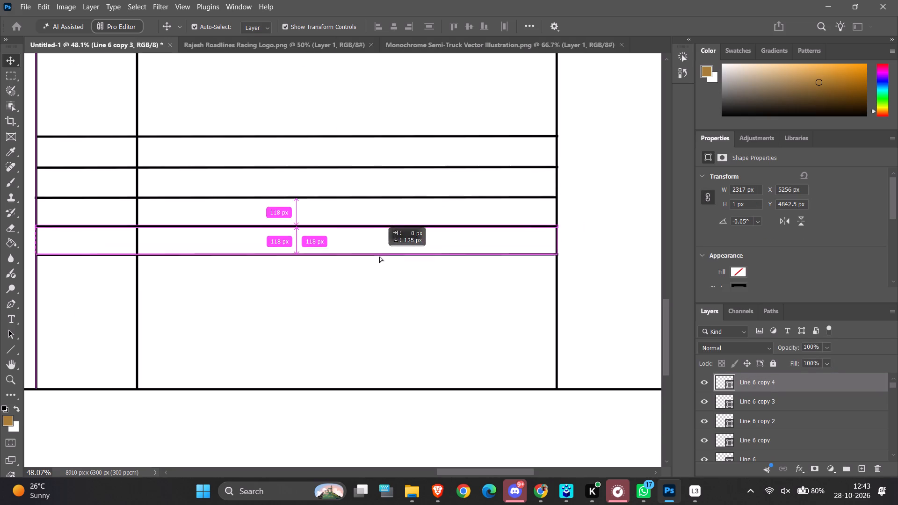
pyautogui.keyDown('alt'); pyautogui.moveTo(379, 256); pyautogui.dragTo(377, 267); pyautogui.keyUp('alt')
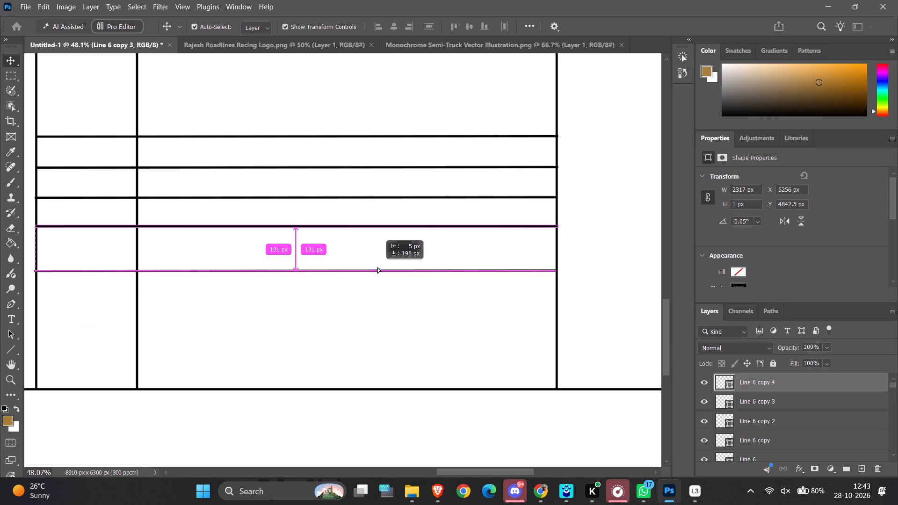
pyautogui.keyDown('alt'); pyautogui.moveTo(377, 267); pyautogui.dragTo(379, 261); pyautogui.keyUp('alt')
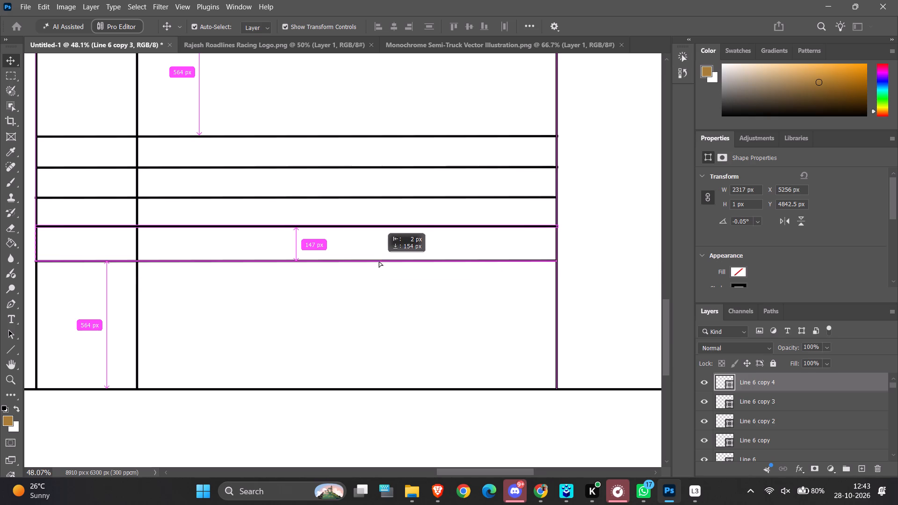
pyautogui.keyDown('alt'); pyautogui.moveTo(379, 261); pyautogui.dragTo(379, 258); pyautogui.keyUp('alt')
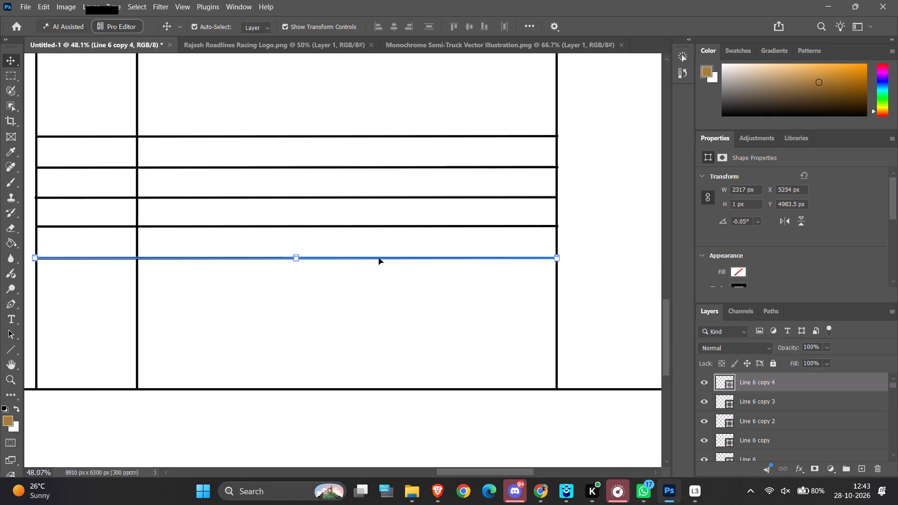
# Duplicate the fifth horizontal line about 130 px below it to add a sixth line.
pyautogui.keyDown('alt'); pyautogui.moveTo(379, 258); pyautogui.dragTo(380, 293); pyautogui.keyUp('alt')
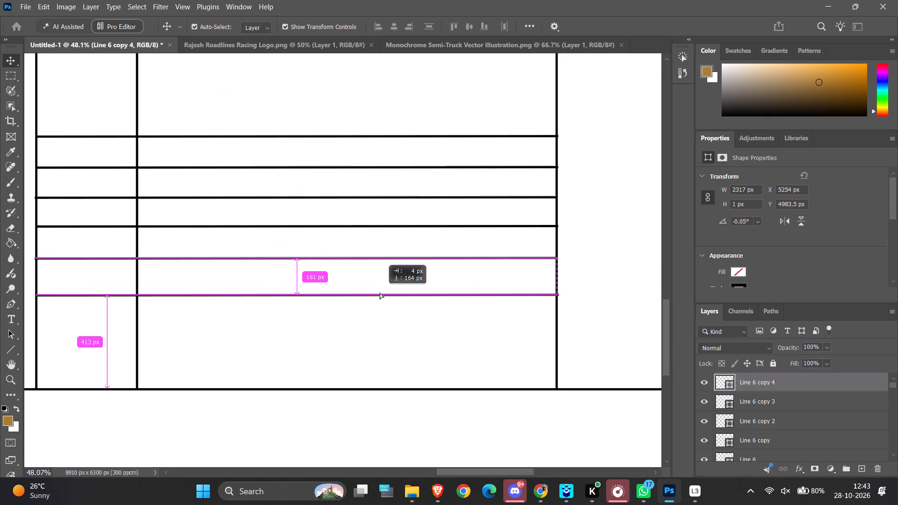
pyautogui.keyDown('alt'); pyautogui.moveTo(380, 293); pyautogui.dragTo(379, 288); pyautogui.keyUp('alt')
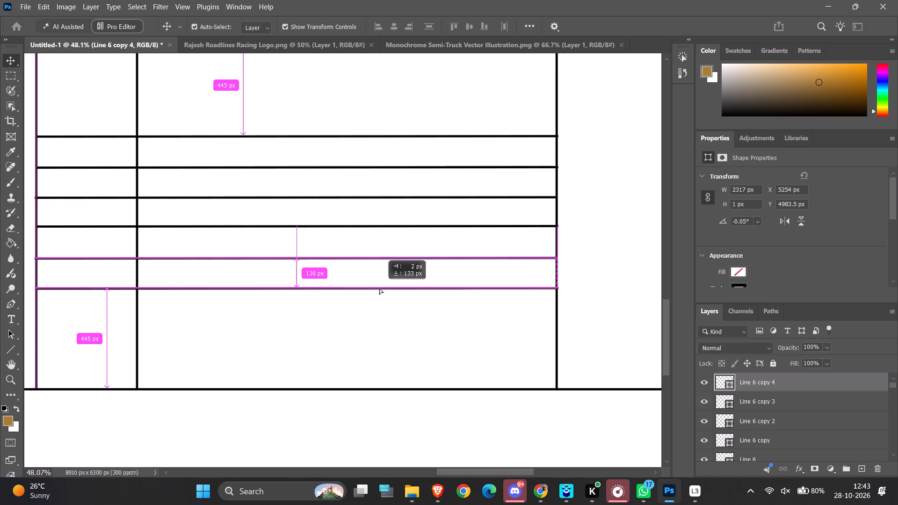
pyautogui.keyDown('alt'); pyautogui.moveTo(379, 288); pyautogui.dragTo(379, 289); pyautogui.keyUp('alt')
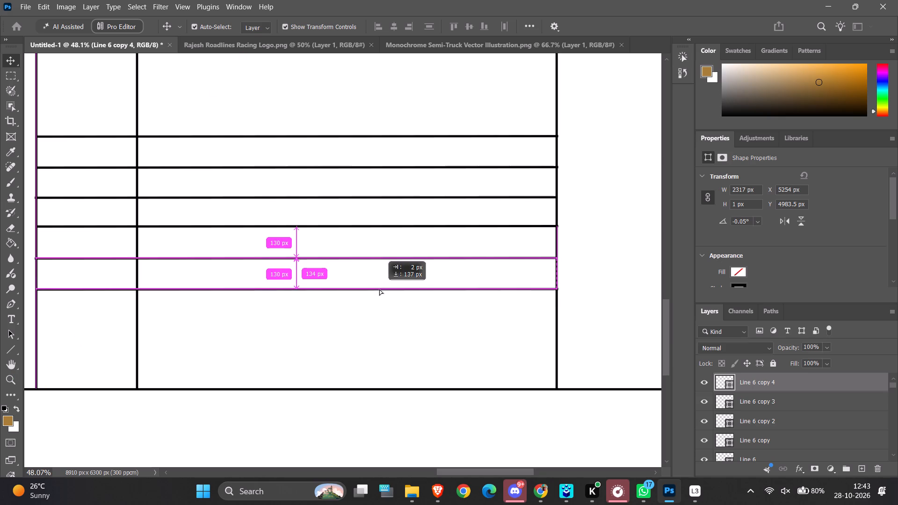
pyautogui.keyDown('alt'); pyautogui.moveTo(379, 289); pyautogui.dragTo(380, 286); pyautogui.keyUp('alt')
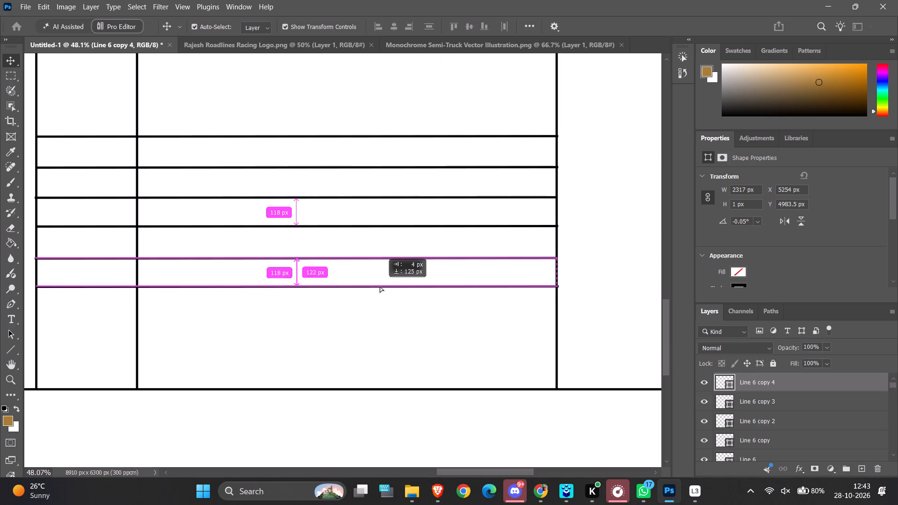
pyautogui.keyDown('alt'); pyautogui.moveTo(380, 286); pyautogui.dragTo(378, 286); pyautogui.keyUp('alt')
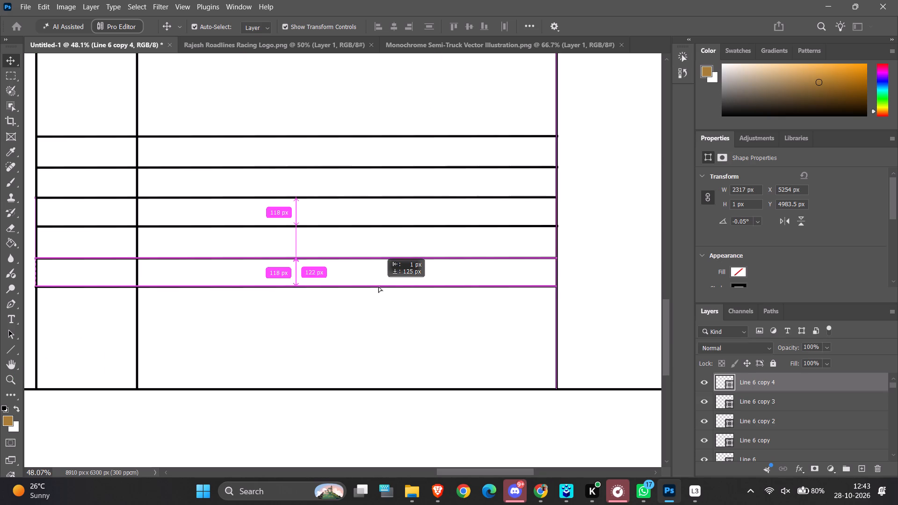
pyautogui.keyDown('alt'); pyautogui.moveTo(378, 286); pyautogui.dragTo(378, 288); pyautogui.keyUp('alt')
pyautogui.click(502, 328)
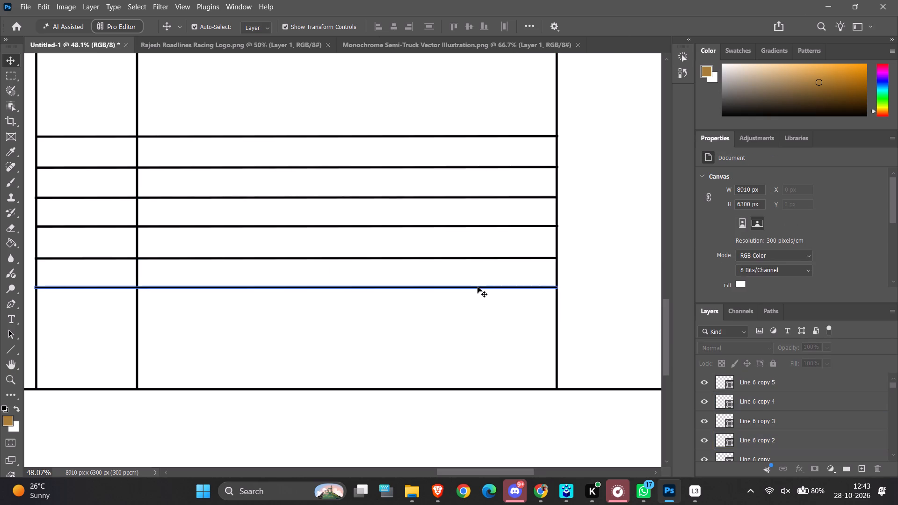
# Shift the sixth horizontal line about 2 px right to align its start with the RATE column's left border.
pyautogui.keyDown('ctrl'); pyautogui.keyDown('alt'); pyautogui.scroll(-3, 478, 287); pyautogui.keyUp('alt'); pyautogui.keyUp('ctrl')
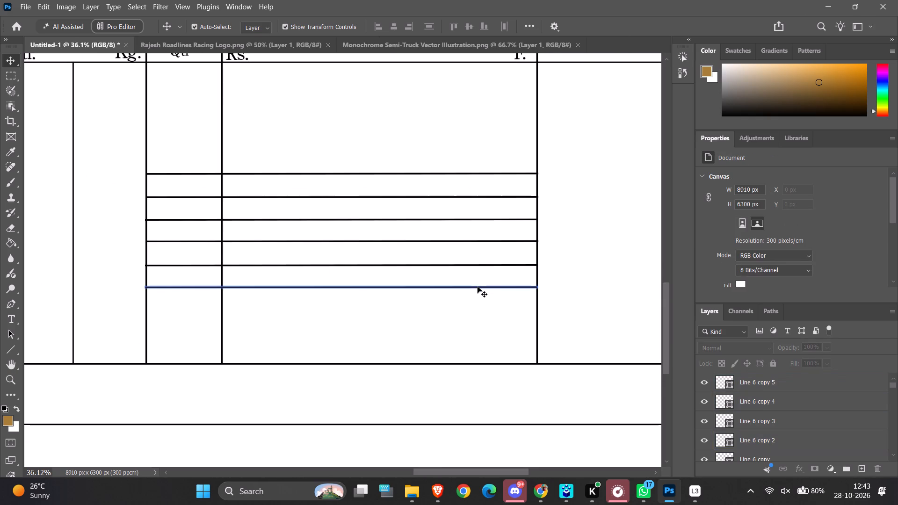
pyautogui.scroll(-3, 355, 384)
pyautogui.scroll(2, 281, 342)
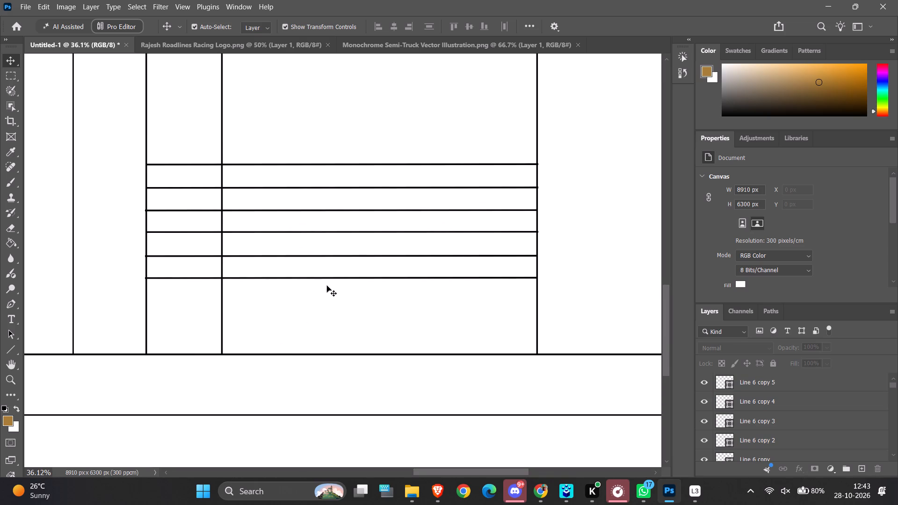
pyautogui.keyDown('ctrl'); pyautogui.keyDown('alt'); pyautogui.scroll(16, 134, 300); pyautogui.keyUp('alt'); pyautogui.keyUp('ctrl')
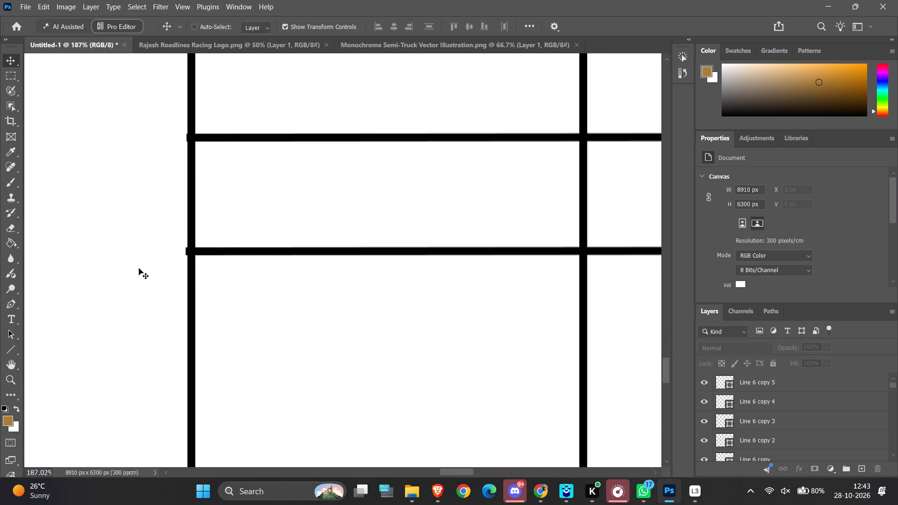
pyautogui.keyDown('ctrl'); pyautogui.keyDown('alt'); pyautogui.scroll(13, 139, 268); pyautogui.keyUp('alt'); pyautogui.keyUp('ctrl')
pyautogui.click(209, 241)
pyautogui.click(181, 235)
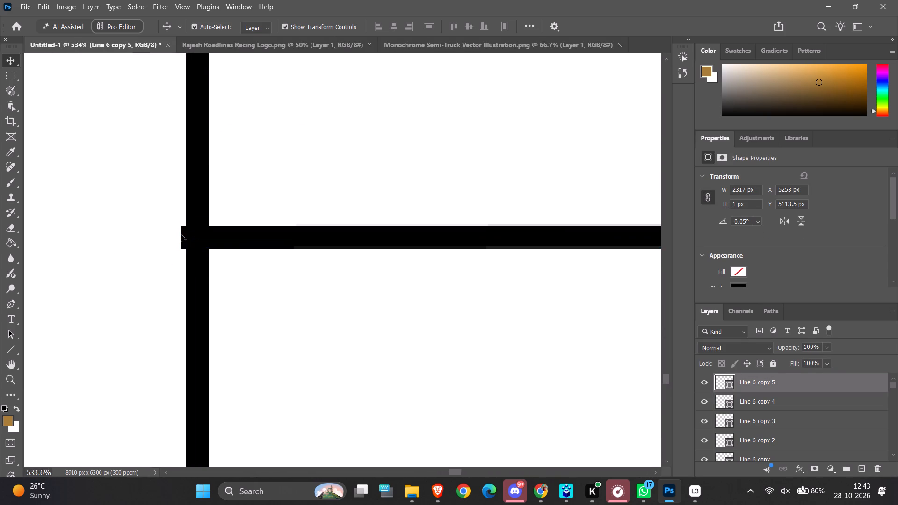
# Shorten the fifth horizontal line from its left end to about 2314 px, ending it within the RATE column's left border.
pyautogui.scroll(4, 245, 223)
pyautogui.keyDown('ctrl'); pyautogui.keyDown('alt'); pyautogui.scroll(-11, 245, 223); pyautogui.keyUp('alt'); pyautogui.keyUp('ctrl')
pyautogui.scroll(2, 246, 133)
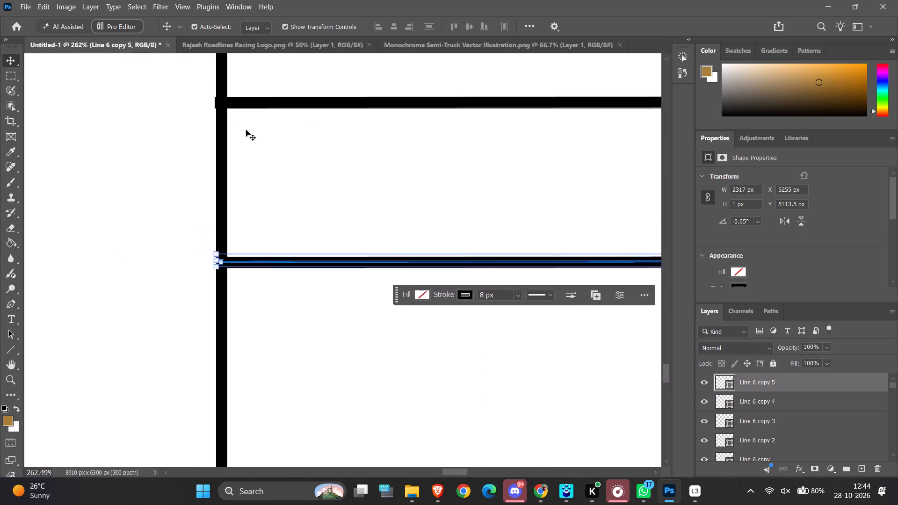
pyautogui.scroll(20, 246, 130)
pyautogui.scroll(1, 246, 130)
pyautogui.click(227, 197)
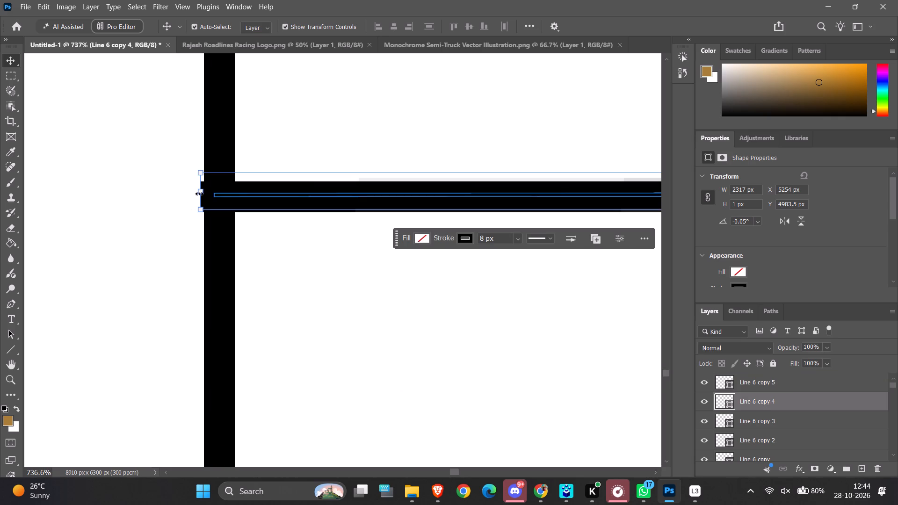
pyautogui.click(202, 192)
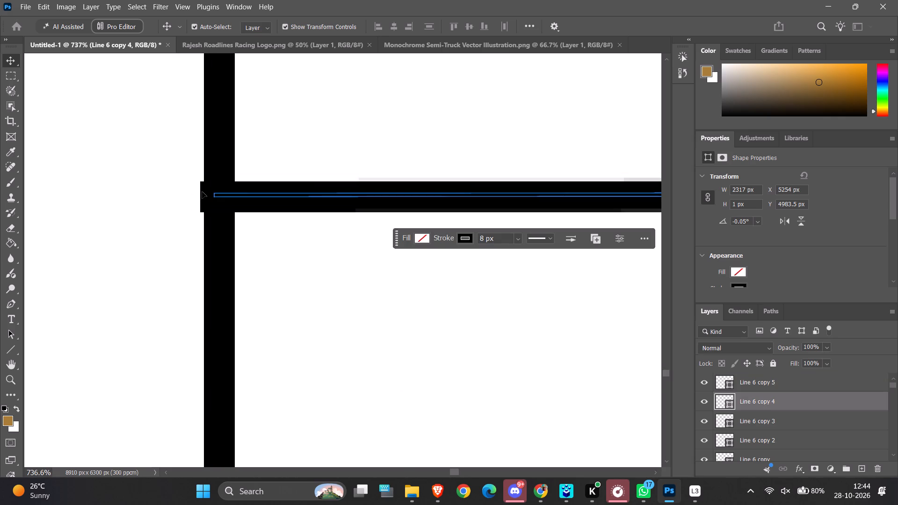
pyautogui.moveTo(199, 191); pyautogui.dragTo(209, 191)
pyautogui.scroll(-7, 209, 191)
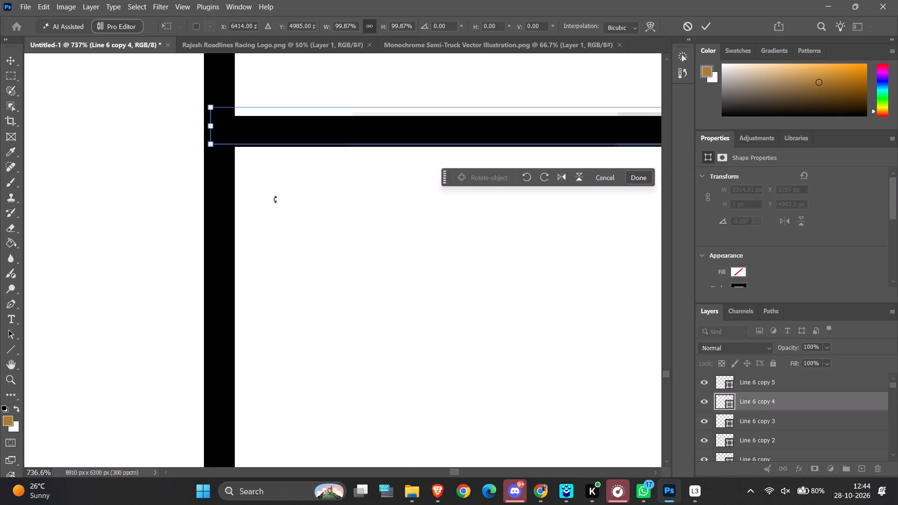
pyautogui.scroll(6, 279, 189)
pyautogui.keyDown('ctrl'); pyautogui.keyDown('alt'); pyautogui.scroll(-7, 289, 188); pyautogui.keyUp('alt'); pyautogui.keyUp('ctrl')
pyautogui.scroll(20, 288, 161)
pyautogui.scroll(9, 288, 161)
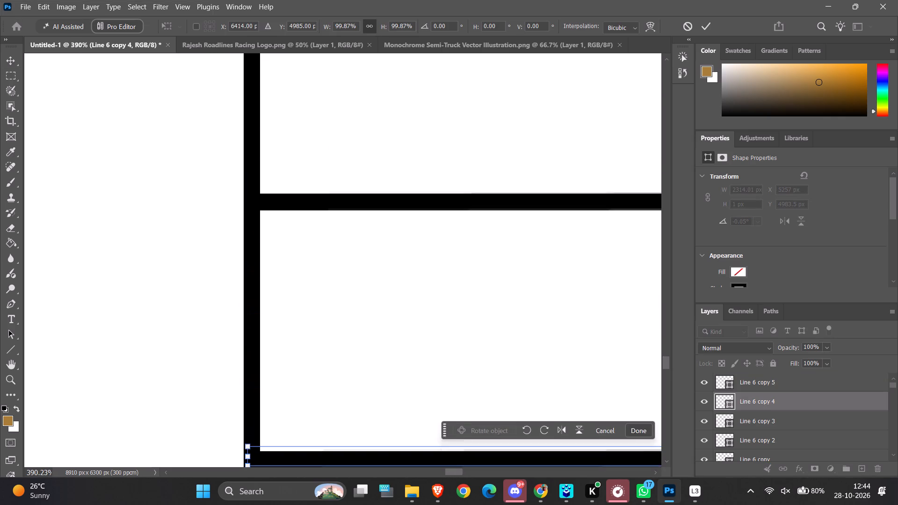
pyautogui.scroll(20, 288, 161)
pyautogui.scroll(2, 288, 161)
pyautogui.keyDown('ctrl'); pyautogui.keyDown('alt'); pyautogui.scroll(11, 266, 166); pyautogui.keyUp('alt'); pyautogui.keyUp('ctrl')
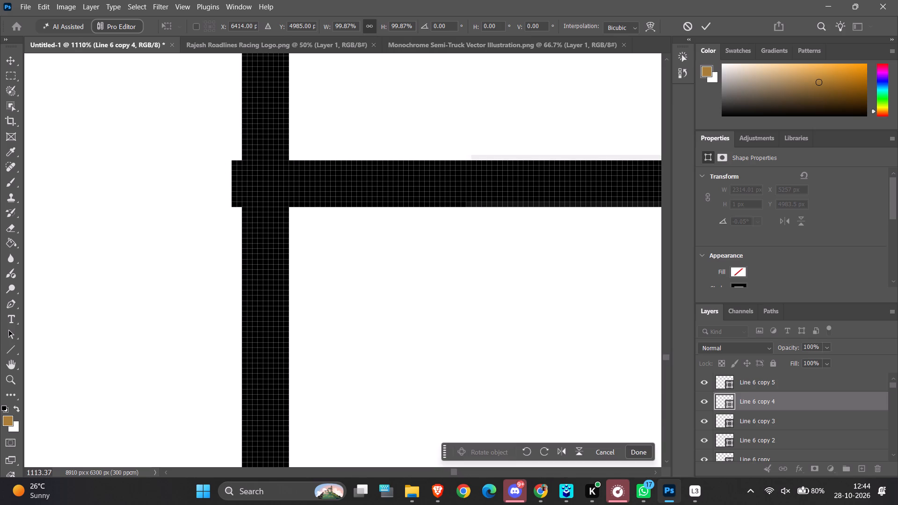
pyautogui.click(247, 173)
# Shorten the third horizontal line from its left end to about 2312 px, ending it within the RATE column's left border.
pyautogui.click(320, 185)
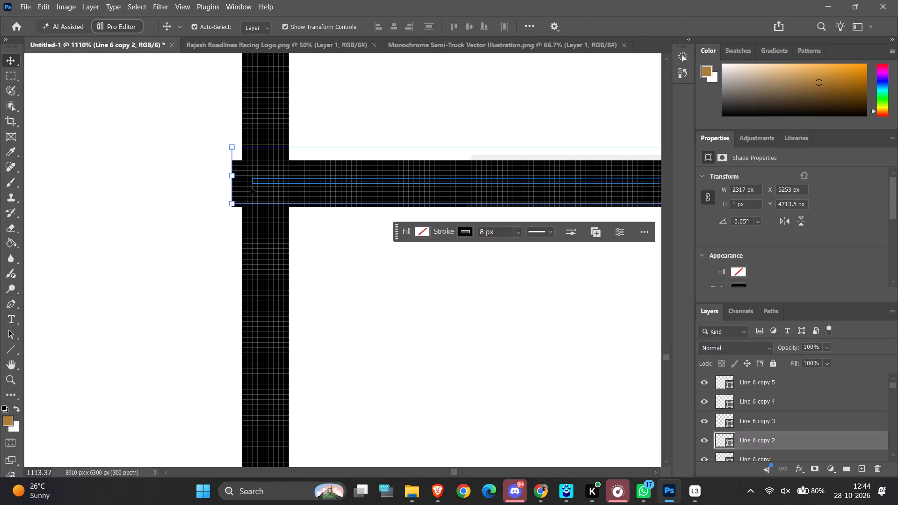
pyautogui.click(232, 174)
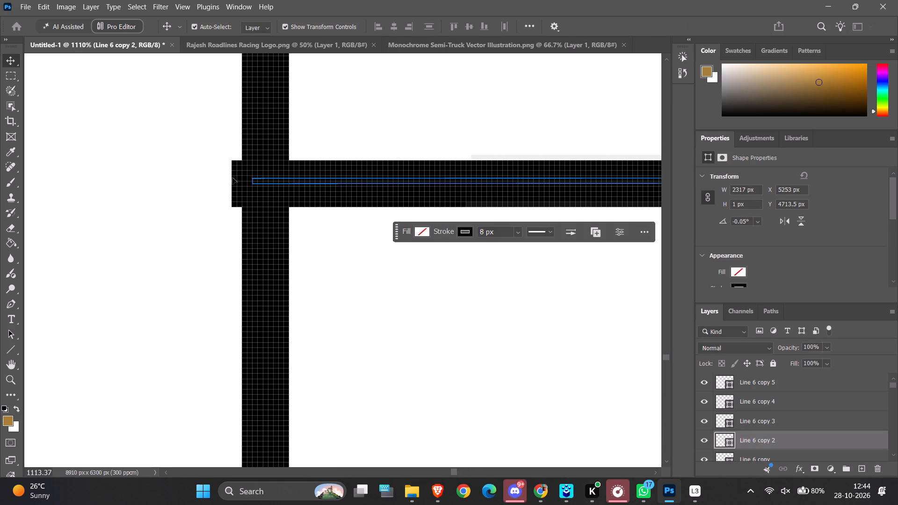
pyautogui.click(232, 175)
pyautogui.click(372, 189)
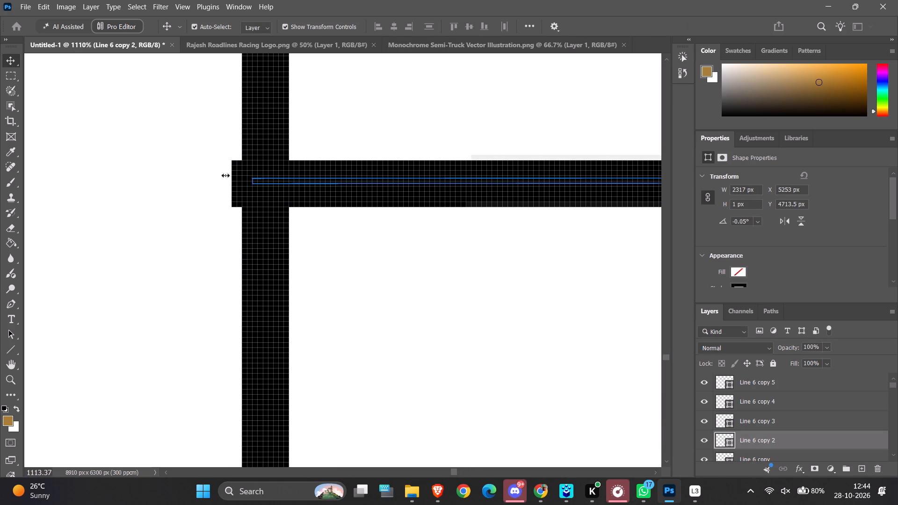
pyautogui.moveTo(228, 175); pyautogui.dragTo(246, 176)
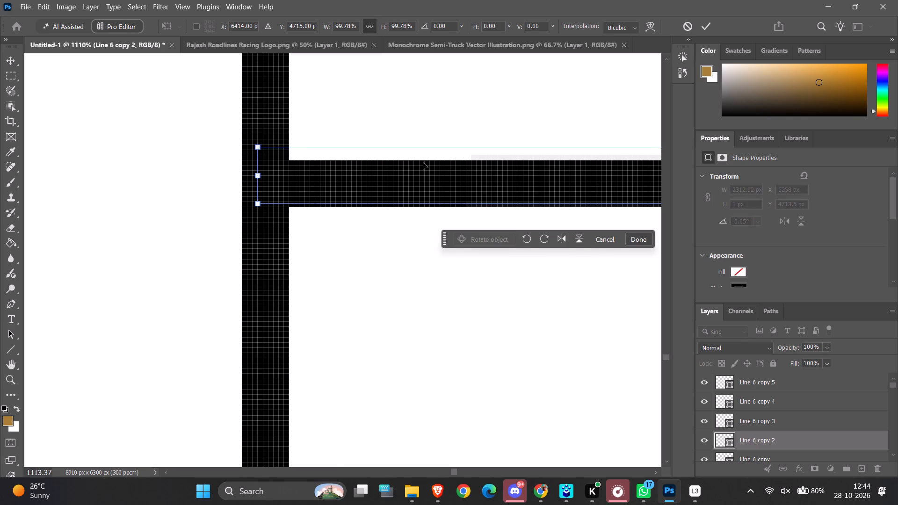
pyautogui.keyDown('ctrl'); pyautogui.keyDown('alt'); pyautogui.scroll(1, 398, 152); pyautogui.keyUp('alt'); pyautogui.keyUp('ctrl')
pyautogui.keyDown('ctrl'); pyautogui.keyDown('alt'); pyautogui.scroll(-8, 396, 152); pyautogui.keyUp('alt'); pyautogui.keyUp('ctrl')
pyautogui.scroll(20, 435, 90)
pyautogui.scroll(17, 435, 90)
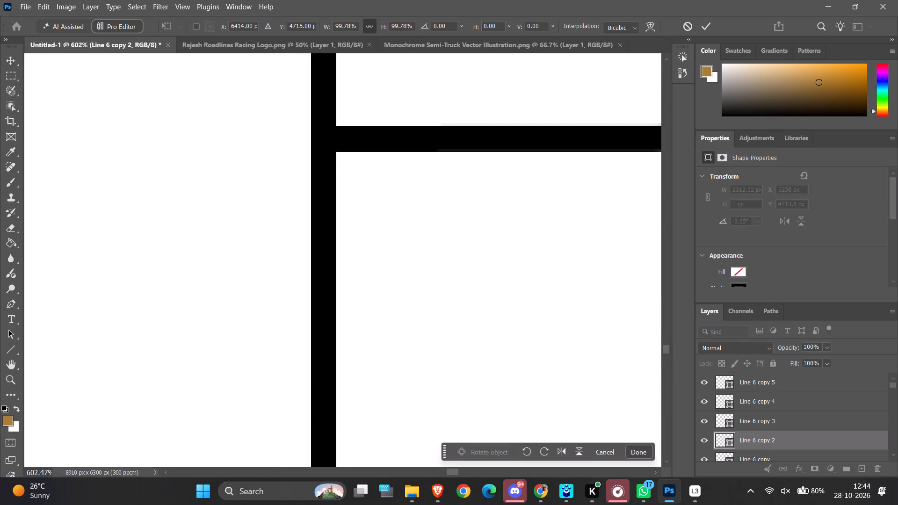
pyautogui.scroll(20, 480, 215)
pyautogui.scroll(20, 480, 215)
pyautogui.scroll(3, 480, 215)
pyautogui.keyDown('ctrl'); pyautogui.keyDown('alt'); pyautogui.scroll(-5, 480, 216); pyautogui.keyUp('alt'); pyautogui.keyUp('ctrl')
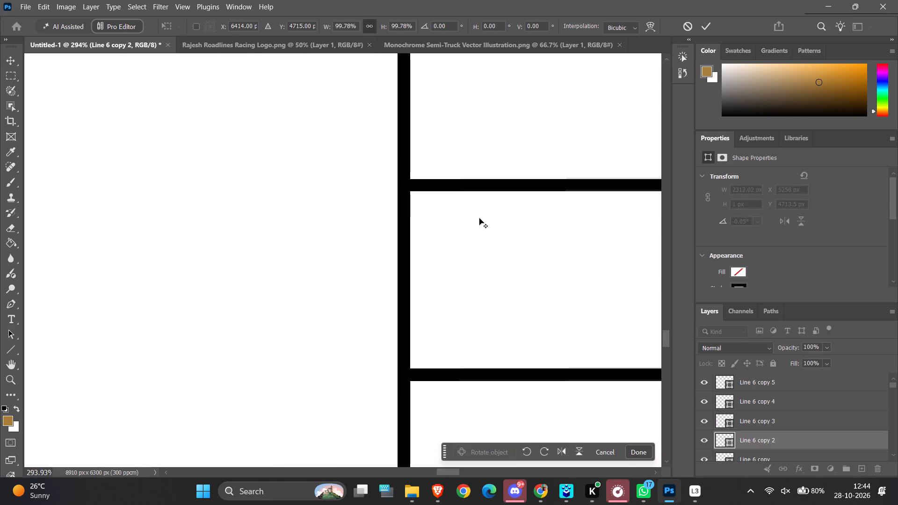
pyautogui.keyDown('ctrl'); pyautogui.keyDown('alt'); pyautogui.scroll(-17, 479, 218); pyautogui.keyUp('alt'); pyautogui.keyUp('ctrl')
pyautogui.scroll(-20, 475, 233)
pyautogui.scroll(-8, 475, 233)
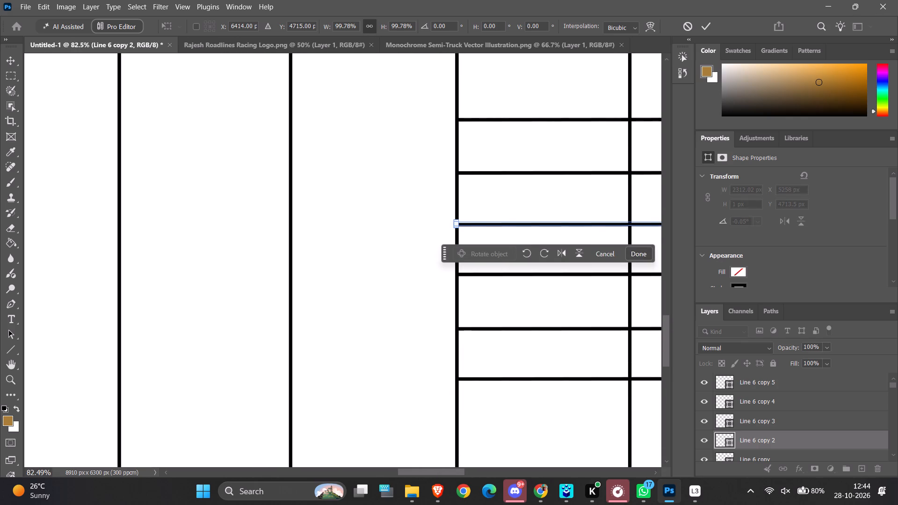
pyautogui.click(638, 256)
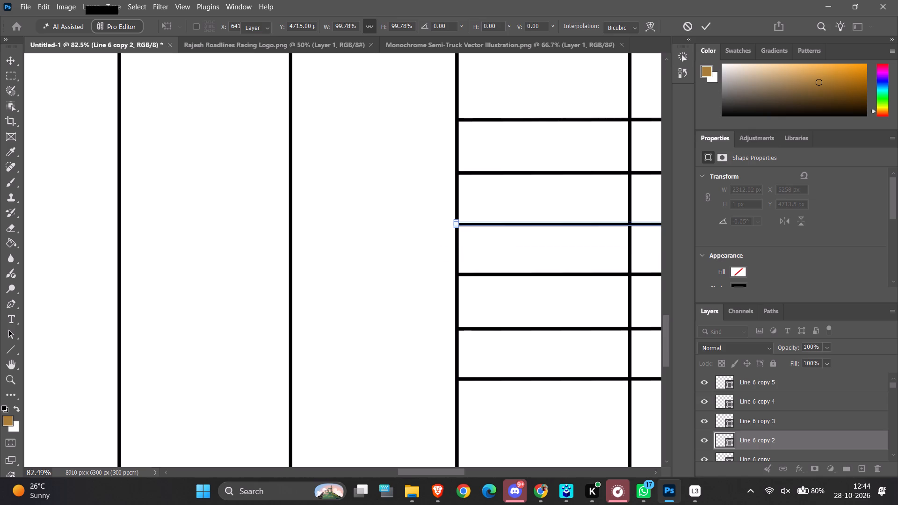
pyautogui.scroll(-20, 357, 325)
pyautogui.click(592, 417)
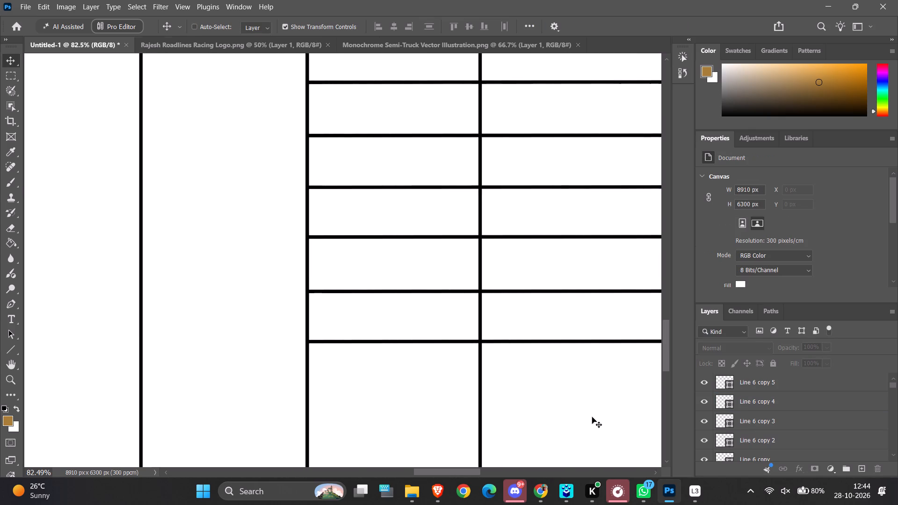
# Shorten the fourth horizontal line from its right end to about 2315 px, ending it at the AMOUNT TO PAY column's right border.
pyautogui.keyDown('ctrl'); pyautogui.scroll(-20, 592, 417); pyautogui.keyUp('ctrl')
pyautogui.keyDown('ctrl'); pyautogui.scroll(-20, 592, 417); pyautogui.keyUp('ctrl')
pyautogui.keyDown('ctrl'); pyautogui.scroll(-8, 592, 417); pyautogui.keyUp('ctrl')
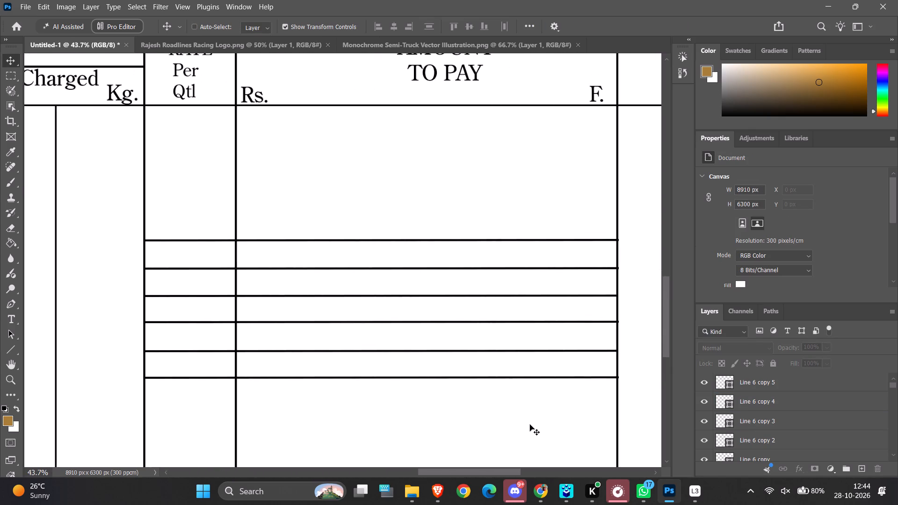
pyautogui.scroll(-6, 482, 418)
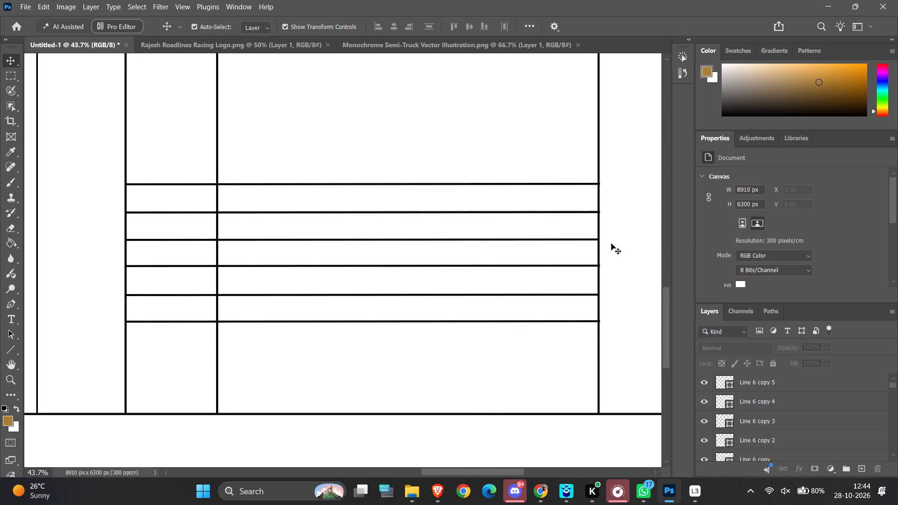
pyautogui.keyDown('ctrl'); pyautogui.scroll(5, 607, 244); pyautogui.keyUp('ctrl')
pyautogui.keyDown('ctrl'); pyautogui.keyDown('alt'); pyautogui.scroll(8, 607, 248); pyautogui.keyUp('alt'); pyautogui.keyUp('ctrl')
pyautogui.keyDown('ctrl'); pyautogui.scroll(-6, 603, 250); pyautogui.keyUp('ctrl')
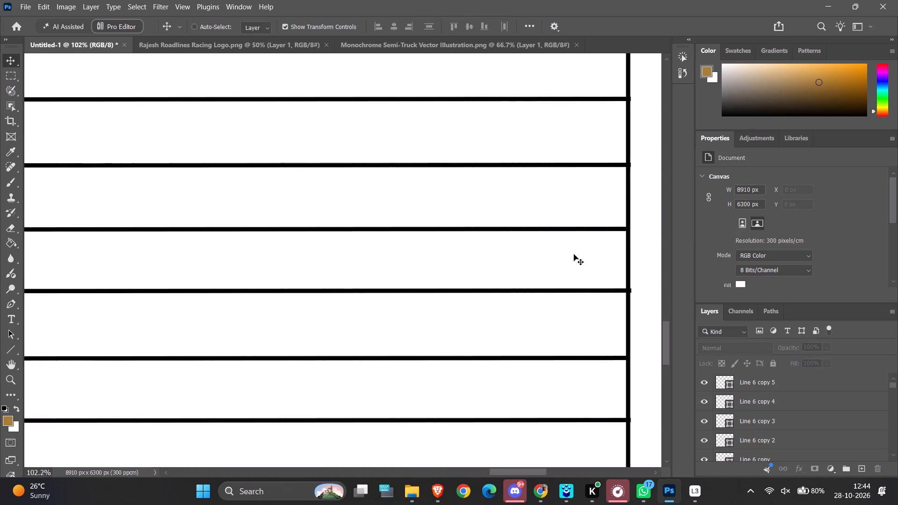
pyautogui.keyDown('ctrl'); pyautogui.scroll(-5, 574, 254); pyautogui.keyUp('ctrl')
pyautogui.keyDown('ctrl'); pyautogui.keyDown('alt'); pyautogui.scroll(11, 576, 312); pyautogui.keyUp('alt'); pyautogui.keyUp('ctrl')
pyautogui.click(532, 260)
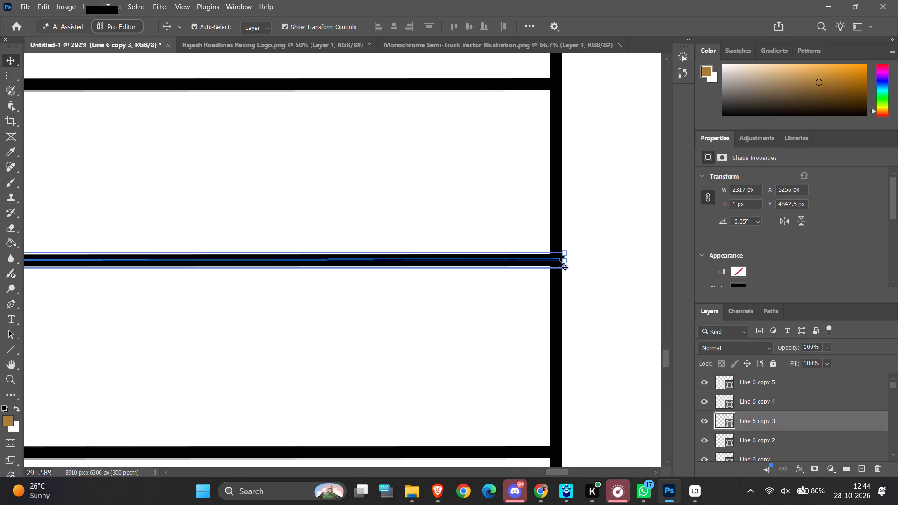
pyautogui.click(565, 261)
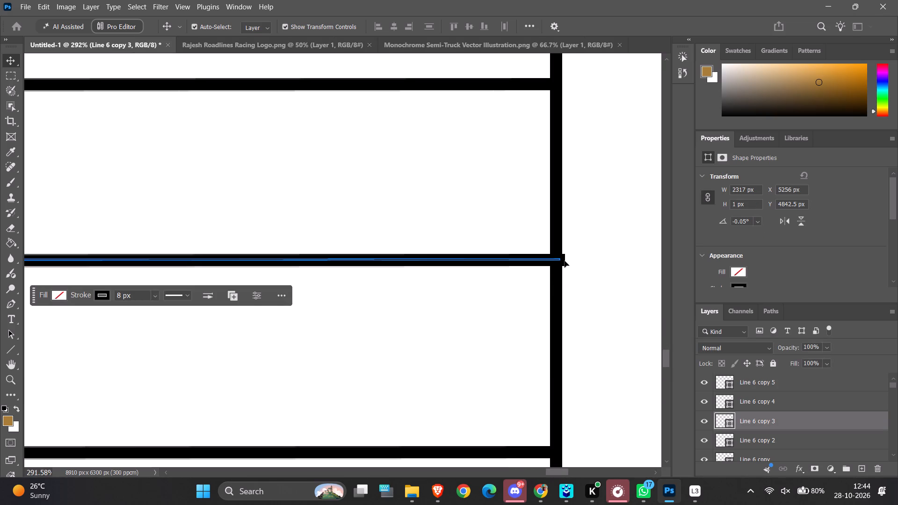
pyautogui.keyDown('ctrl'); pyautogui.keyDown('alt'); pyautogui.scroll(14, 565, 261); pyautogui.keyUp('alt'); pyautogui.keyUp('ctrl')
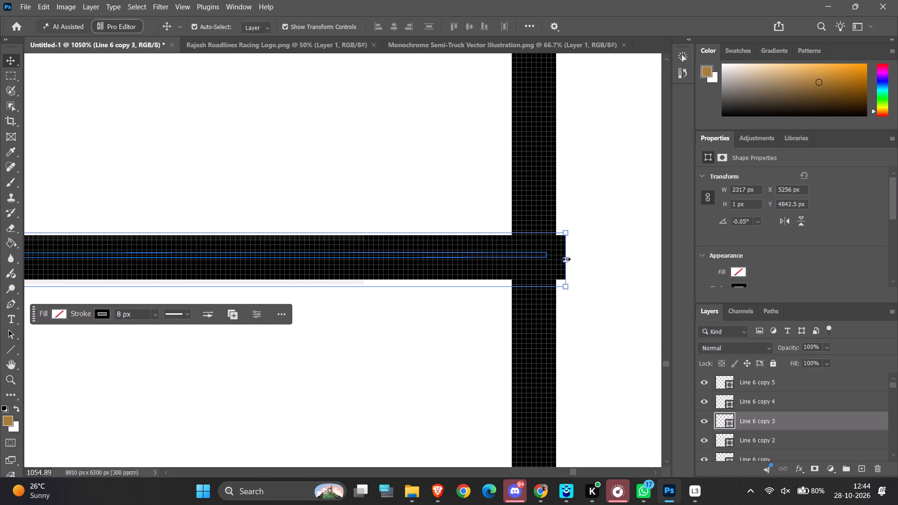
pyautogui.moveTo(568, 263); pyautogui.dragTo(554, 262)
# Shorten the first horizontal line from its right end to about 2311 px, ending it within the AMOUNT TO PAY column's right border.
pyautogui.keyDown('ctrl'); pyautogui.keyDown('alt'); pyautogui.scroll(-11, 554, 262); pyautogui.keyUp('alt'); pyautogui.keyUp('ctrl')
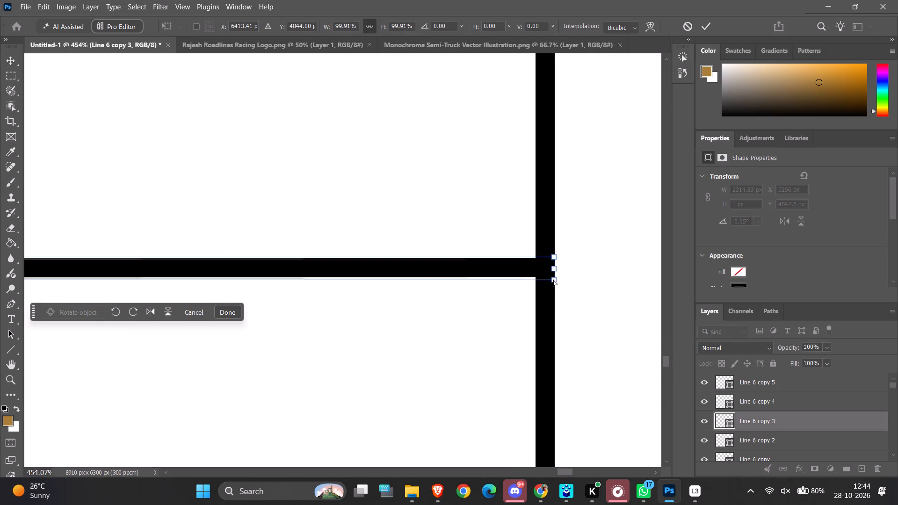
pyautogui.keyDown('ctrl'); pyautogui.keyDown('alt'); pyautogui.scroll(-19, 553, 280); pyautogui.keyUp('alt'); pyautogui.keyUp('ctrl')
pyautogui.keyDown('ctrl'); pyautogui.keyDown('alt'); pyautogui.scroll(9, 548, 166); pyautogui.keyUp('alt'); pyautogui.keyUp('ctrl')
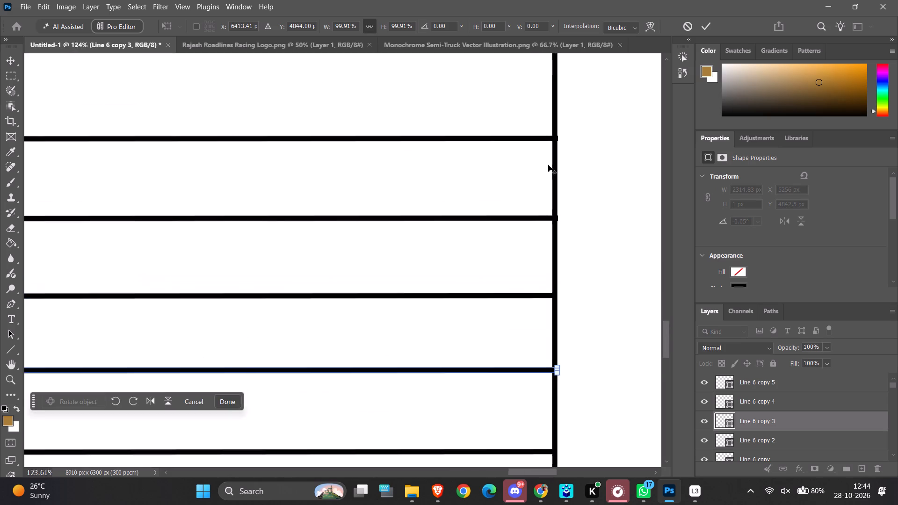
pyautogui.keyDown('ctrl'); pyautogui.keyDown('alt'); pyautogui.scroll(11, 548, 165); pyautogui.keyUp('alt'); pyautogui.keyUp('ctrl')
pyautogui.scroll(7, 584, 197)
pyautogui.click(544, 129)
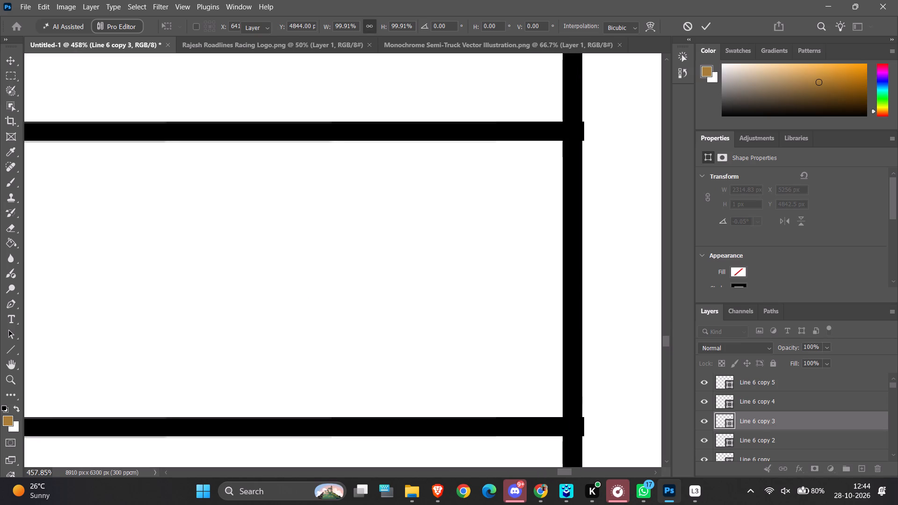
pyautogui.click(546, 130)
pyautogui.moveTo(587, 132); pyautogui.dragTo(586, 132)
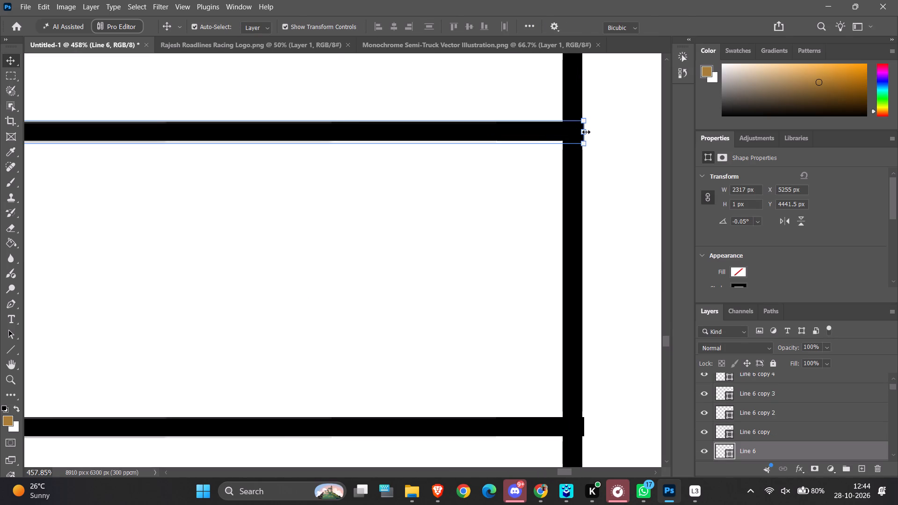
pyautogui.moveTo(586, 132); pyautogui.dragTo(571, 132)
# Shorten the second horizontal line from its right end to about 2313 px, ending it within the same right border.
pyautogui.click(543, 428)
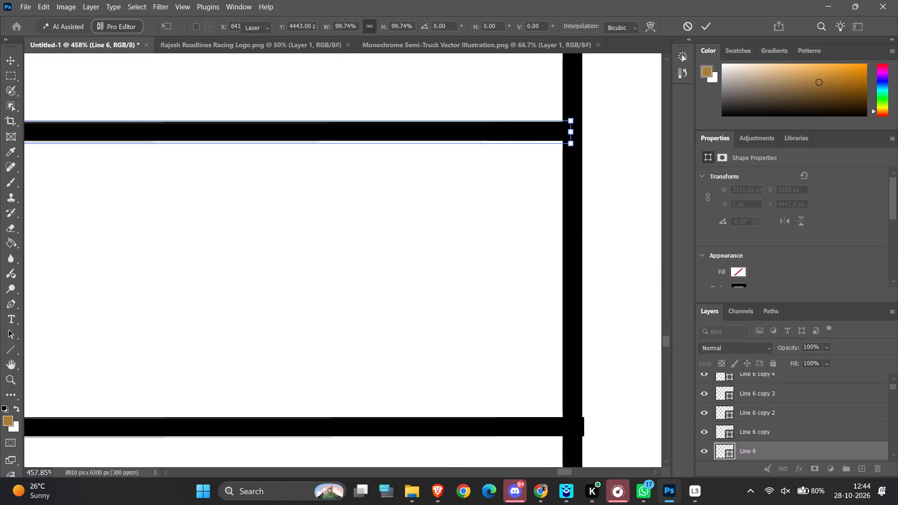
pyautogui.click(583, 428)
pyautogui.click(547, 425)
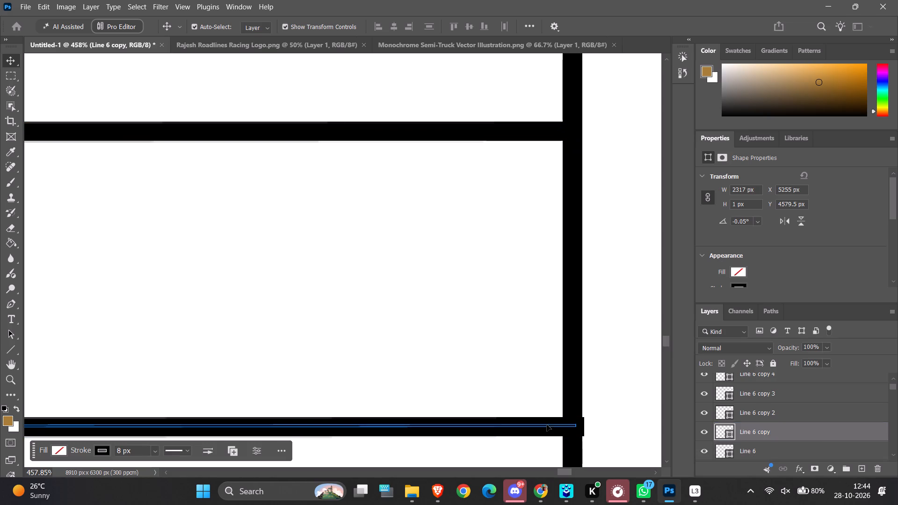
pyautogui.moveTo(588, 428); pyautogui.dragTo(586, 427)
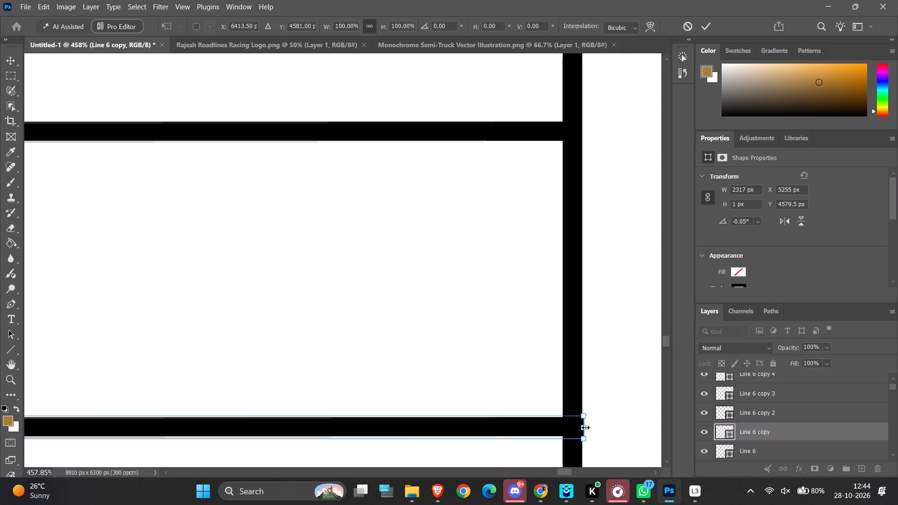
pyautogui.moveTo(586, 427); pyautogui.dragTo(579, 428)
# Shorten the sixth horizontal line from its right end to about 2312 px, ending it within the AMOUNT TO PAY column's right border.
pyautogui.scroll(-20, 579, 428)
pyautogui.scroll(-13, 579, 428)
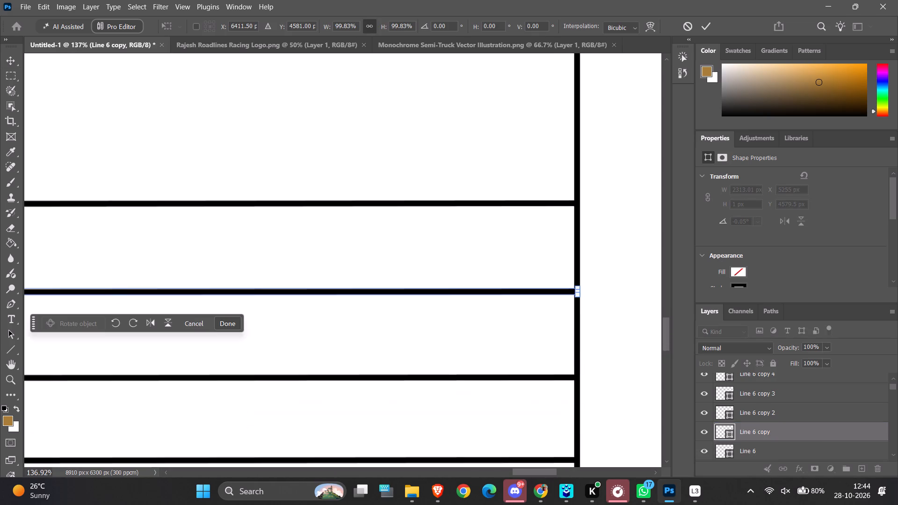
pyautogui.scroll(-20, 579, 428)
pyautogui.scroll(-6, 579, 428)
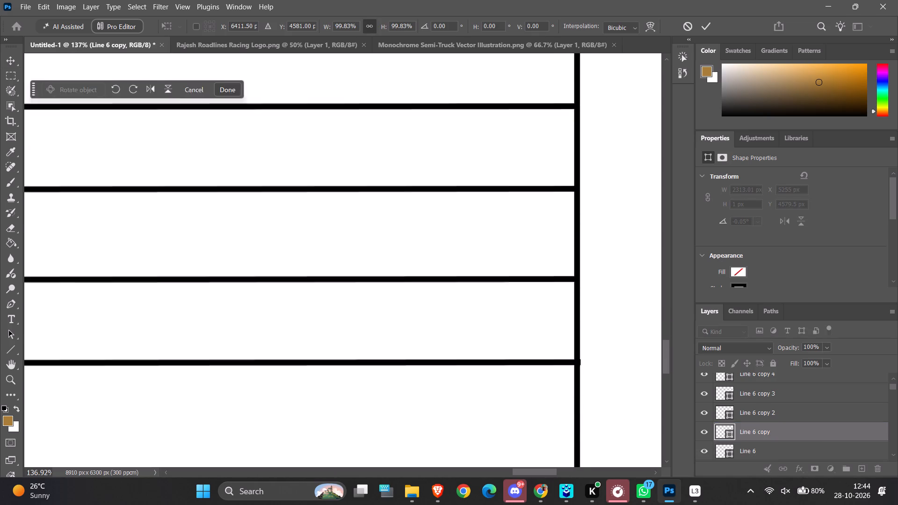
pyautogui.scroll(-18, 590, 419)
pyautogui.keyDown('ctrl'); pyautogui.keyDown('alt'); pyautogui.scroll(13, 568, 225); pyautogui.keyUp('alt'); pyautogui.keyUp('ctrl')
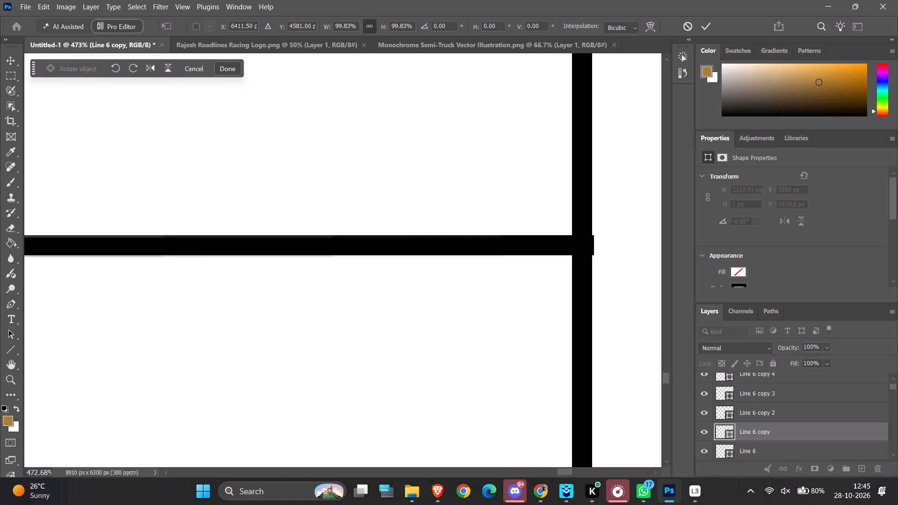
pyautogui.click(550, 244)
pyautogui.click(590, 244)
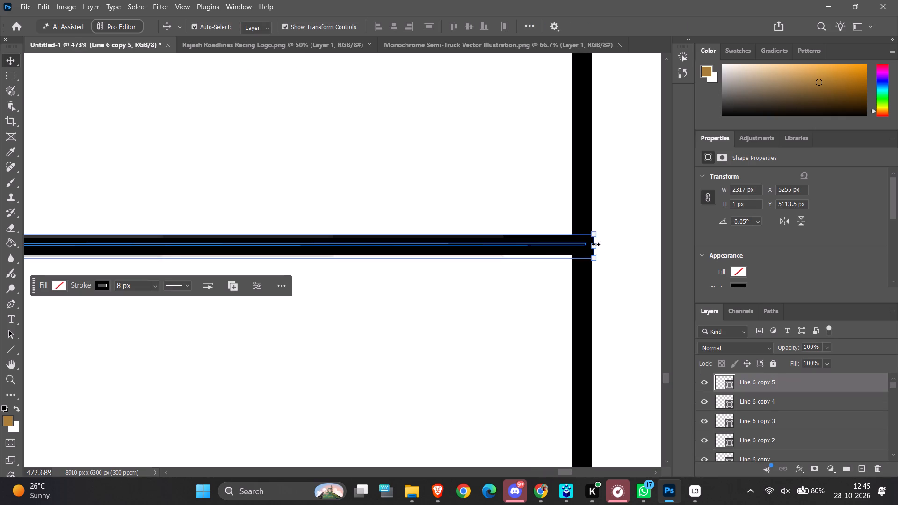
pyautogui.moveTo(596, 244); pyautogui.dragTo(583, 245)
pyautogui.keyDown('ctrl'); pyautogui.keyDown('alt'); pyautogui.scroll(-4, 583, 245); pyautogui.keyUp('alt'); pyautogui.keyUp('ctrl')
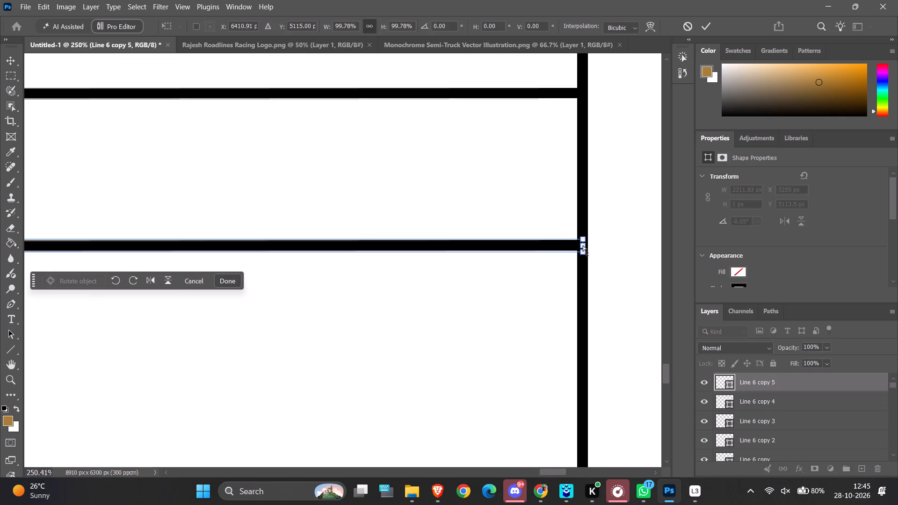
pyautogui.keyDown('ctrl'); pyautogui.keyDown('alt'); pyautogui.scroll(-15, 583, 245); pyautogui.keyUp('alt'); pyautogui.keyUp('ctrl')
pyautogui.keyDown('ctrl'); pyautogui.keyDown('alt'); pyautogui.scroll(-6, 662, 174); pyautogui.keyUp('alt'); pyautogui.keyUp('ctrl')
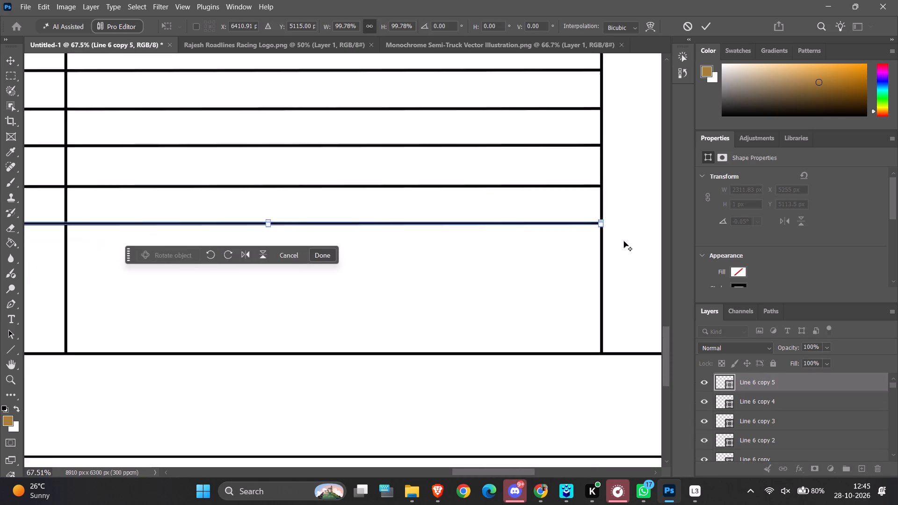
# Apply the pending resize of the sixth horizontal line at about 2312 px wide.
pyautogui.scroll(6, 630, 267)
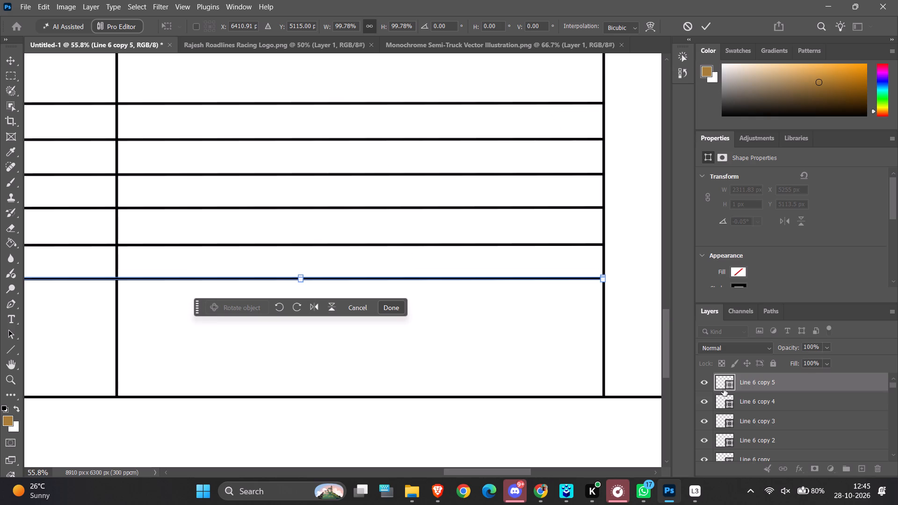
pyautogui.scroll(-5, 782, 409)
pyautogui.scroll(2, 782, 409)
pyautogui.scroll(-1, 782, 412)
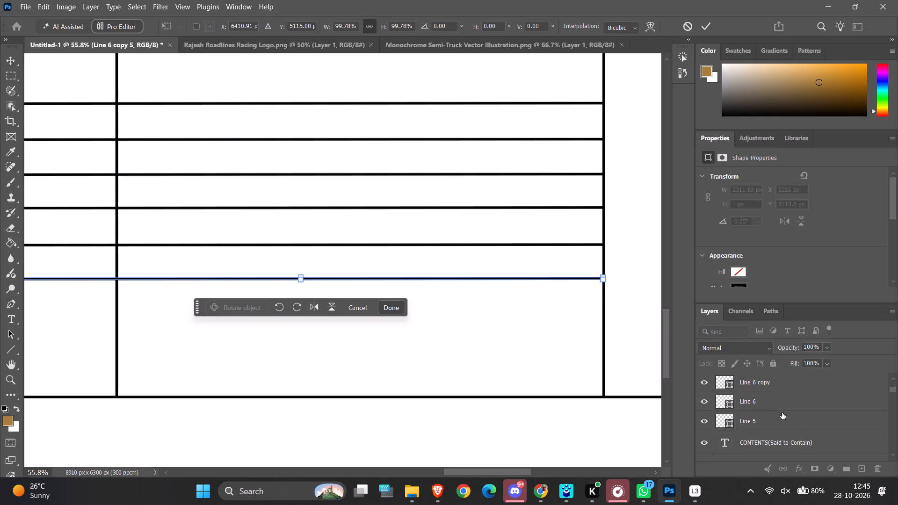
pyautogui.scroll(4, 782, 412)
pyautogui.click(569, 112)
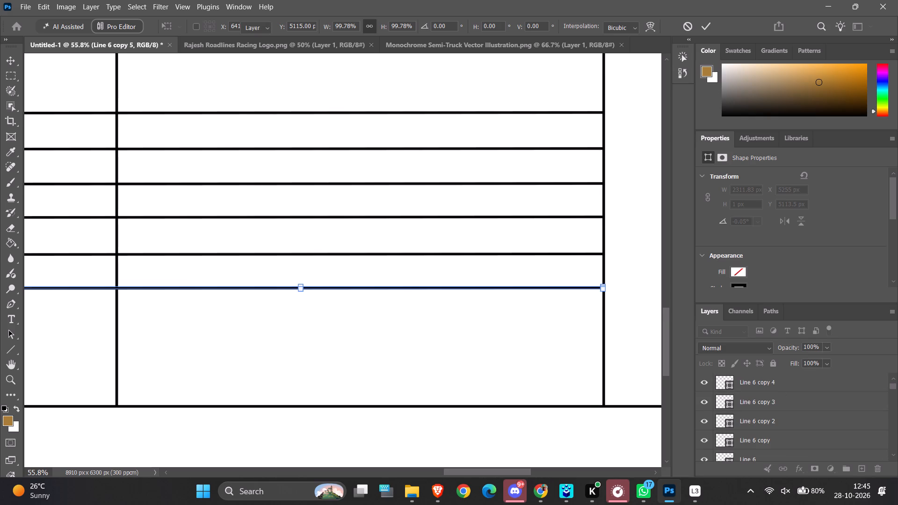
pyautogui.click(569, 112)
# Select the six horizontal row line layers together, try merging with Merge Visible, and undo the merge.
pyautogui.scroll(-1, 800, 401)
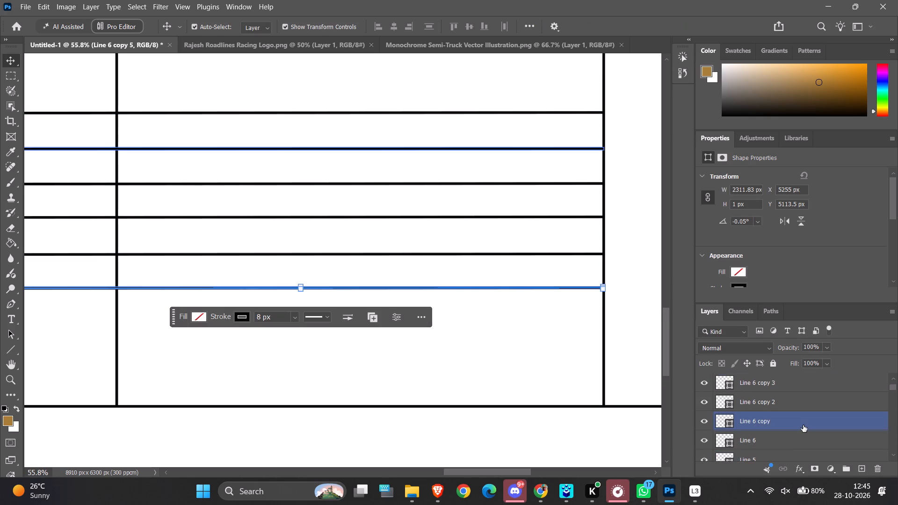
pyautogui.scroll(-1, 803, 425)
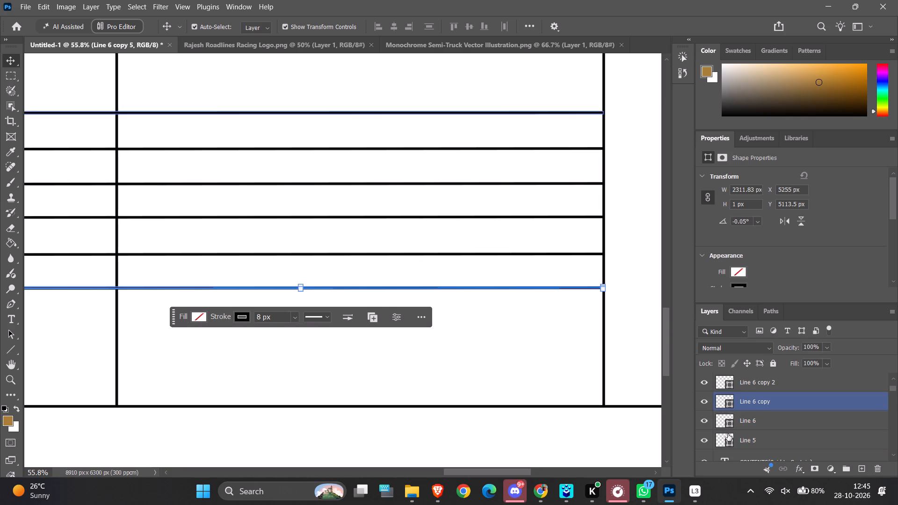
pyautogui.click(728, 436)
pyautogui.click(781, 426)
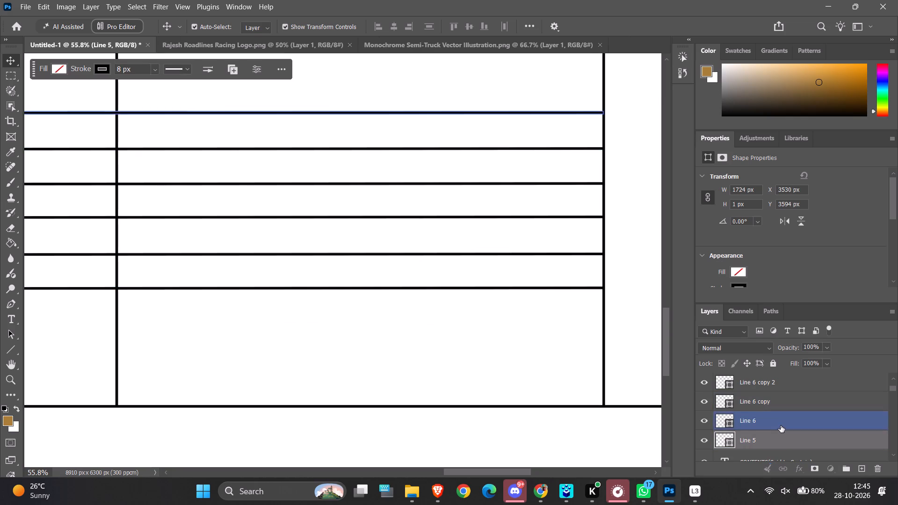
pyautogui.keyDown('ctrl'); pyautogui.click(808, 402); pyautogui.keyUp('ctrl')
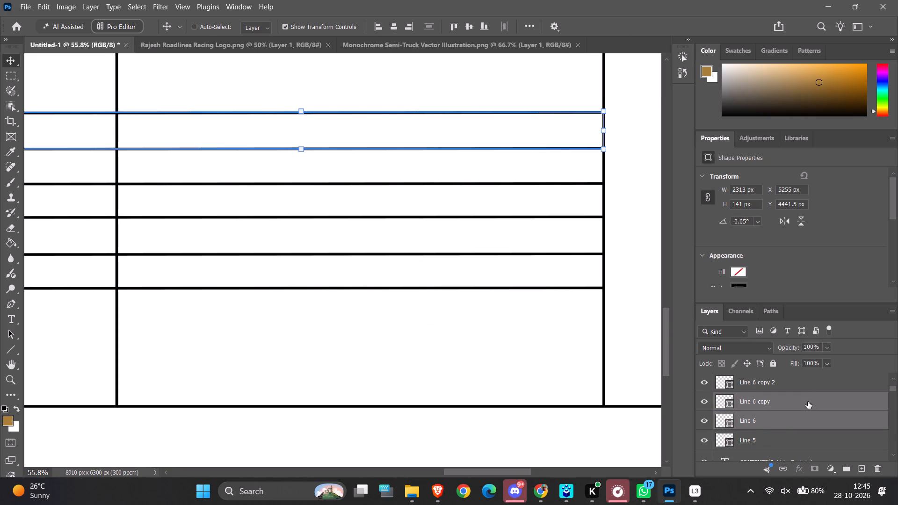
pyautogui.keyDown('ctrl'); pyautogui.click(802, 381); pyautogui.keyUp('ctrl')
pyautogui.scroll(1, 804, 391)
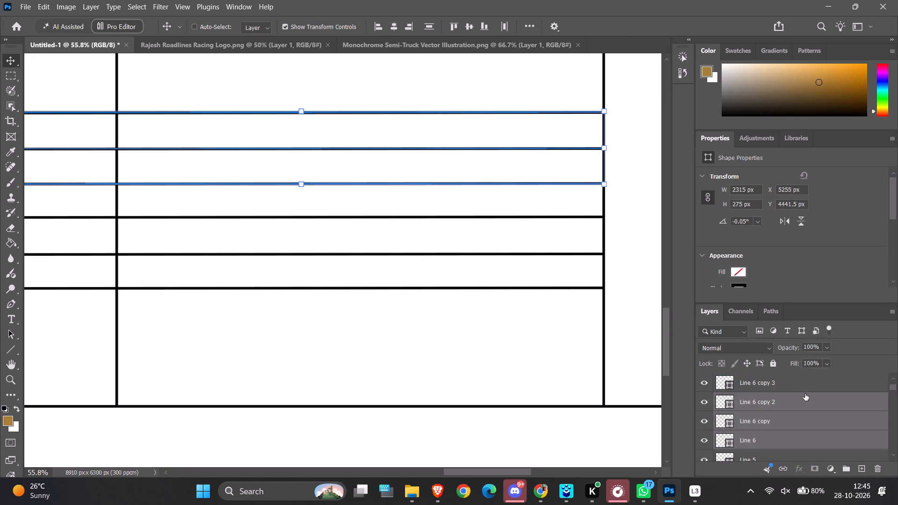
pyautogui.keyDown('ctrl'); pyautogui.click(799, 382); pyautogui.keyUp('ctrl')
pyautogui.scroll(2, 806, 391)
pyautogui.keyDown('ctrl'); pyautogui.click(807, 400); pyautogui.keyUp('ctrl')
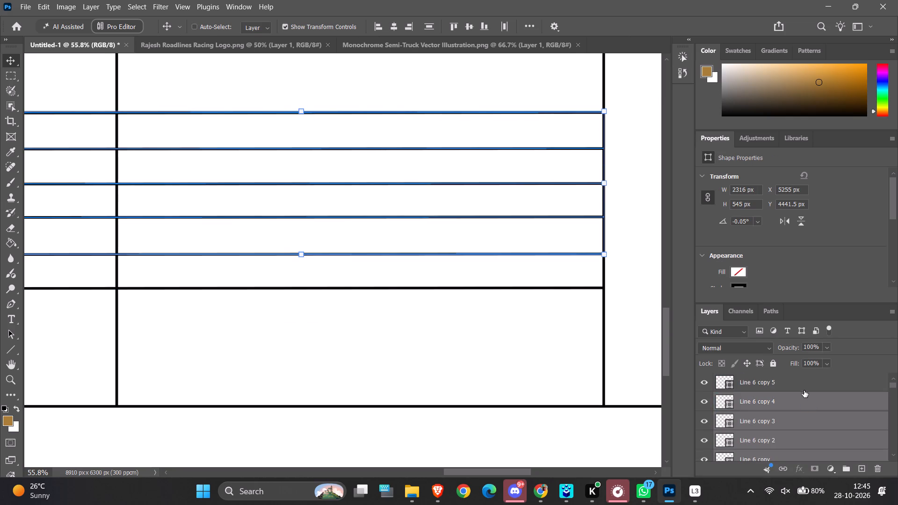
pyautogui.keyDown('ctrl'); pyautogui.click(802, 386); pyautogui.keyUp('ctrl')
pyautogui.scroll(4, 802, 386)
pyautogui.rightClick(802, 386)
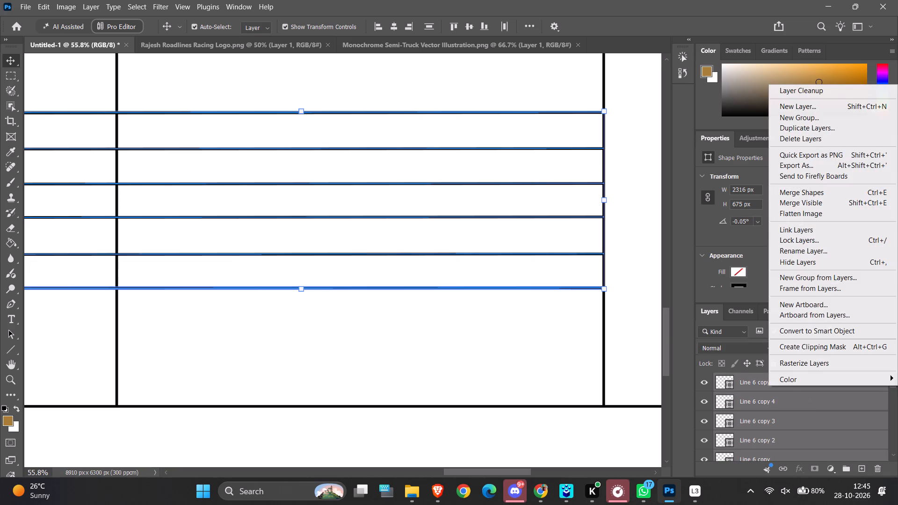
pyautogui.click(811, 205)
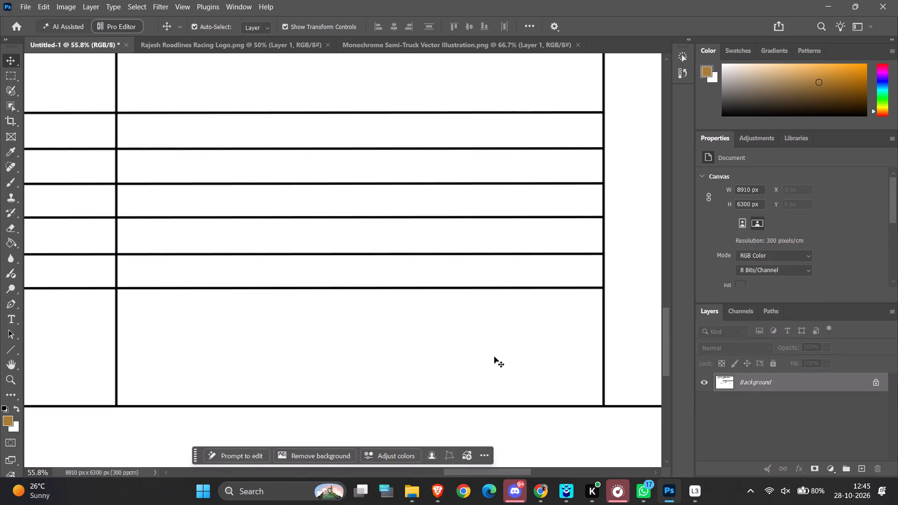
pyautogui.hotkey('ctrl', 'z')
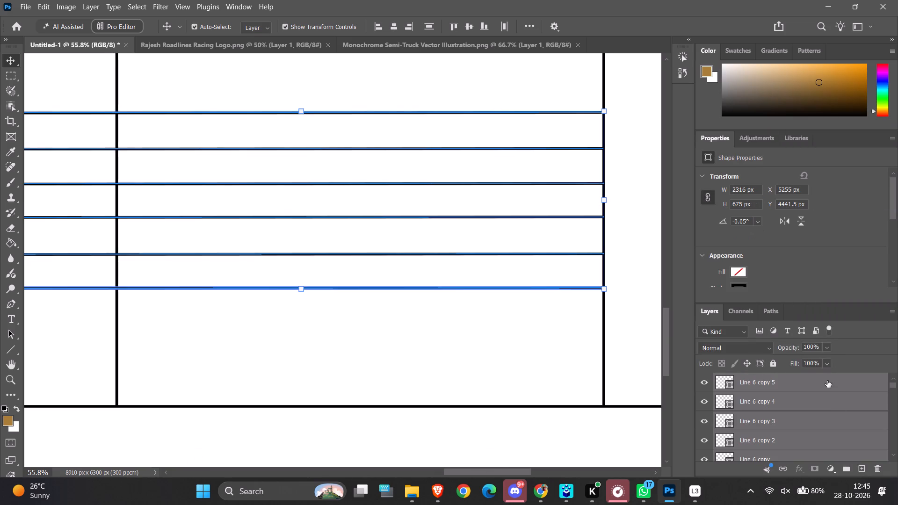
# Create a new Pass Through layer group above the six row line layers, keeping 100% opacity and no colour label.
pyautogui.rightClick(827, 381)
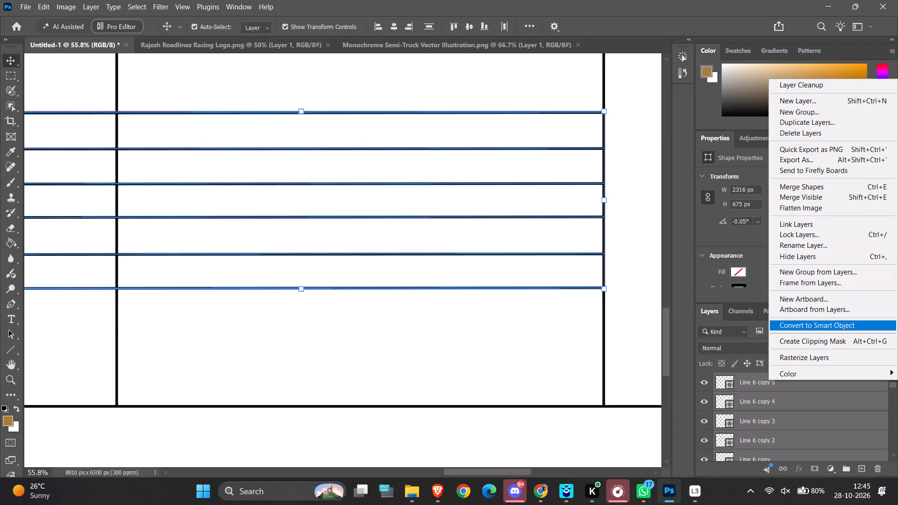
pyautogui.click(827, 111)
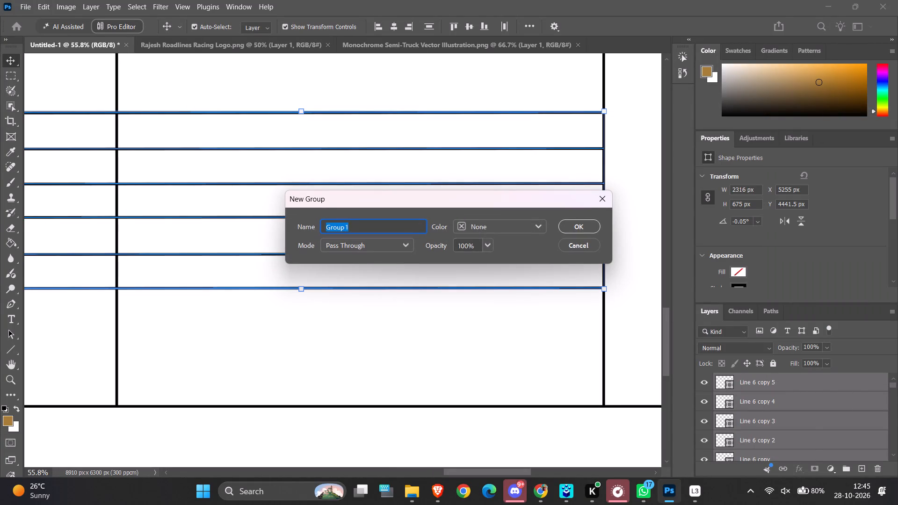
pyautogui.click(590, 225)
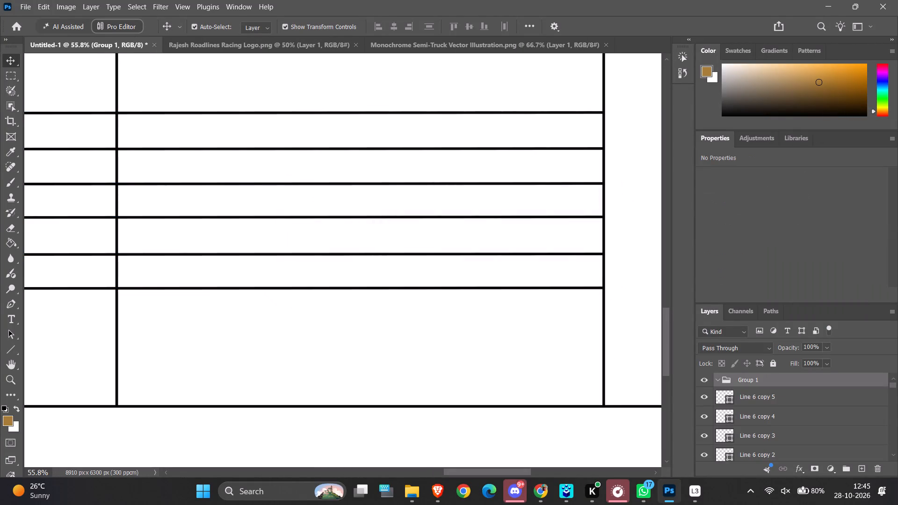
# Examine the new group's contents and its place relative to the row line layers.
pyautogui.click(783, 380)
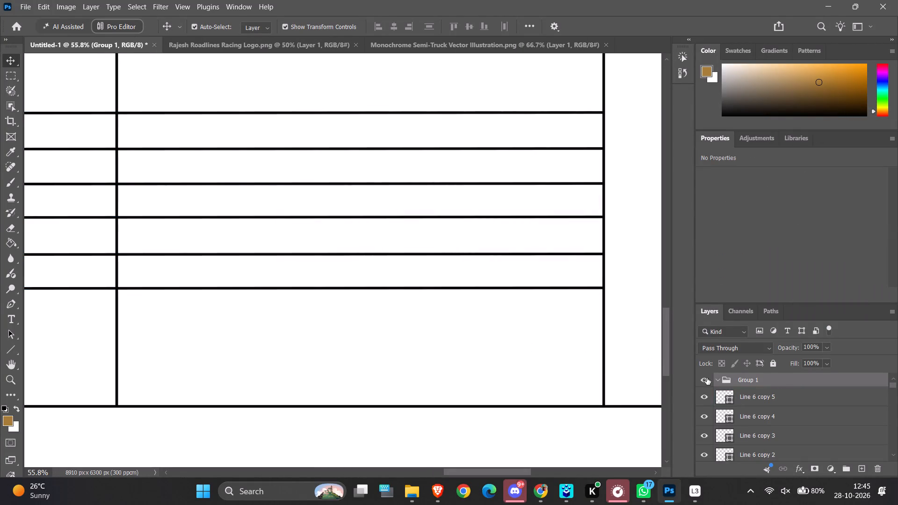
pyautogui.click(717, 380)
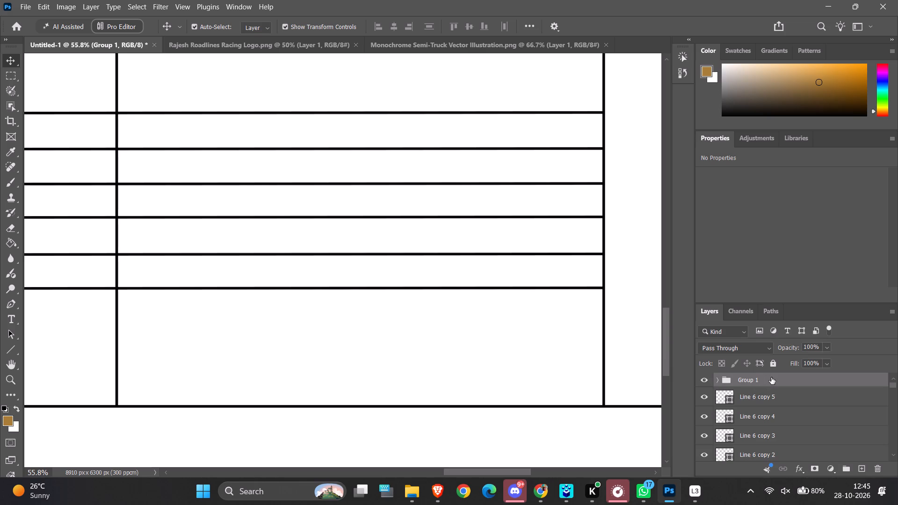
pyautogui.click(771, 377)
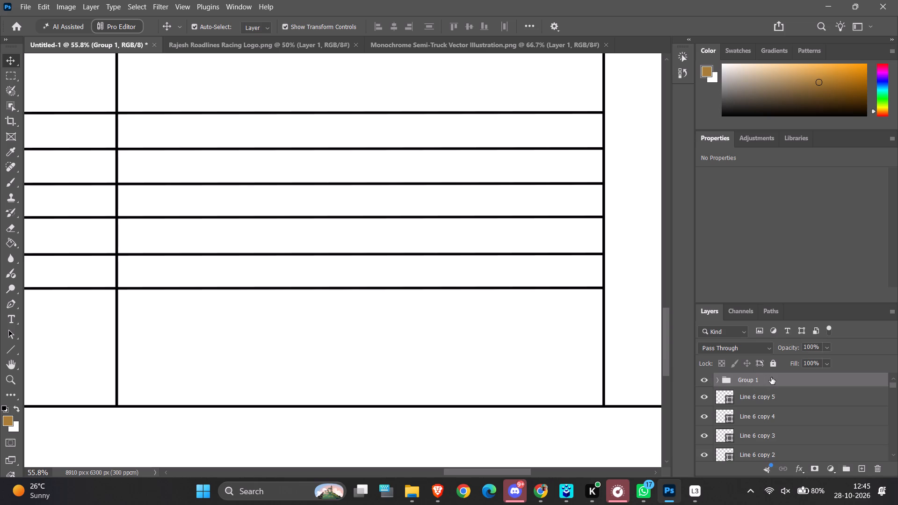
pyautogui.press('Down')
pyautogui.press('Down')
pyautogui.press('Down')
pyautogui.press('Down')
pyautogui.press('Down')
pyautogui.press('Down')
pyautogui.press('Down')
pyautogui.click(771, 377)
pyautogui.click(510, 113)
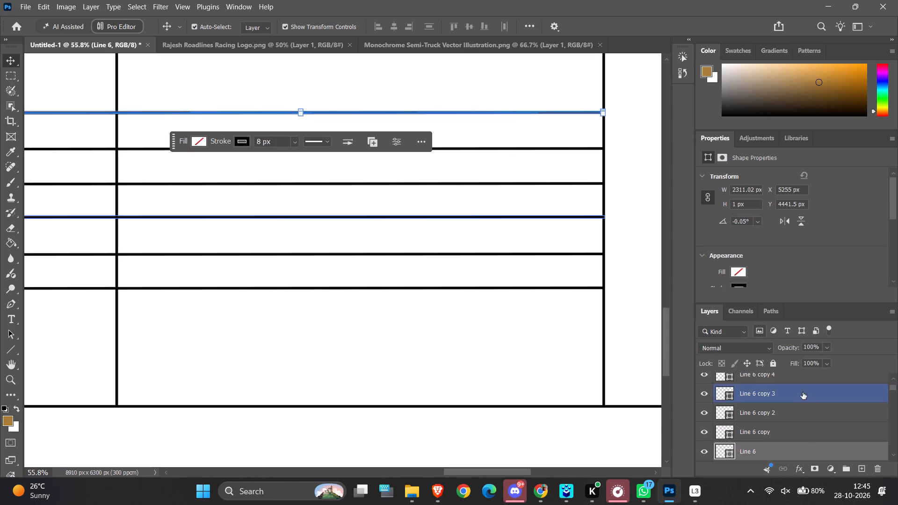
pyautogui.scroll(6, 803, 447)
pyautogui.click(721, 381)
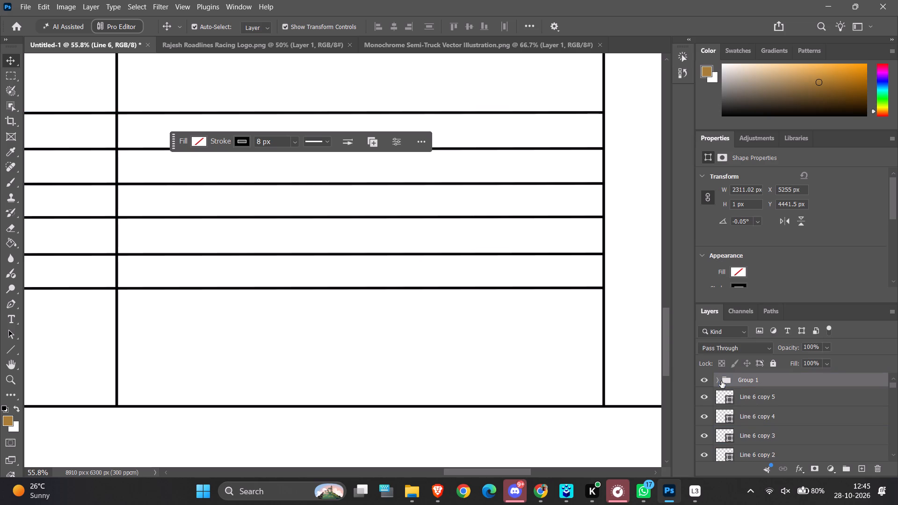
pyautogui.click(717, 381)
pyautogui.click(717, 381)
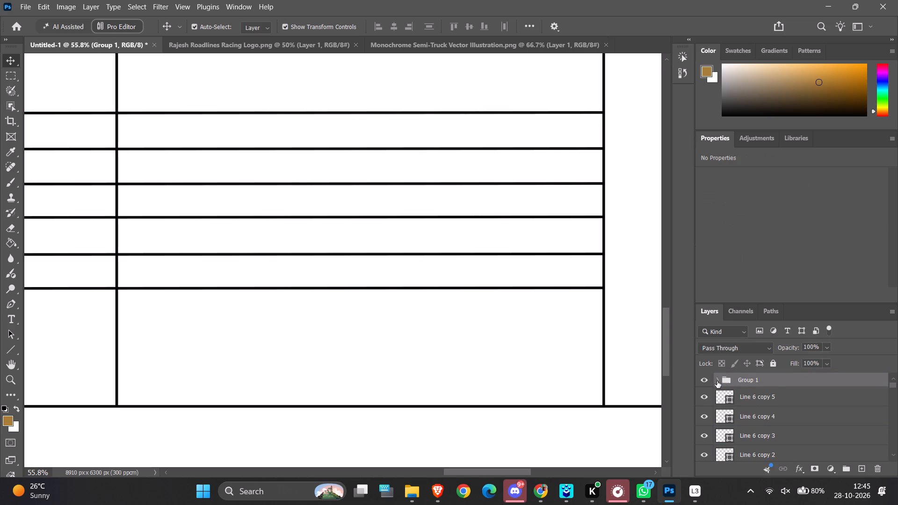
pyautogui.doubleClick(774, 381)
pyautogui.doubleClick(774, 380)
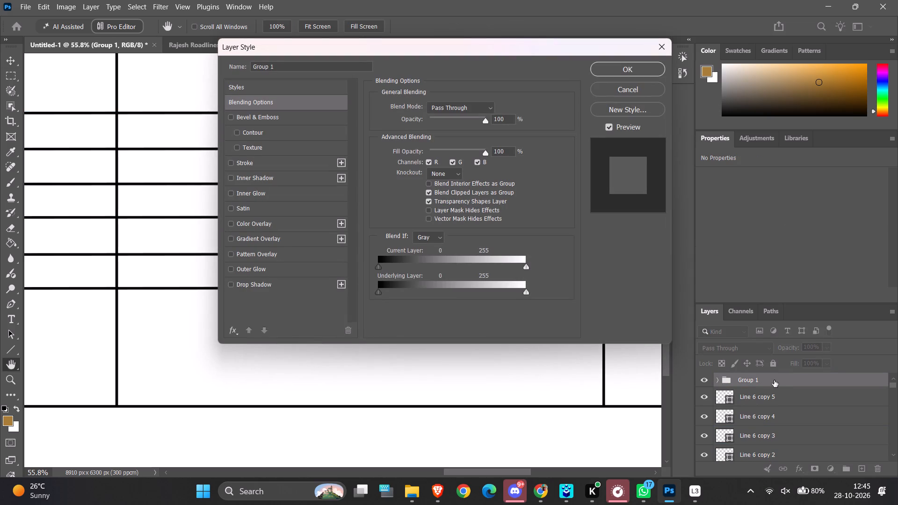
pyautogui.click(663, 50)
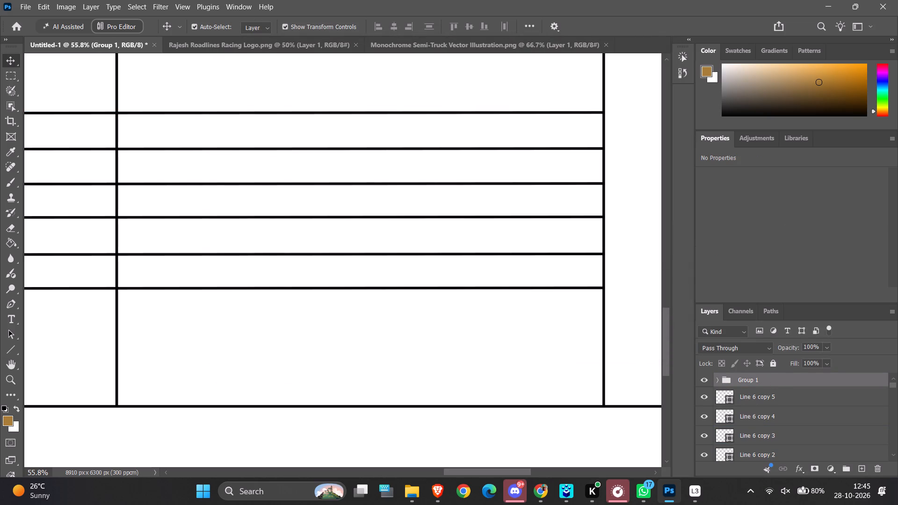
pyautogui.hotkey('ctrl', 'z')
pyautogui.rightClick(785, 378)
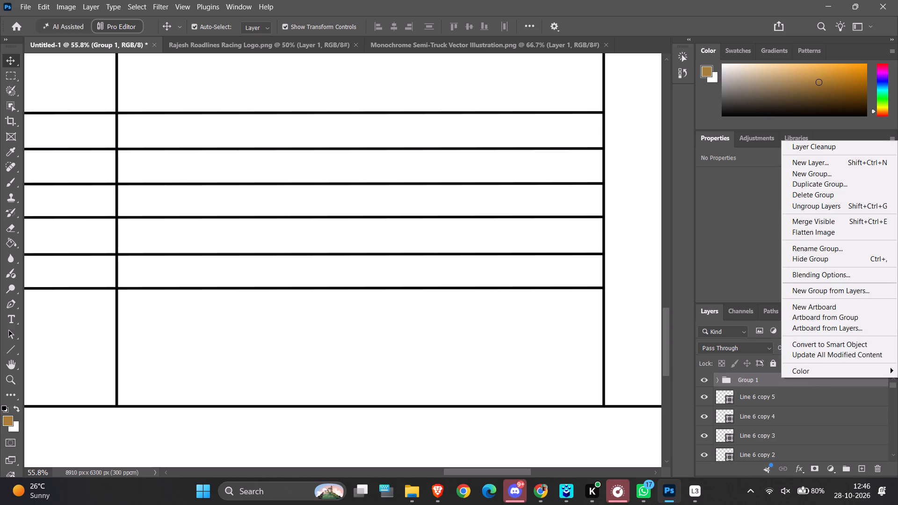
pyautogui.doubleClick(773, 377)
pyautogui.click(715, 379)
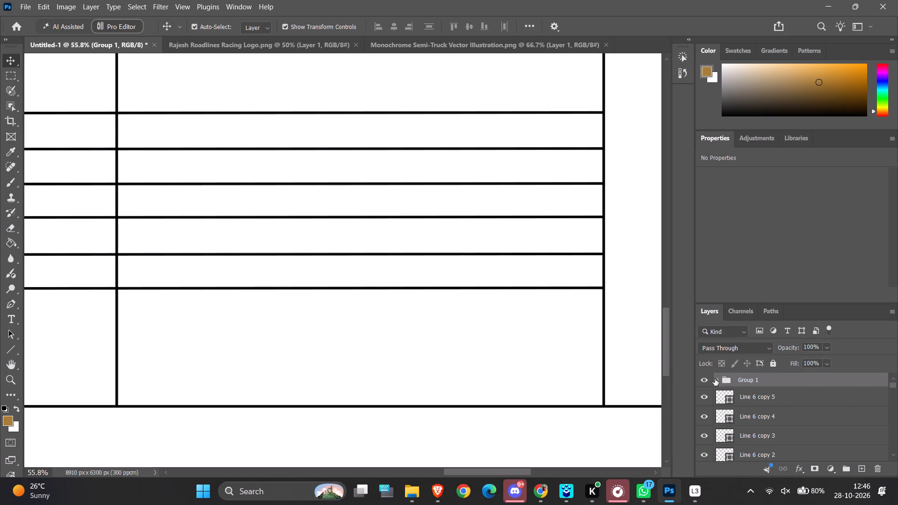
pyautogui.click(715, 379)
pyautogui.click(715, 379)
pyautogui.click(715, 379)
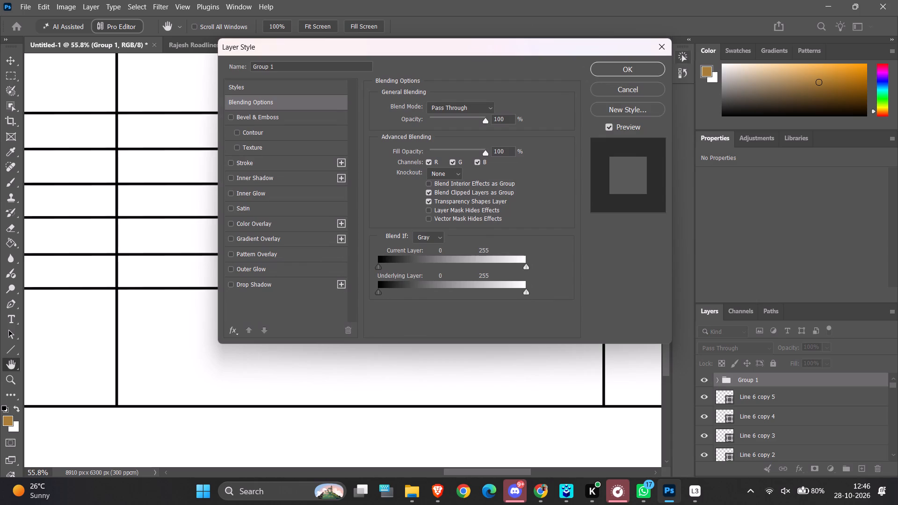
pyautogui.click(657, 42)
# Group the second to sixth horizontal line layers together with the empty group into a new Pass Through group at 100% opacity.
pyautogui.scroll(-4, 840, 389)
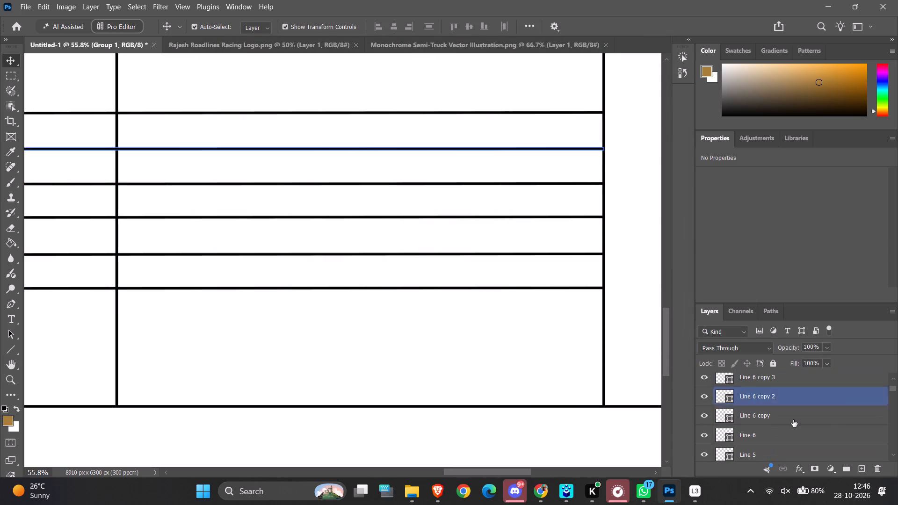
pyautogui.keyDown('ctrl'); pyautogui.click(793, 420); pyautogui.keyUp('ctrl')
pyautogui.keyDown('ctrl'); pyautogui.click(793, 390); pyautogui.keyUp('ctrl')
pyautogui.keyDown('ctrl'); pyautogui.click(792, 381); pyautogui.keyUp('ctrl')
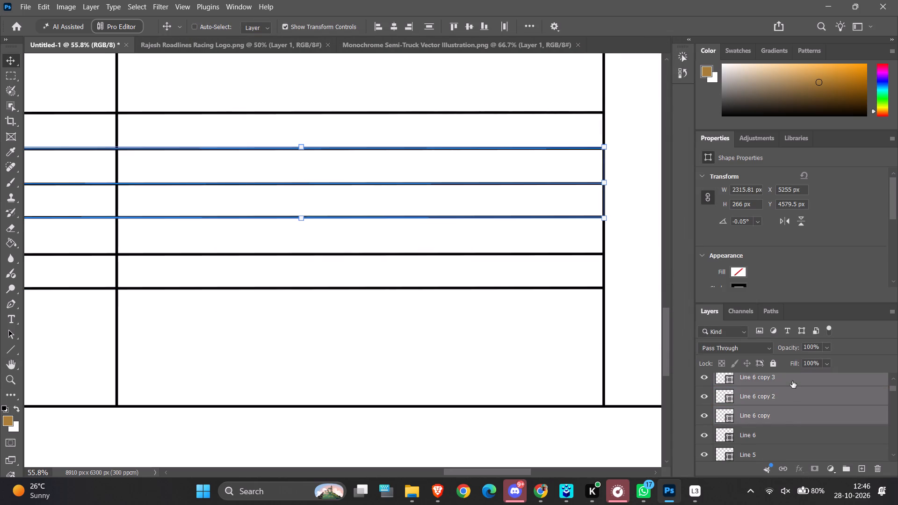
pyautogui.scroll(2, 792, 381)
pyautogui.keyDown('ctrl'); pyautogui.click(792, 391); pyautogui.keyUp('ctrl')
pyautogui.keyDown('ctrl'); pyautogui.scroll(2, 792, 391); pyautogui.keyUp('ctrl')
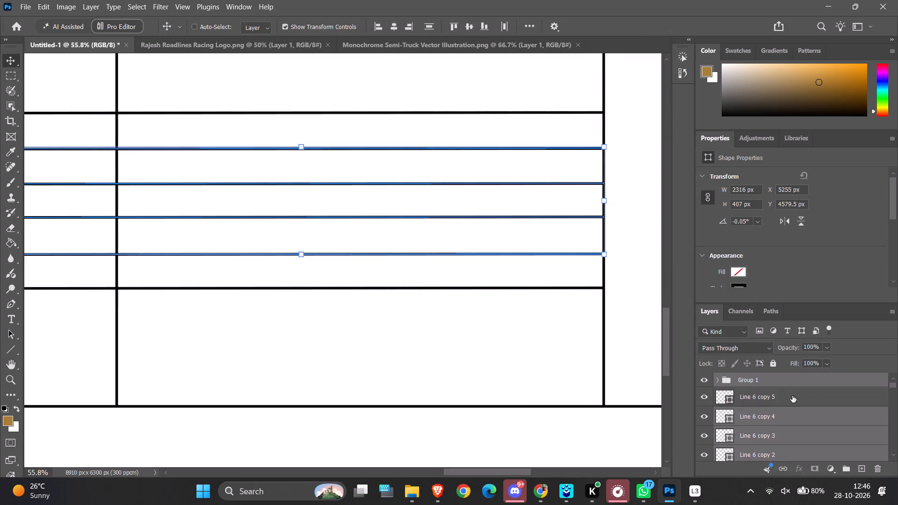
pyautogui.keyDown('ctrl'); pyautogui.click(792, 396); pyautogui.keyUp('ctrl')
pyautogui.rightClick(792, 396)
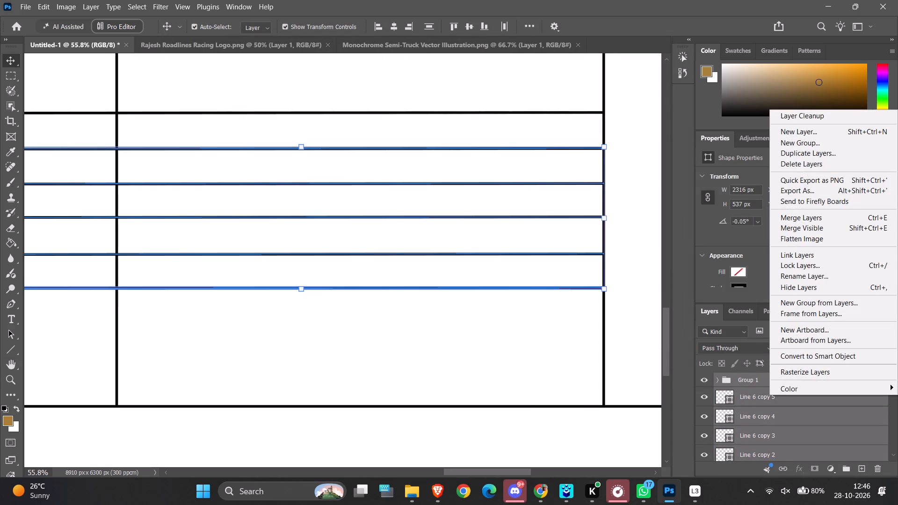
pyautogui.click(824, 303)
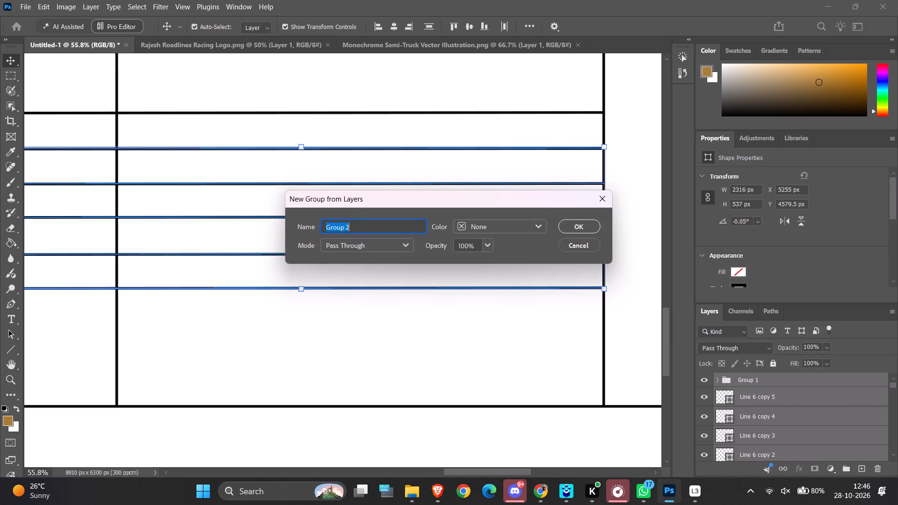
pyautogui.click(564, 224)
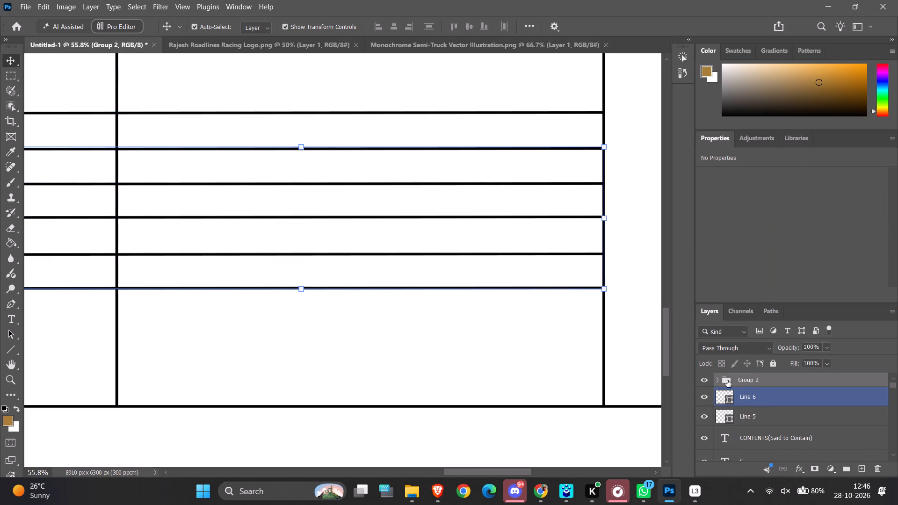
# Undo the grouping of the line layers and the creation of the empty layer group.
pyautogui.click(776, 398)
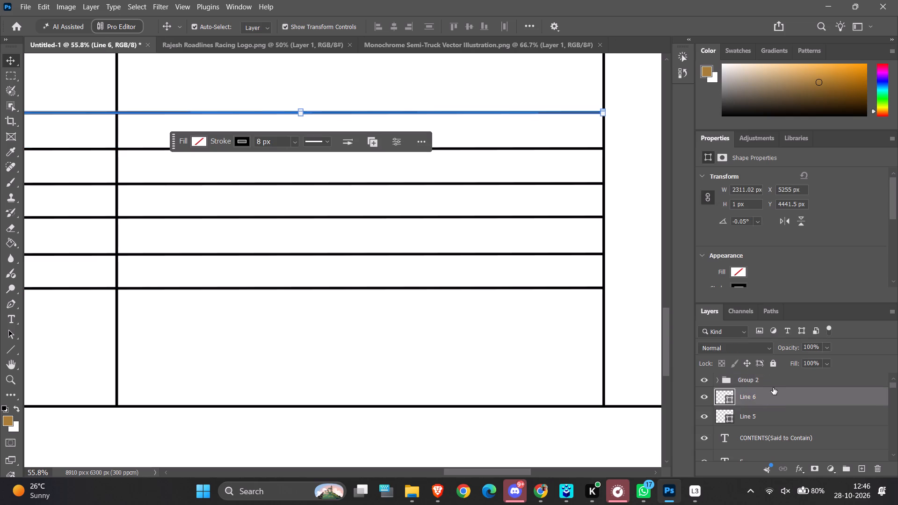
pyautogui.click(774, 382)
pyautogui.click(779, 396)
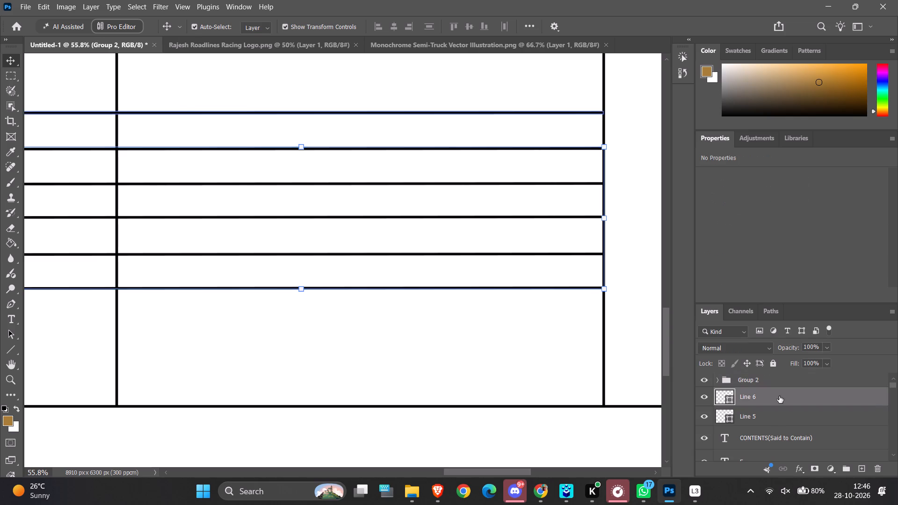
pyautogui.click(781, 385)
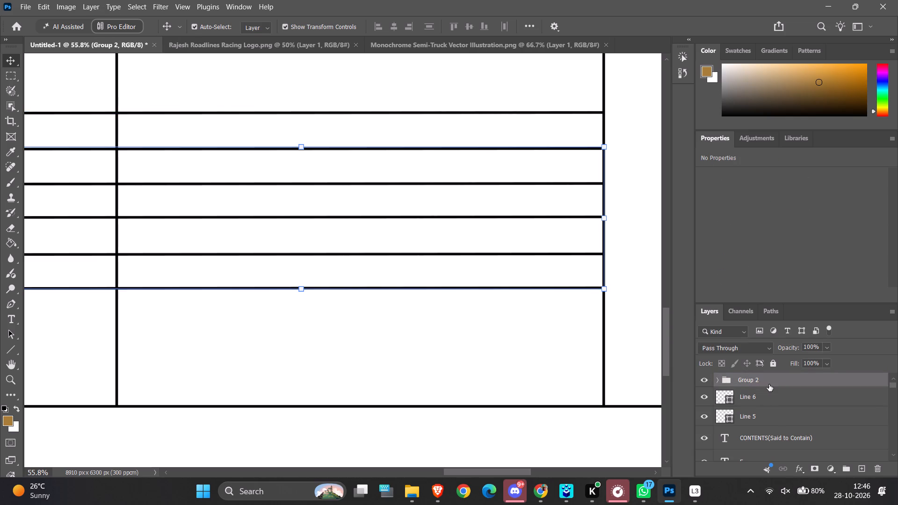
pyautogui.hotkey('ctrl', 'z')
pyautogui.hotkey('ctrl', 'z')
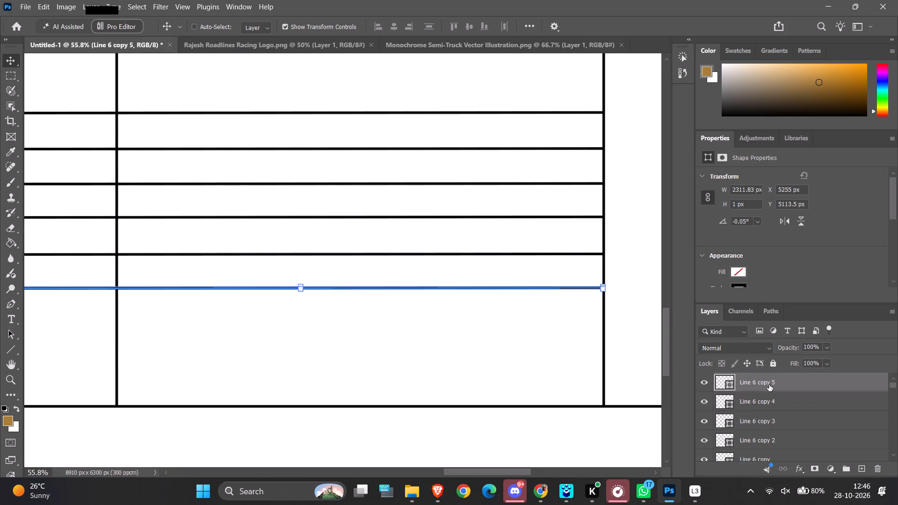
# Select all six horizontal row line layers, from Line 6 through Line 6 copy 5, and link them.
pyautogui.scroll(-3, 795, 384)
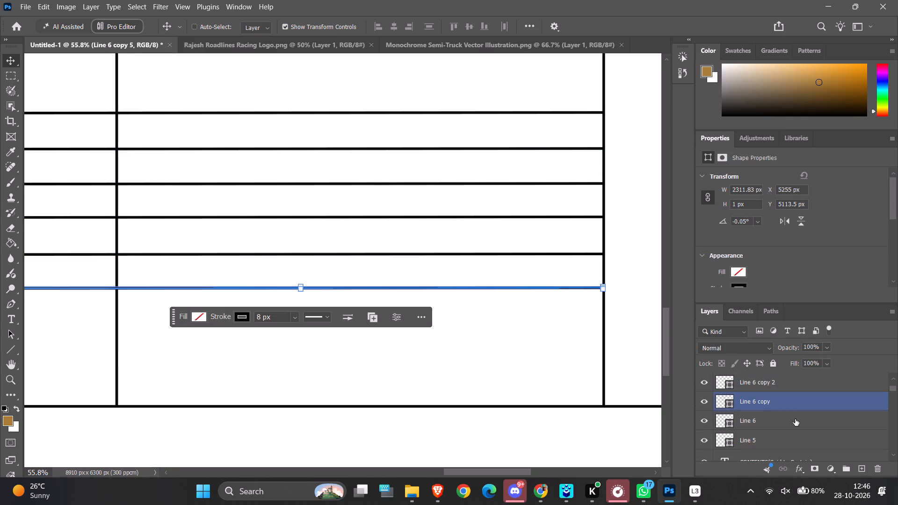
pyautogui.click(785, 418)
pyautogui.keyDown('ctrl'); pyautogui.click(799, 400); pyautogui.keyUp('ctrl')
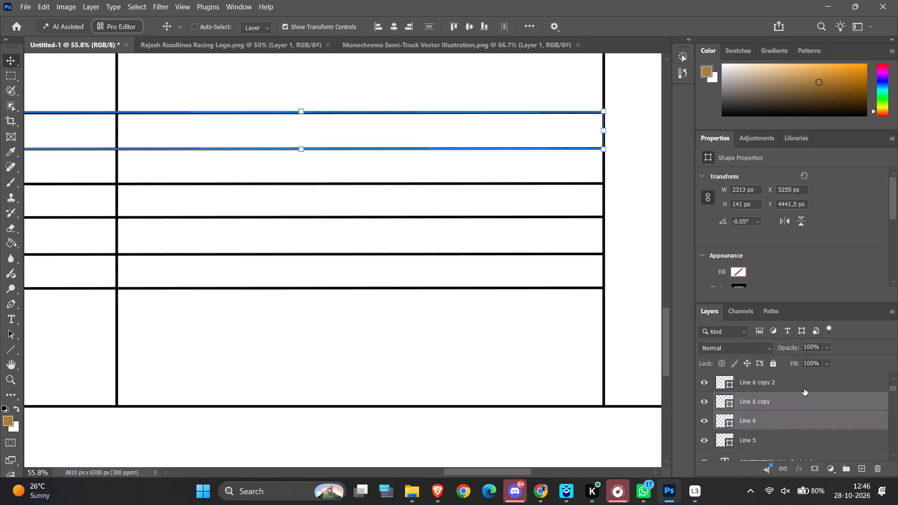
pyautogui.keyDown('ctrl'); pyautogui.click(804, 384); pyautogui.keyUp('ctrl')
pyautogui.scroll(2, 804, 405)
pyautogui.keyDown('ctrl'); pyautogui.click(804, 407); pyautogui.keyUp('ctrl')
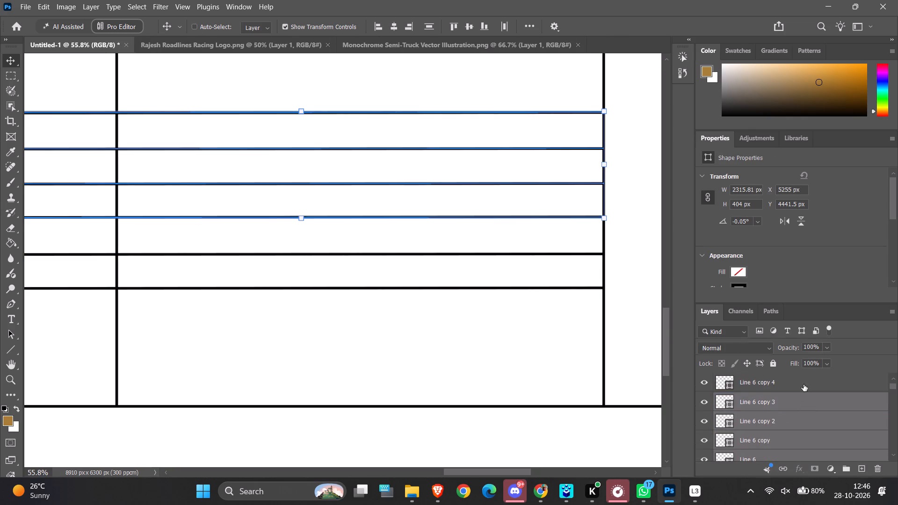
pyautogui.keyDown('ctrl'); pyautogui.click(804, 384); pyautogui.keyUp('ctrl')
pyautogui.scroll(3, 810, 394)
pyautogui.keyDown('ctrl'); pyautogui.click(804, 381); pyautogui.keyUp('ctrl')
pyautogui.keyDown('ctrl'); pyautogui.scroll(2, 804, 381); pyautogui.keyUp('ctrl')
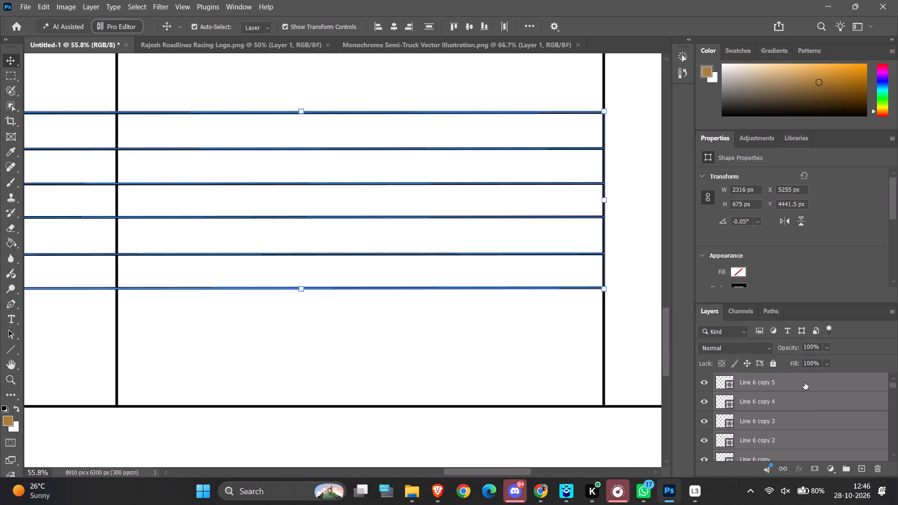
pyautogui.rightClick(804, 382)
pyautogui.scroll(-3, 850, 382)
pyautogui.scroll(10, 770, 422)
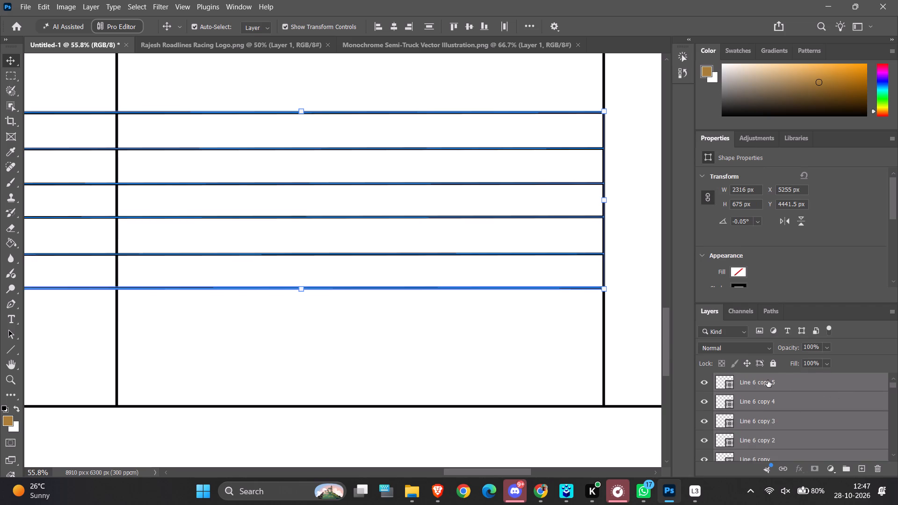
pyautogui.rightClick(793, 383)
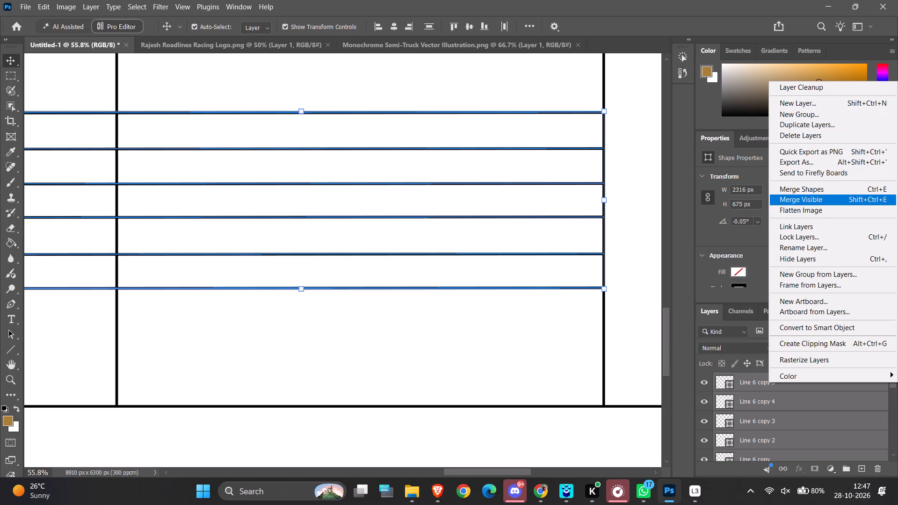
pyautogui.click(813, 227)
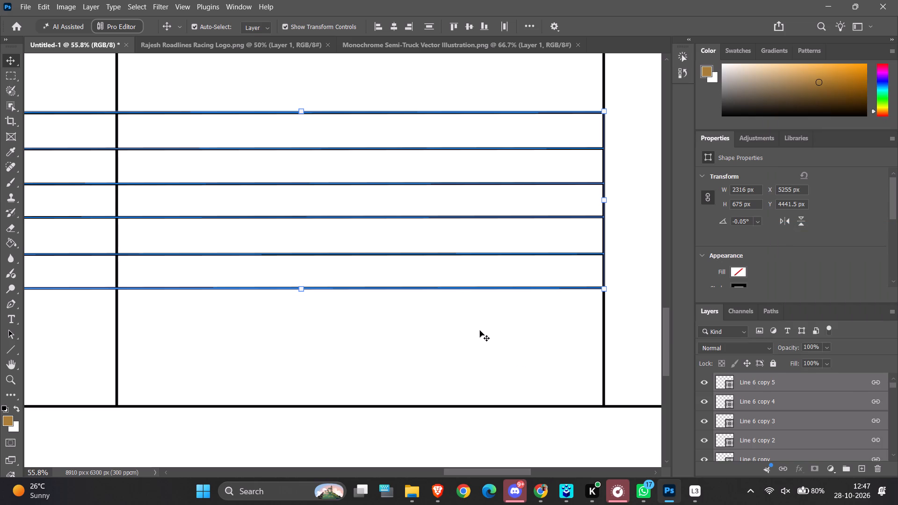
# Nudge the six linked row lines down by about 92 px.
pyautogui.press('Down')
pyautogui.press('Down')
pyautogui.press('Down')
pyautogui.press('Down')
pyautogui.press('Down')
pyautogui.press('Down')
pyautogui.press('Down')
pyautogui.press('Down')
pyautogui.press('Down')
pyautogui.press('Down')
pyautogui.press('Down')
pyautogui.press('Down')
pyautogui.press('Down')
pyautogui.press('Down')
pyautogui.press('Down')
pyautogui.press('Down')
pyautogui.press('Down')
pyautogui.press('Down')
pyautogui.press('Down')
pyautogui.press('Down')
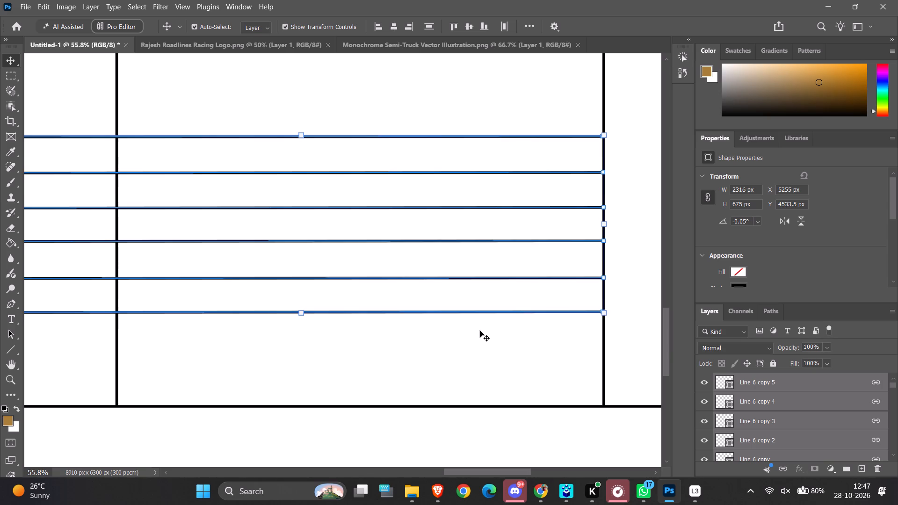
# Move the linked row lines about 181 px further down towards the table's bottom border, then deselect them.
pyautogui.keyDown('ctrl'); pyautogui.scroll(-5, 491, 312); pyautogui.keyUp('ctrl')
pyautogui.keyDown('ctrl'); pyautogui.scroll(14, 367, 327); pyautogui.keyUp('ctrl')
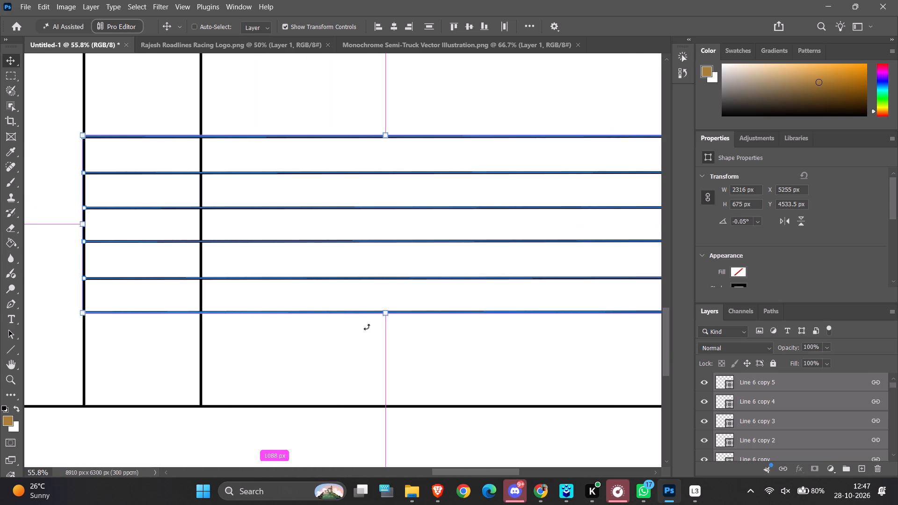
pyautogui.keyDown('ctrl'); pyautogui.keyDown('alt'); pyautogui.scroll(-5, 367, 327); pyautogui.keyUp('alt'); pyautogui.keyUp('ctrl')
pyautogui.keyDown('ctrl'); pyautogui.keyDown('alt'); pyautogui.scroll(9, 377, 330); pyautogui.keyUp('alt'); pyautogui.keyUp('ctrl')
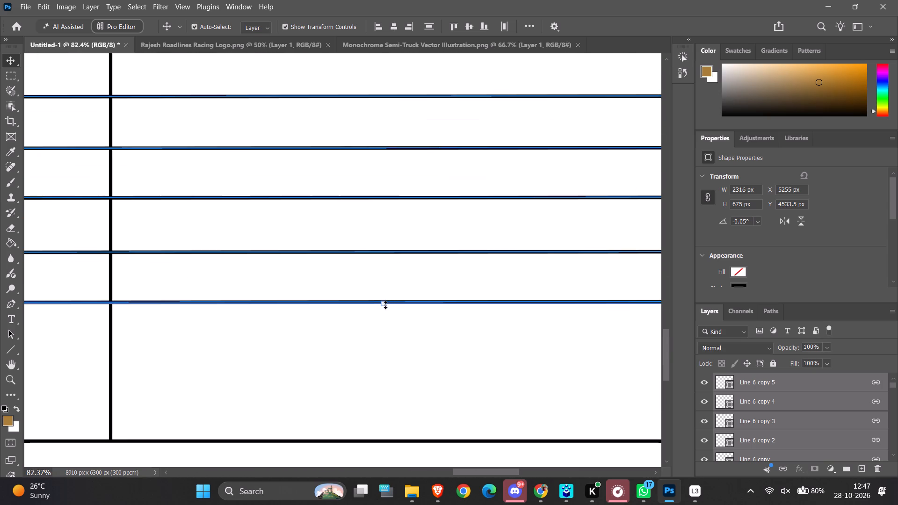
pyautogui.click(412, 277)
pyautogui.click(397, 301)
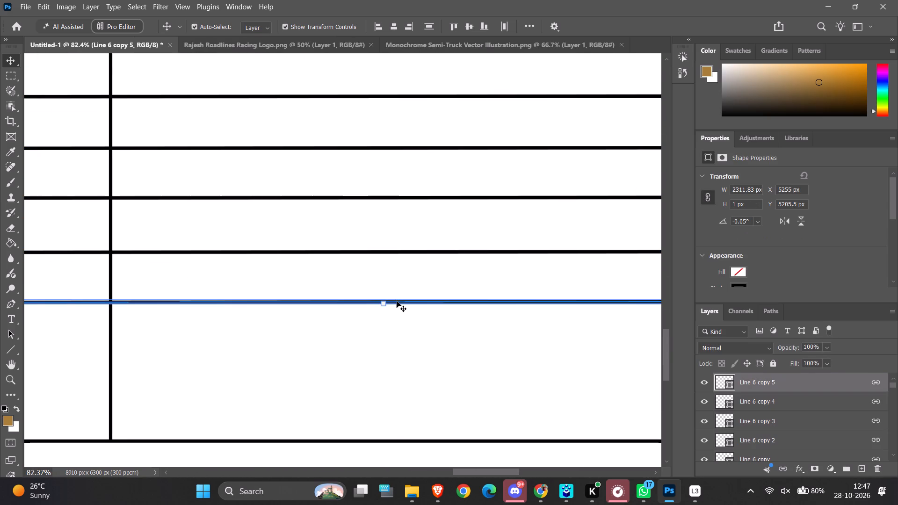
pyautogui.scroll(5, 800, 394)
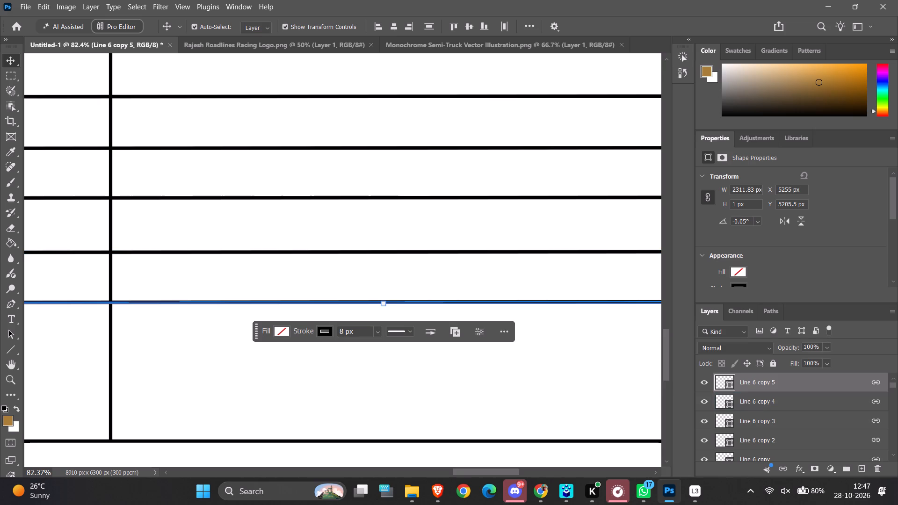
pyautogui.keyDown('ctrl'); pyautogui.keyDown('alt'); pyautogui.scroll(-5, 454, 324); pyautogui.keyUp('alt'); pyautogui.keyUp('ctrl')
pyautogui.keyDown('ctrl'); pyautogui.keyDown('alt'); pyautogui.scroll(6, 400, 319); pyautogui.keyUp('alt'); pyautogui.keyUp('ctrl')
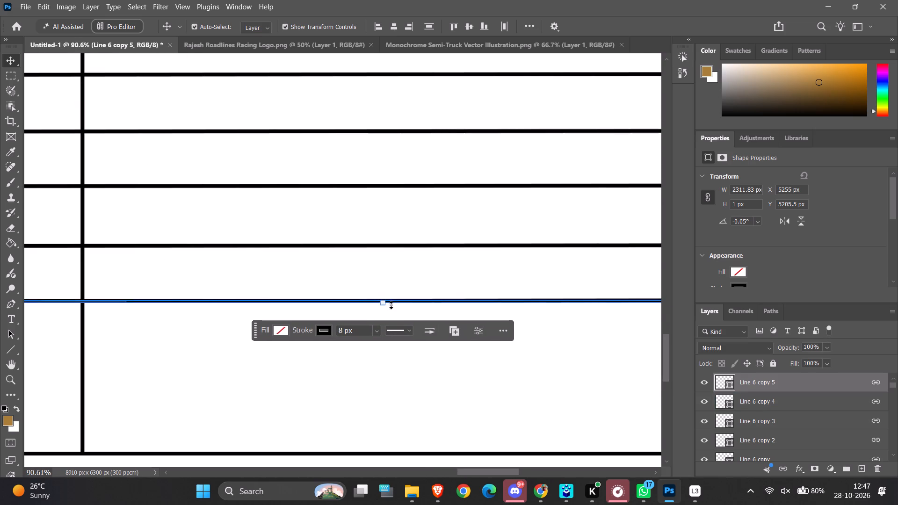
pyautogui.moveTo(402, 301); pyautogui.dragTo(397, 368)
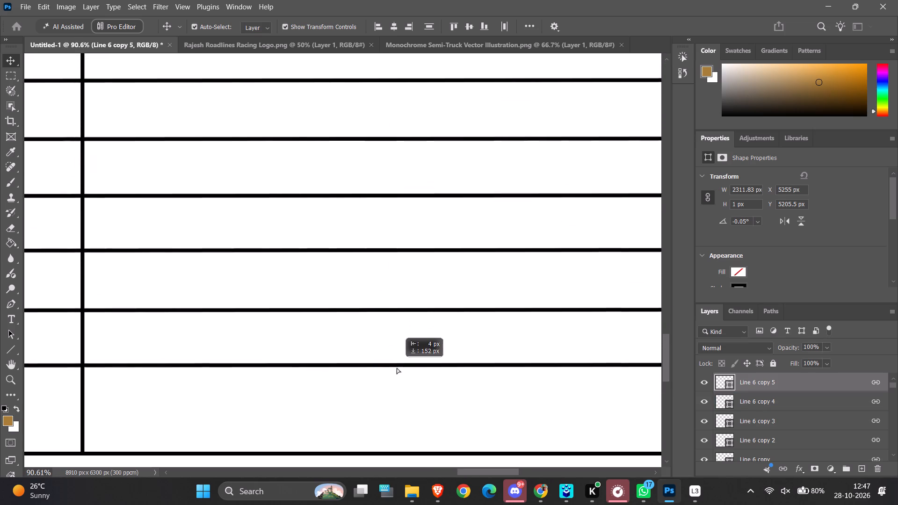
pyautogui.moveTo(397, 368); pyautogui.dragTo(397, 379)
pyautogui.keyDown('ctrl'); pyautogui.keyDown('alt'); pyautogui.scroll(-7, 397, 379); pyautogui.keyUp('alt'); pyautogui.keyUp('ctrl')
pyautogui.scroll(-7, 397, 379)
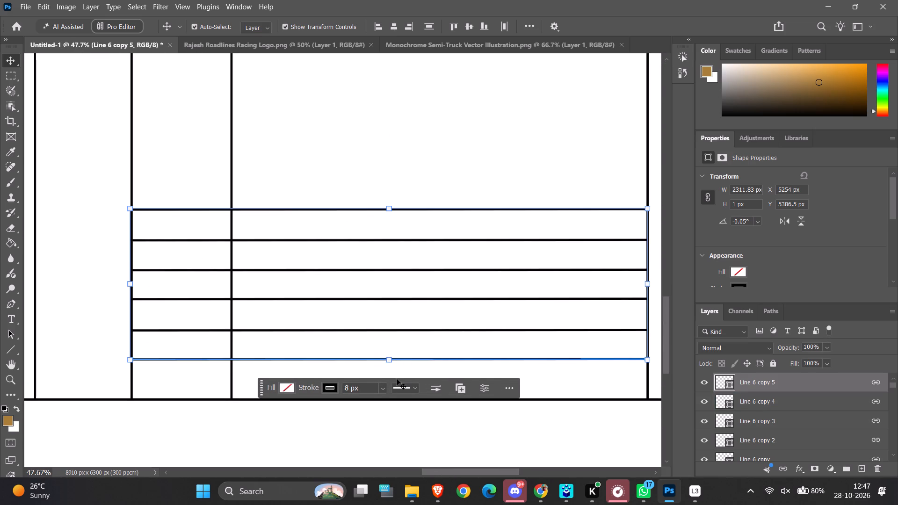
pyautogui.scroll(-5, 397, 379)
pyautogui.scroll(-4, 488, 386)
pyautogui.click(529, 433)
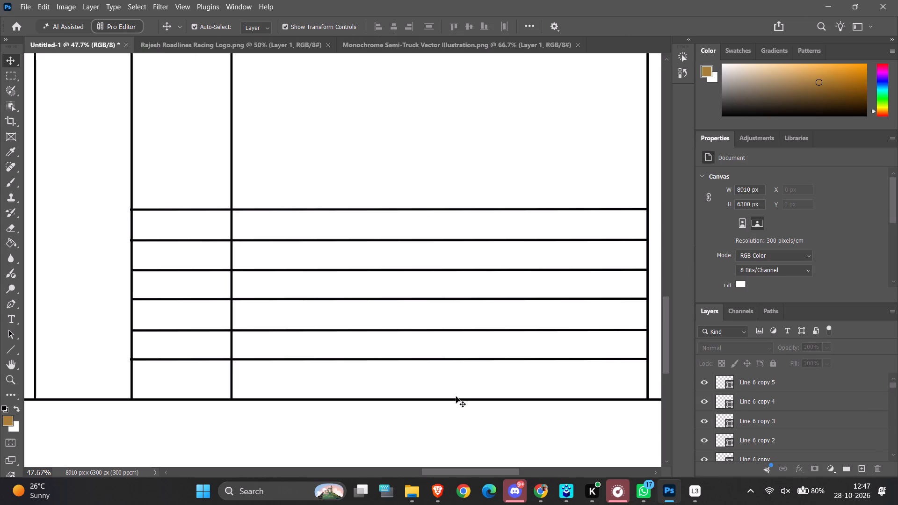
# Nudge the linked row lines 2 px to the right to fit between the column borders.
pyautogui.scroll(4, 443, 391)
pyautogui.keyDown('ctrl'); pyautogui.keyDown('alt'); pyautogui.scroll(4, 621, 293); pyautogui.keyUp('alt'); pyautogui.keyUp('ctrl')
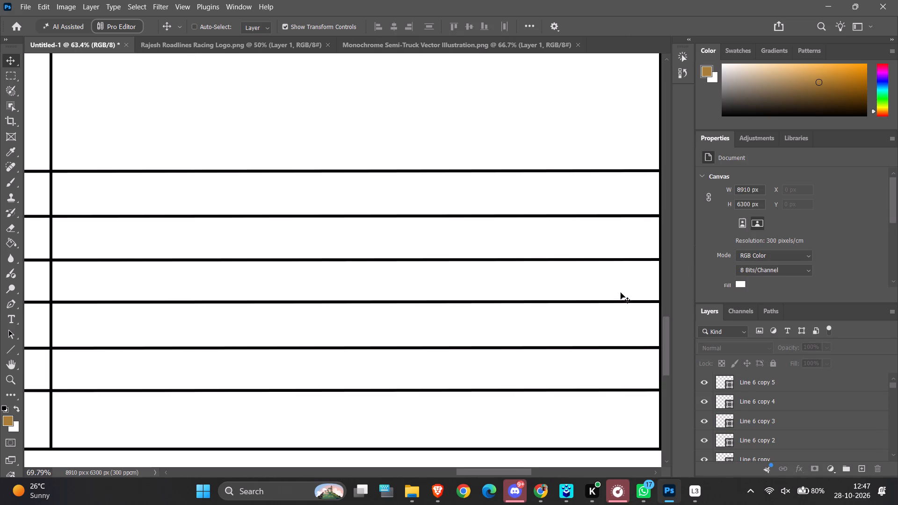
pyautogui.keyDown('ctrl'); pyautogui.keyDown('alt'); pyautogui.scroll(-2, 621, 293); pyautogui.keyUp('alt'); pyautogui.keyUp('ctrl')
pyautogui.click(603, 299)
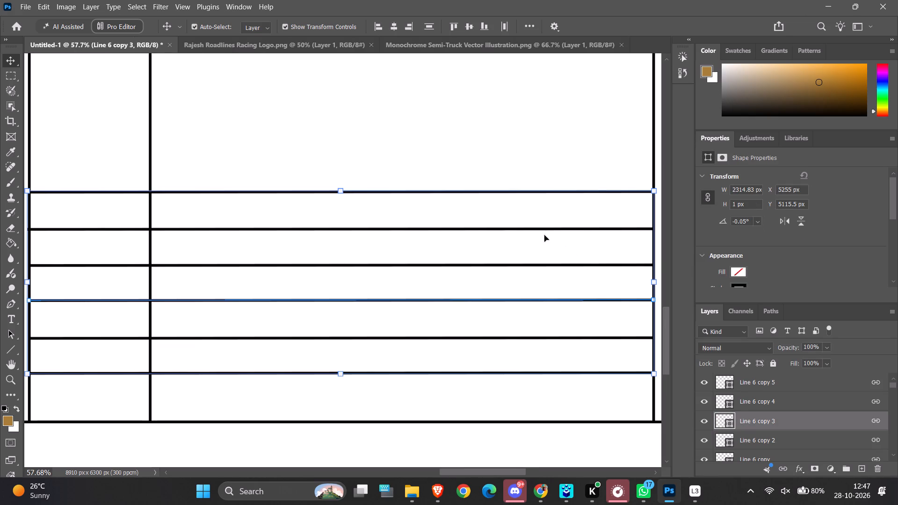
pyautogui.press('Right')
pyautogui.press('Right')
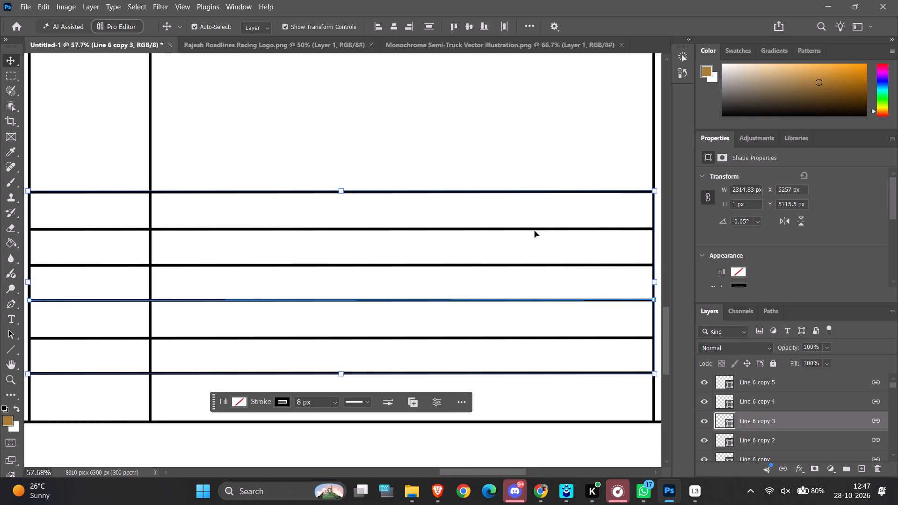
pyautogui.click(573, 91)
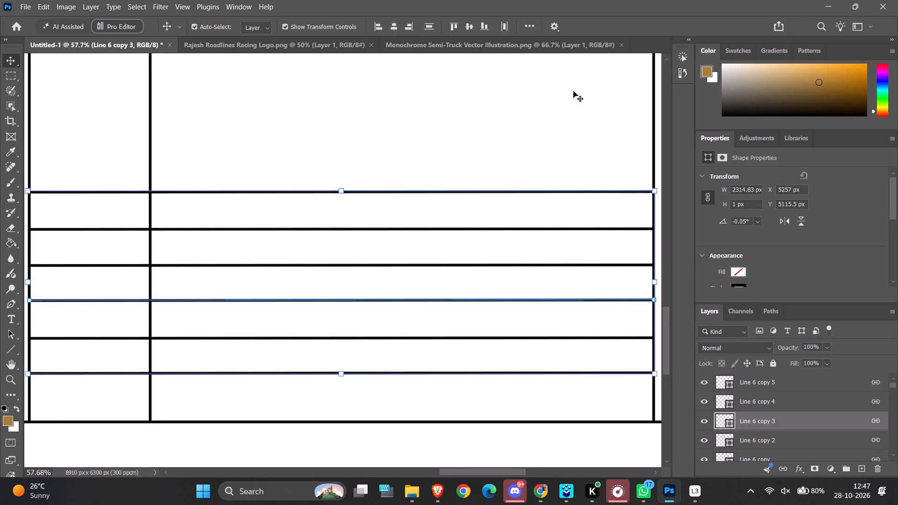
# Nudge the linked row lines slightly down from their current position and deselect them.
pyautogui.scroll(-6, 573, 91)
pyautogui.scroll(-5, 413, 290)
pyautogui.click(398, 269)
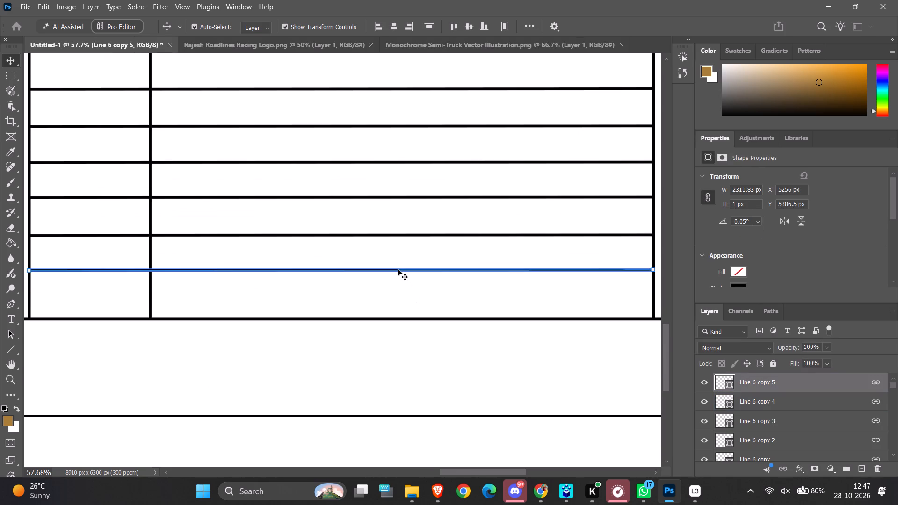
pyautogui.press('Down')
pyautogui.press('Down')
pyautogui.press('Down')
pyautogui.press('Down')
pyautogui.press('Down')
pyautogui.press('Down')
pyautogui.press('Down')
pyautogui.press('Down')
pyautogui.press('Down')
pyautogui.press('Down')
pyautogui.press('Down')
pyautogui.press('Down')
pyautogui.press('Down')
pyautogui.press('Down')
pyautogui.press('Down')
pyautogui.press('Down')
pyautogui.press('Down')
pyautogui.press('Down')
pyautogui.press('Down')
pyautogui.press('Down')
pyautogui.click(398, 269)
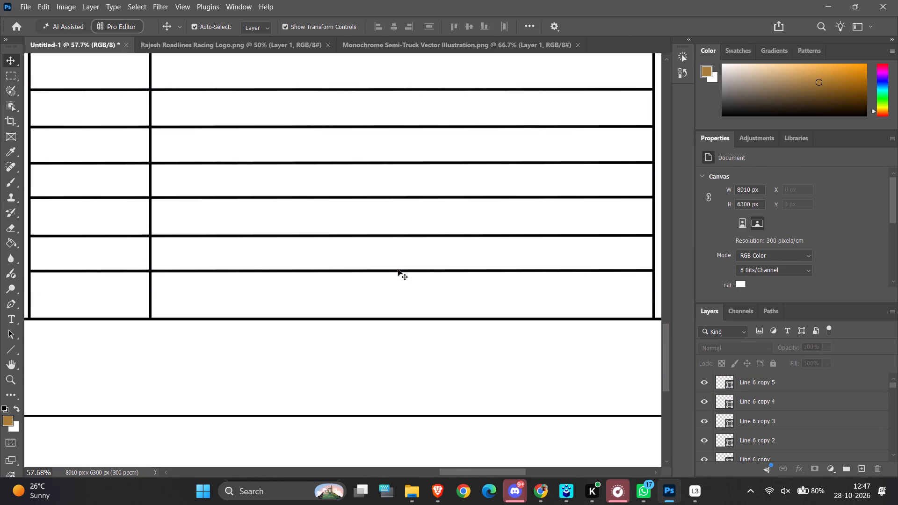
pyautogui.click(398, 269)
pyautogui.click(447, 284)
# Nudge the linked row lines further down until the lowest line sits at about Y 5430 px, and deselect them.
pyautogui.keyDown('ctrl'); pyautogui.keyDown('alt'); pyautogui.scroll(-3, 447, 284); pyautogui.keyUp('alt'); pyautogui.keyUp('ctrl')
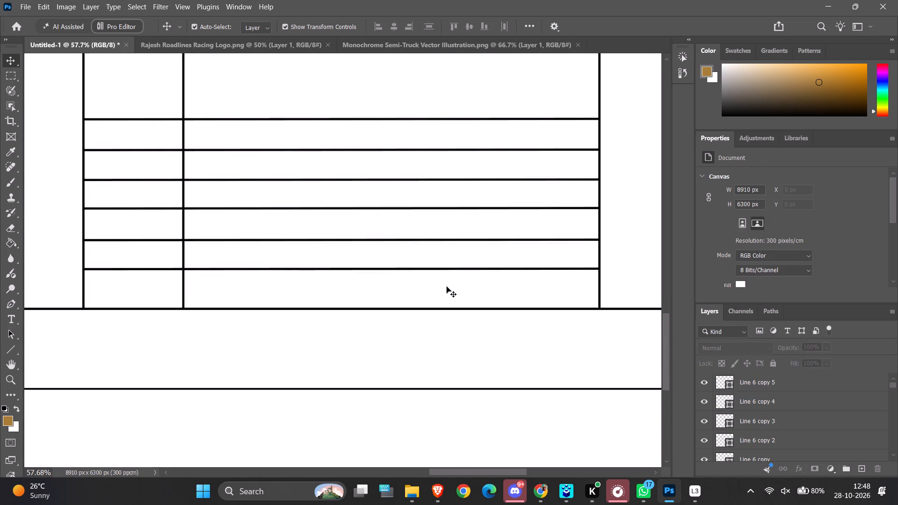
pyautogui.keyDown('ctrl'); pyautogui.keyDown('alt'); pyautogui.scroll(-3, 447, 287); pyautogui.keyUp('alt'); pyautogui.keyUp('ctrl')
pyautogui.keyDown('ctrl'); pyautogui.keyDown('alt'); pyautogui.moveTo(447, 288); pyautogui.dragTo(449, 292); pyautogui.keyUp('alt'); pyautogui.keyUp('ctrl')
pyautogui.click(435, 193)
pyautogui.keyDown('ctrl'); pyautogui.keyDown('alt'); pyautogui.scroll(5, 456, 269); pyautogui.keyUp('alt'); pyautogui.keyUp('ctrl')
pyautogui.click(439, 270)
pyautogui.press('Down')
pyautogui.press('Down')
pyautogui.press('Down')
pyautogui.press('Down')
pyautogui.press('Down')
pyautogui.press('Down')
pyautogui.press('Down')
pyautogui.press('Down')
pyautogui.press('Down')
pyautogui.press('Down')
pyautogui.press('Down')
pyautogui.press('Down')
pyautogui.press('Down')
pyautogui.press('Down')
pyautogui.press('Down')
pyautogui.press('Down')
pyautogui.press('Down')
pyautogui.press('Down')
pyautogui.press('Down')
pyautogui.press('Down')
pyautogui.press('Down')
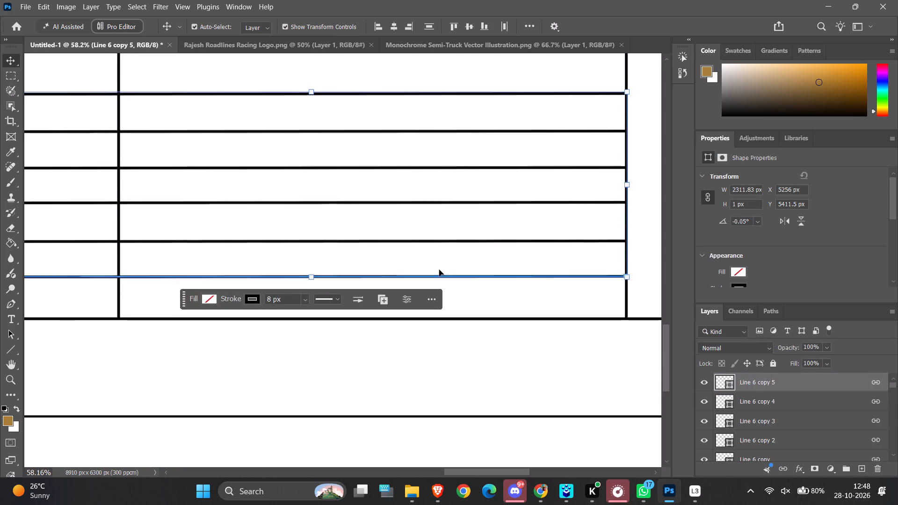
pyautogui.press('Down')
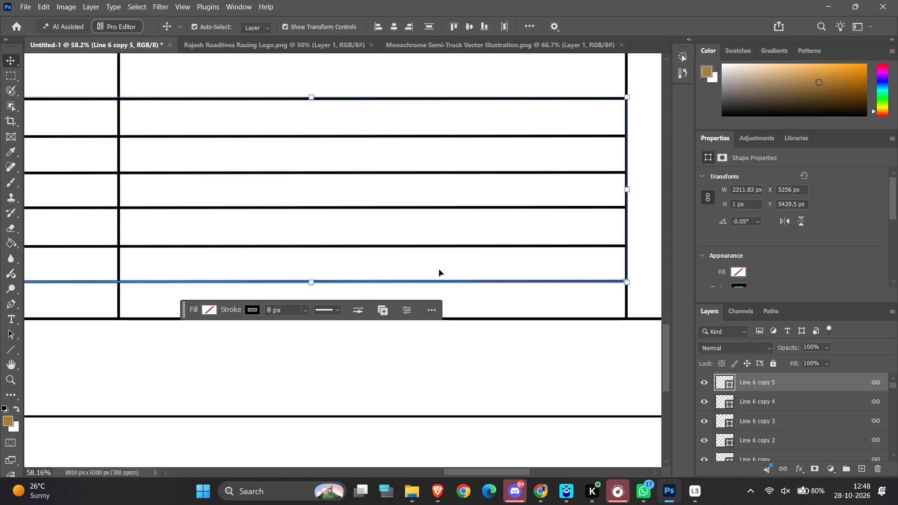
pyautogui.press('Down')
pyautogui.click(414, 351)
pyautogui.keyDown('ctrl'); pyautogui.keyDown('alt'); pyautogui.scroll(-7, 420, 352); pyautogui.keyUp('alt'); pyautogui.keyUp('ctrl')
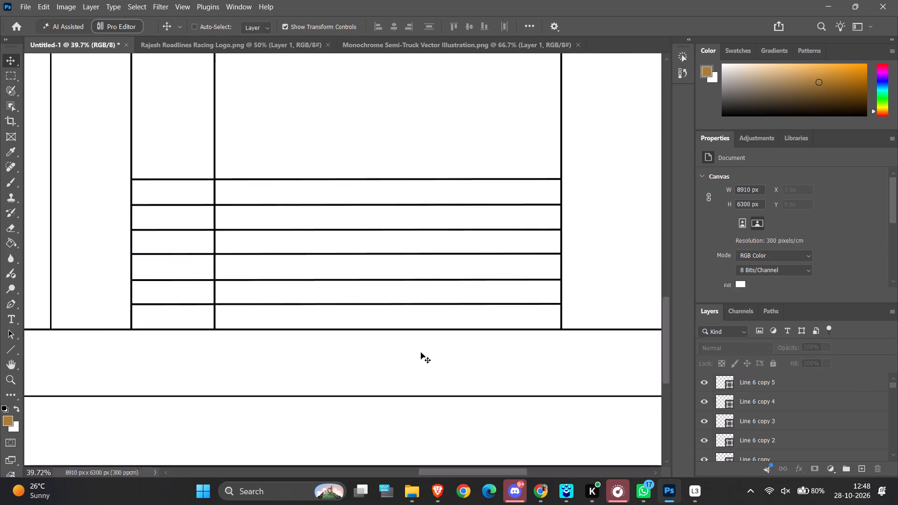
# Examine the placement of the row lines in the RATE and AMOUNT TO PAY columns against the whole table.
pyautogui.keyDown('ctrl'); pyautogui.keyDown('alt'); pyautogui.scroll(-5, 421, 353); pyautogui.keyUp('alt'); pyautogui.keyUp('ctrl')
pyautogui.scroll(7, 421, 353)
pyautogui.scroll(-10, 421, 353)
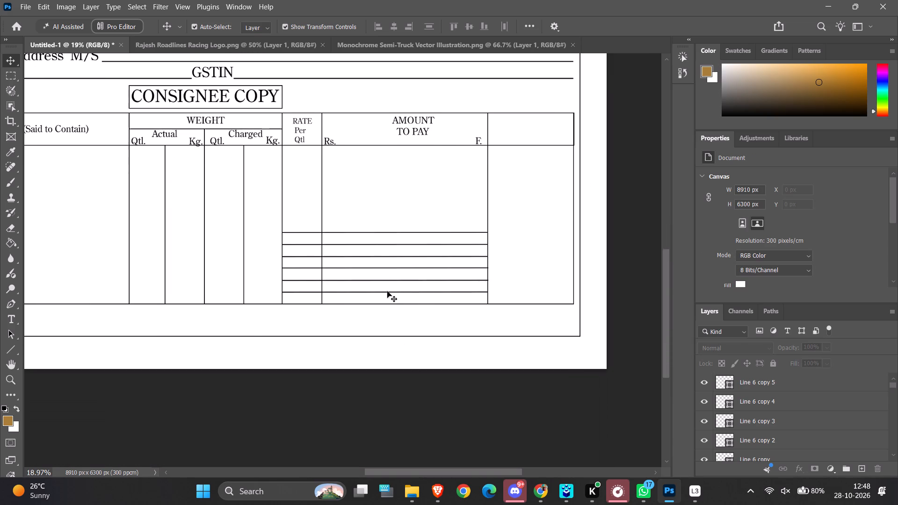
pyautogui.moveTo(389, 297); pyautogui.dragTo(387, 290)
pyautogui.scroll(-2, 387, 291)
pyautogui.scroll(5, 377, 279)
pyautogui.keyDown('ctrl'); pyautogui.keyDown('alt'); pyautogui.scroll(-6, 375, 277); pyautogui.keyUp('alt'); pyautogui.keyUp('ctrl')
pyautogui.keyDown('ctrl'); pyautogui.scroll(5, 375, 277); pyautogui.keyUp('ctrl')
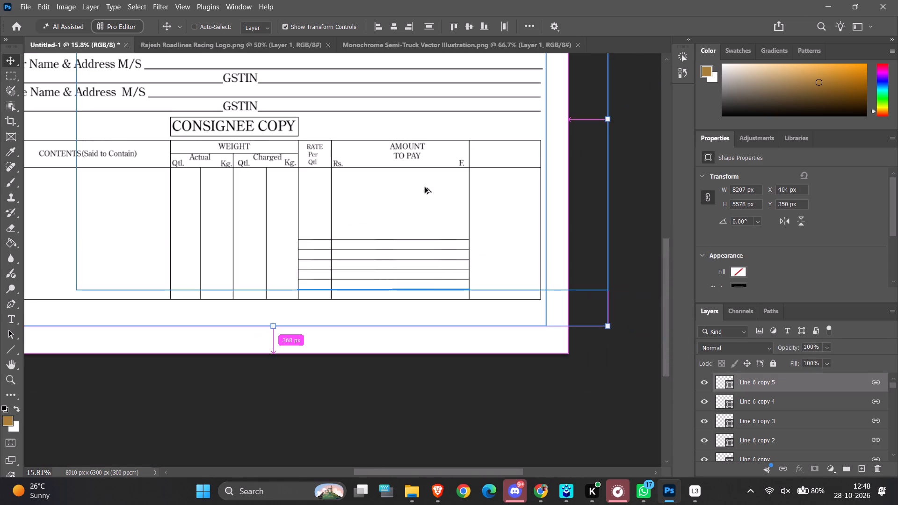
pyautogui.keyDown('ctrl'); pyautogui.keyDown('alt'); pyautogui.scroll(5, 426, 185); pyautogui.keyUp('alt'); pyautogui.keyUp('ctrl')
pyautogui.scroll(4, 441, 171)
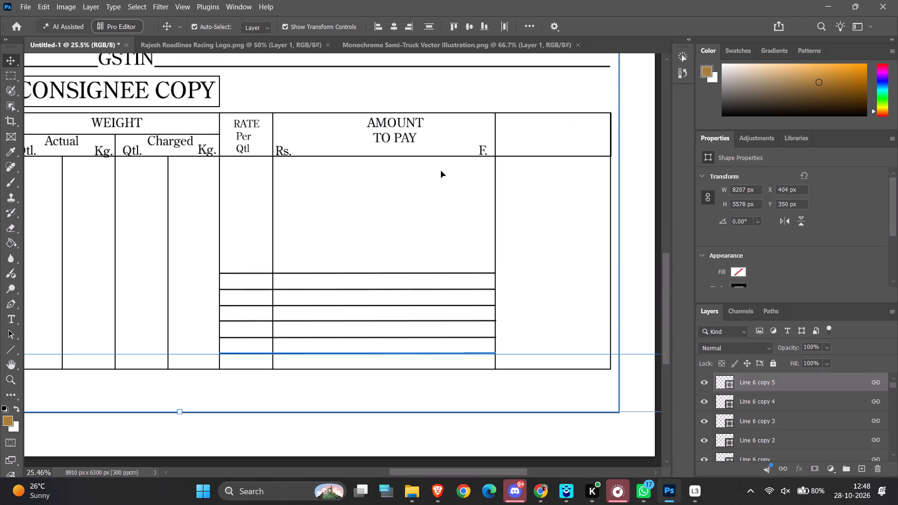
pyautogui.scroll(1, 404, 188)
pyautogui.keyDown('ctrl'); pyautogui.scroll(4, 291, 153); pyautogui.keyUp('ctrl')
pyautogui.keyDown('ctrl'); pyautogui.keyDown('alt'); pyautogui.scroll(3, 291, 153); pyautogui.keyUp('alt'); pyautogui.keyUp('ctrl')
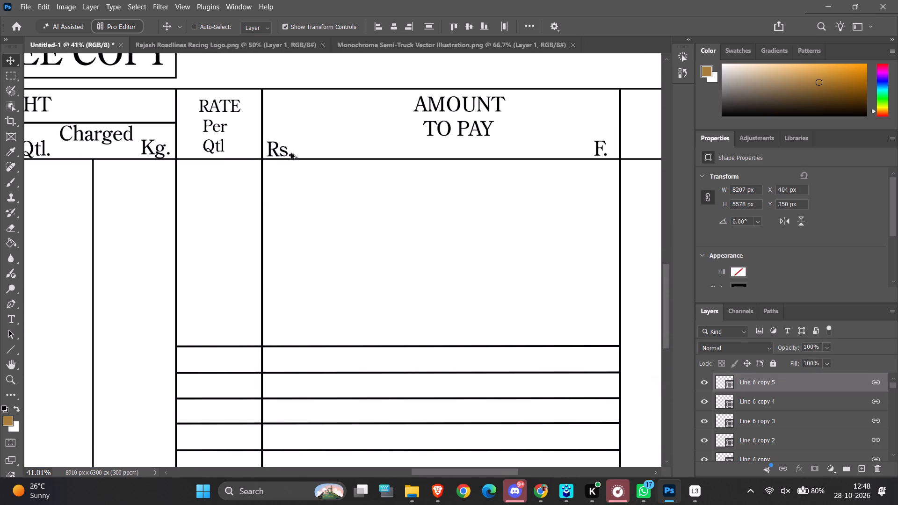
# Duplicate the "Rs." text into the first ruled row of the RATE column and change the copy to "Bility".
pyautogui.scroll(-6, 286, 152)
pyautogui.click(283, 151)
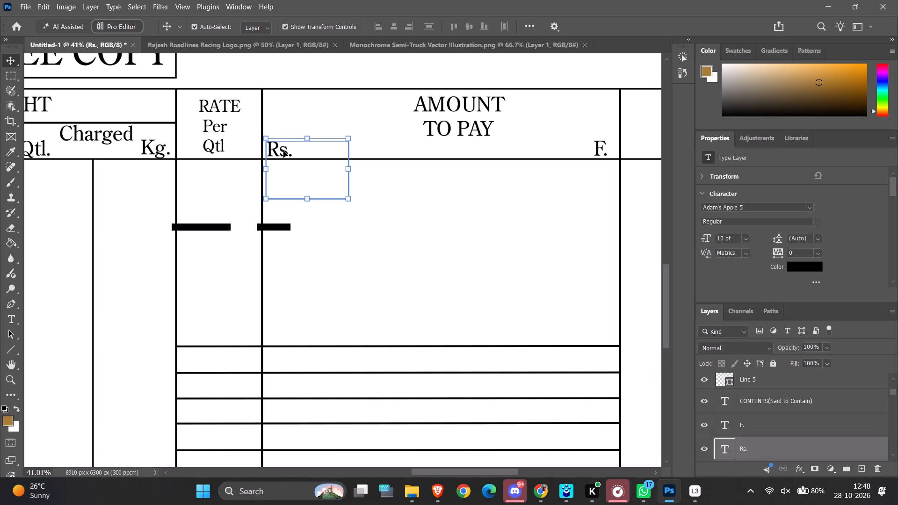
pyautogui.keyDown('alt'); pyautogui.moveTo(283, 151); pyautogui.dragTo(216, 369); pyautogui.keyUp('alt')
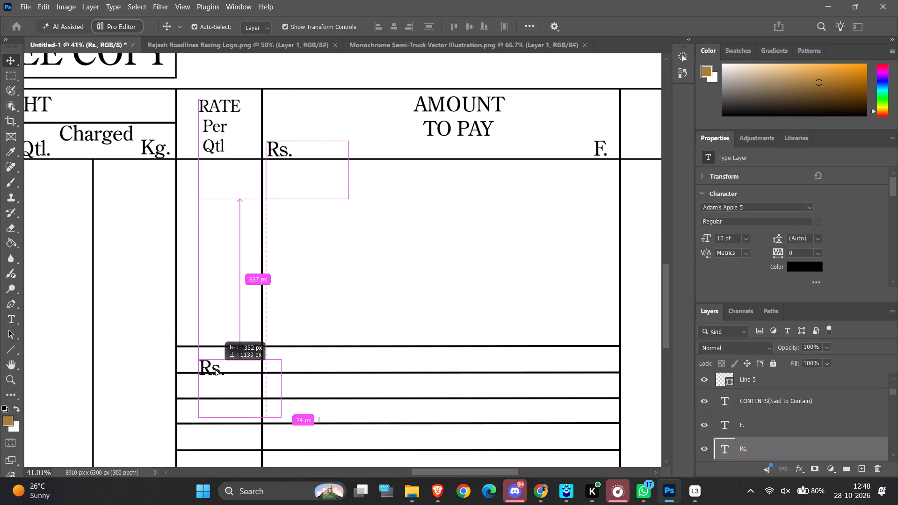
pyautogui.keyDown('alt'); pyautogui.moveTo(216, 369); pyautogui.dragTo(216, 363); pyautogui.keyUp('alt')
pyautogui.scroll(-10, 216, 363)
pyautogui.keyDown('ctrl'); pyautogui.keyDown('alt'); pyautogui.scroll(6, 281, 276); pyautogui.keyUp('alt'); pyautogui.keyUp('ctrl')
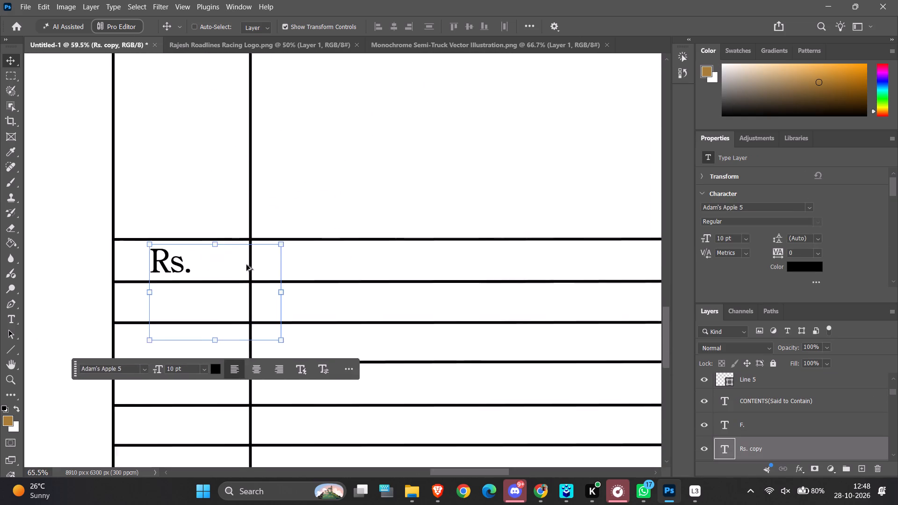
pyautogui.scroll(1, 217, 264)
pyautogui.scroll(-7, 217, 264)
pyautogui.scroll(-3, 54, 271)
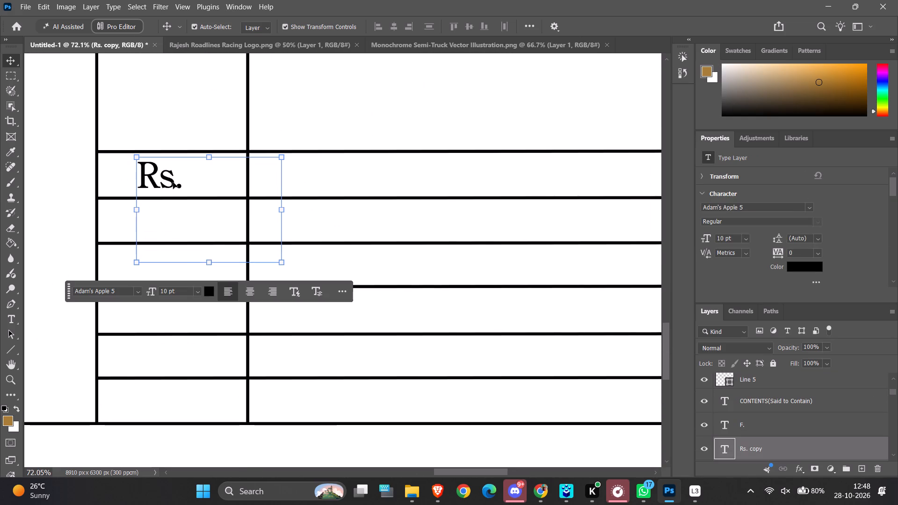
pyautogui.doubleClick(173, 182)
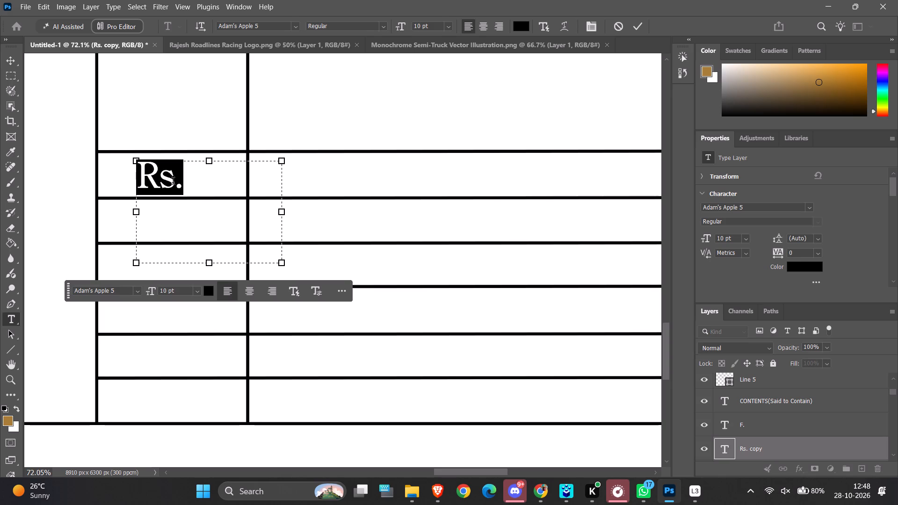
pyautogui.press('BackSpace')
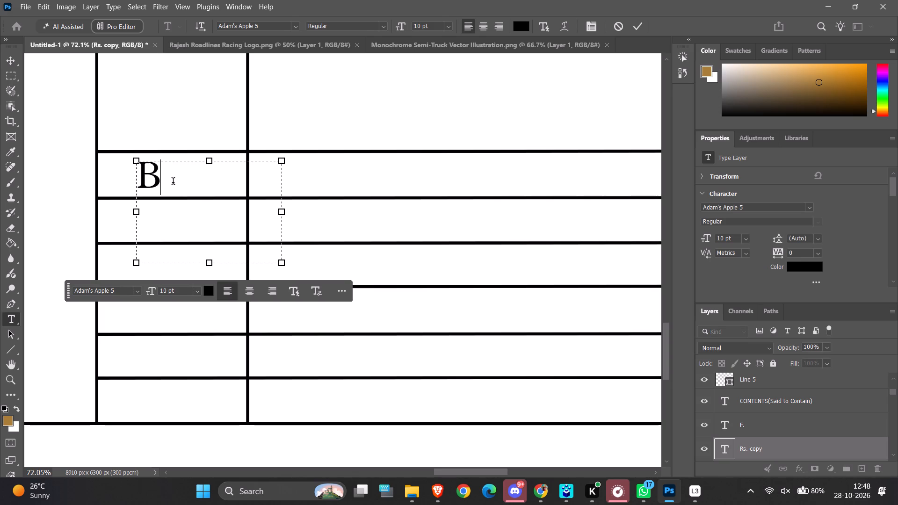
pyautogui.write('ility')
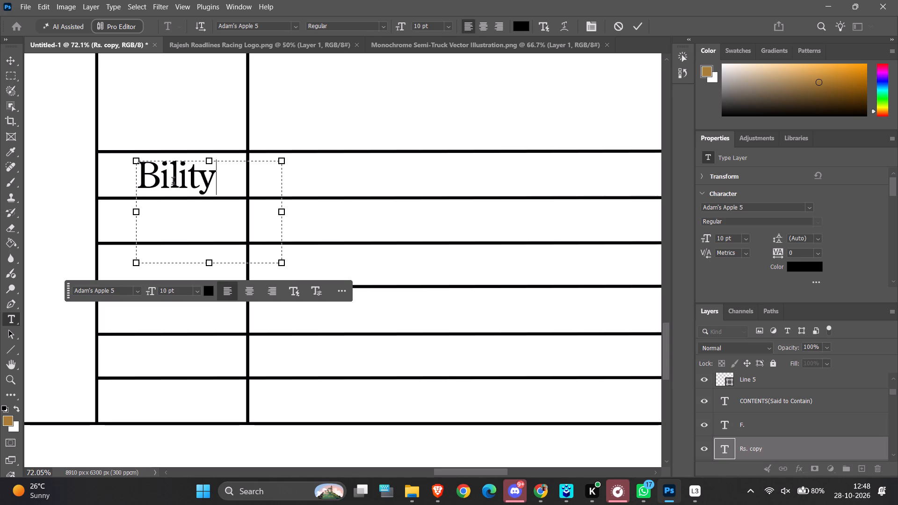
pyautogui.click(281, 120)
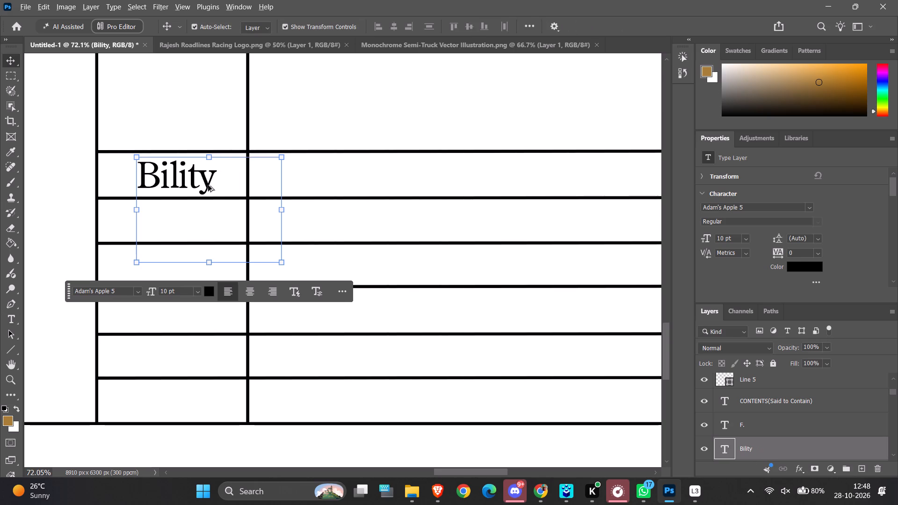
# Duplicate the "Bility" label into the second row of the RATE column and change the copy to "Total".
pyautogui.keyDown('alt'); pyautogui.moveTo(207, 183); pyautogui.dragTo(204, 230); pyautogui.keyUp('alt')
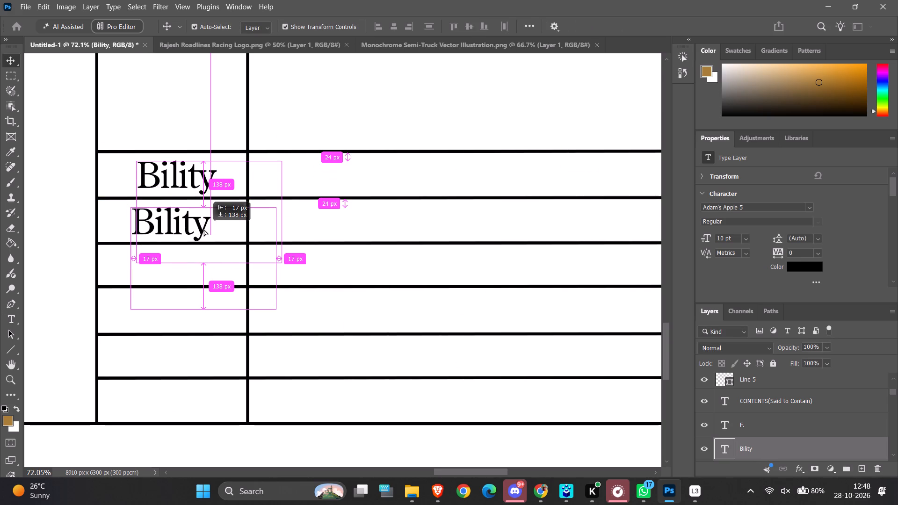
pyautogui.keyDown('alt'); pyautogui.moveTo(204, 230); pyautogui.dragTo(204, 225); pyautogui.keyUp('alt')
pyautogui.doubleClick(204, 225)
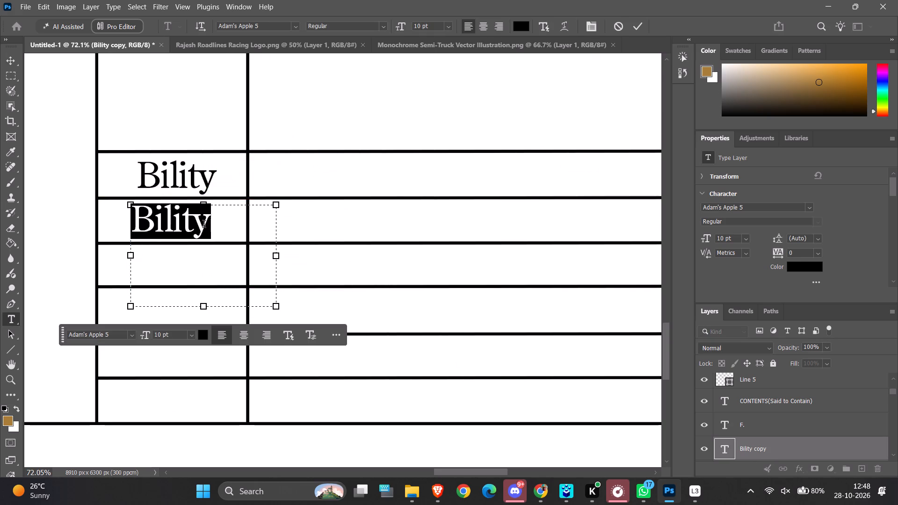
pyautogui.press('BackSpace')
pyautogui.write('otal')
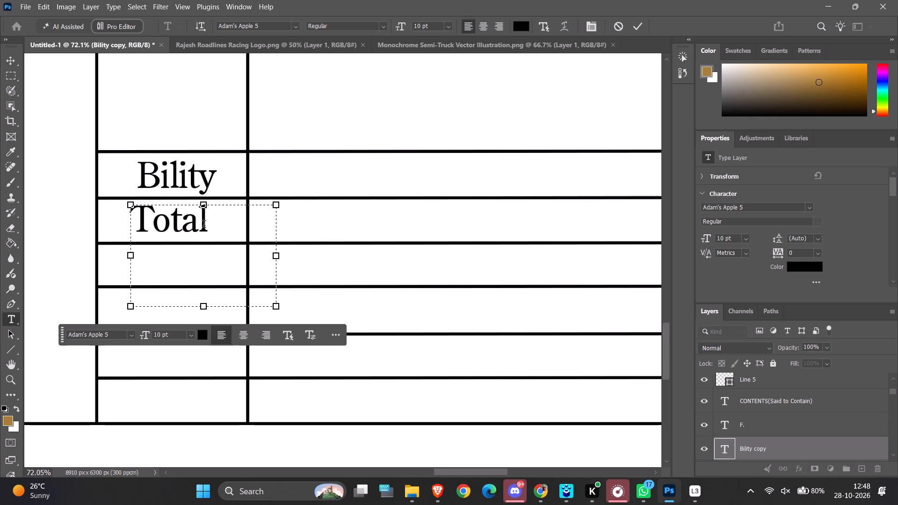
pyautogui.click(291, 218)
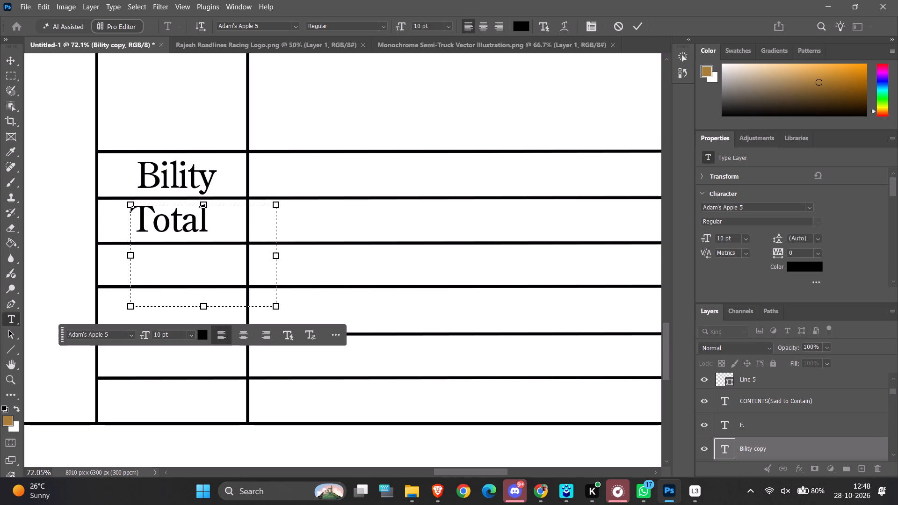
pyautogui.click(12, 59)
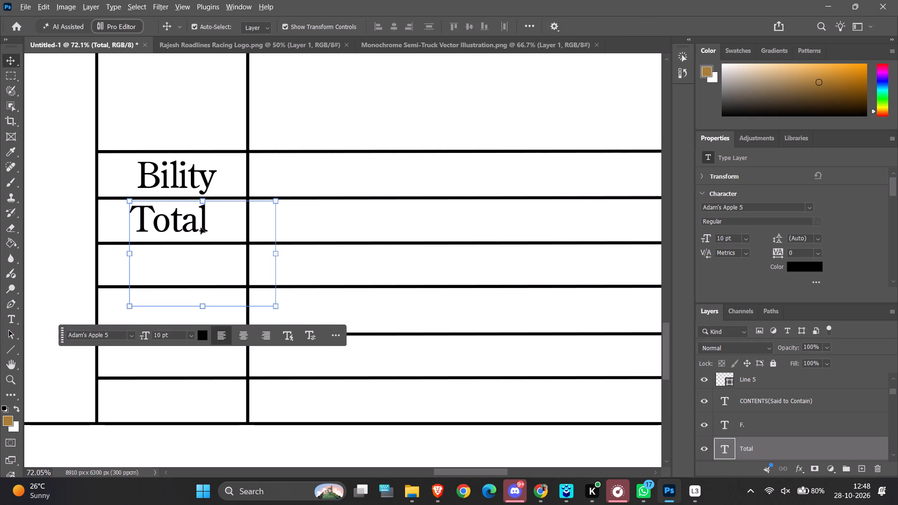
# Duplicate the "Total" label into the third row, change the copy to "GST 5%", and shift it left to fit inside the RATE column.
pyautogui.keyDown('alt'); pyautogui.moveTo(201, 225); pyautogui.dragTo(201, 268); pyautogui.keyUp('alt')
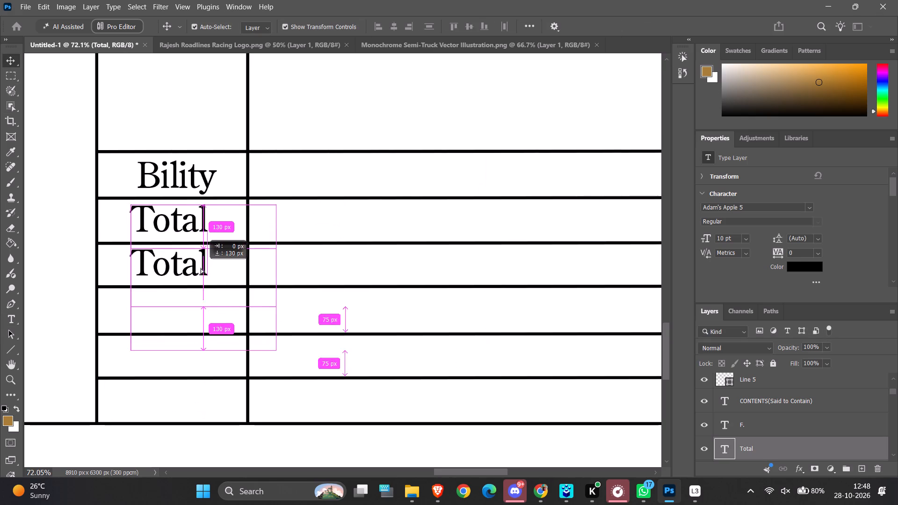
pyautogui.keyDown('alt'); pyautogui.moveTo(201, 268); pyautogui.dragTo(201, 273); pyautogui.keyUp('alt')
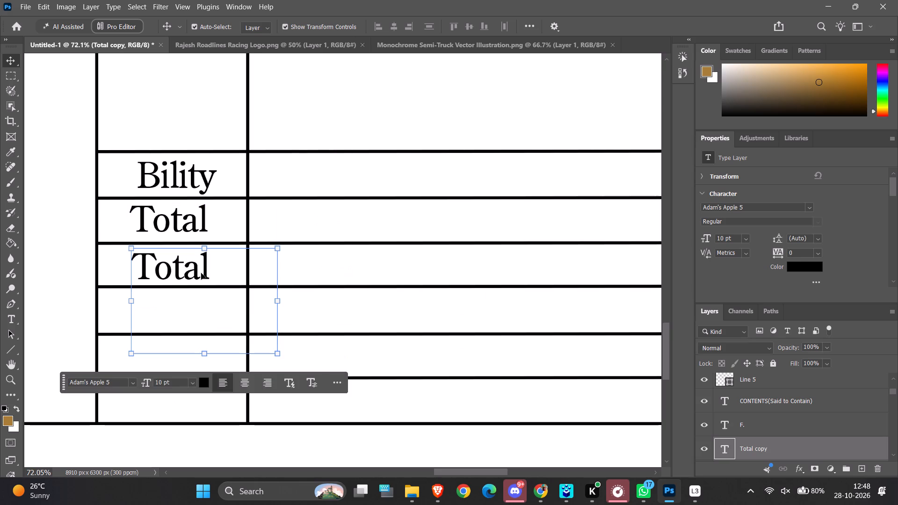
pyautogui.doubleClick(201, 273)
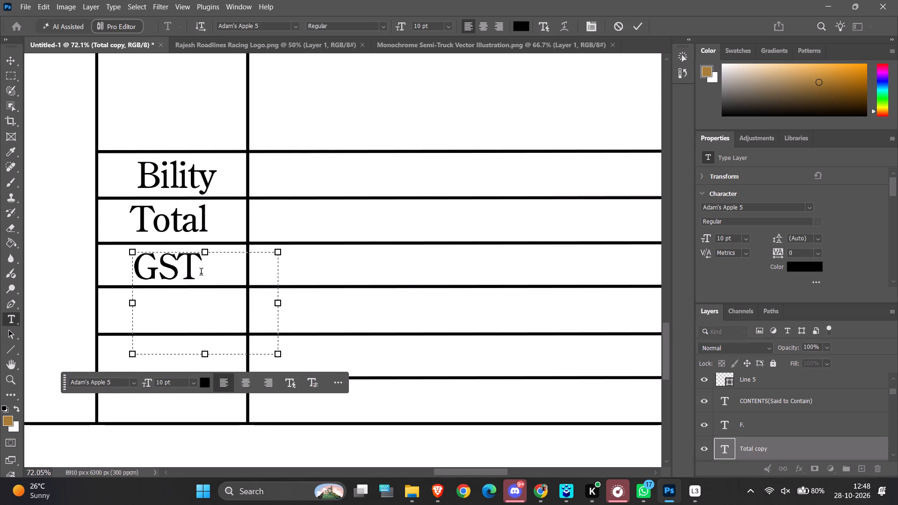
pyautogui.press('space')
pyautogui.write('5')
pyautogui.hotkey('shift', '%')
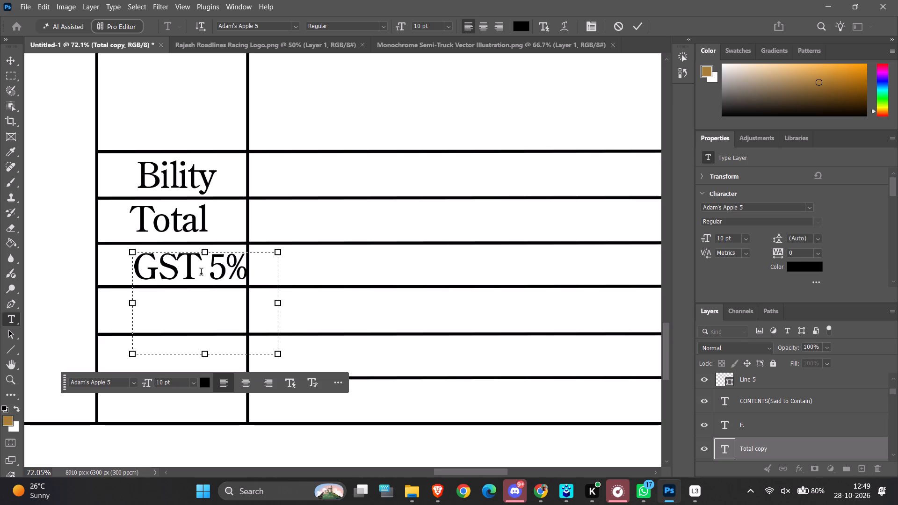
pyautogui.click(13, 60)
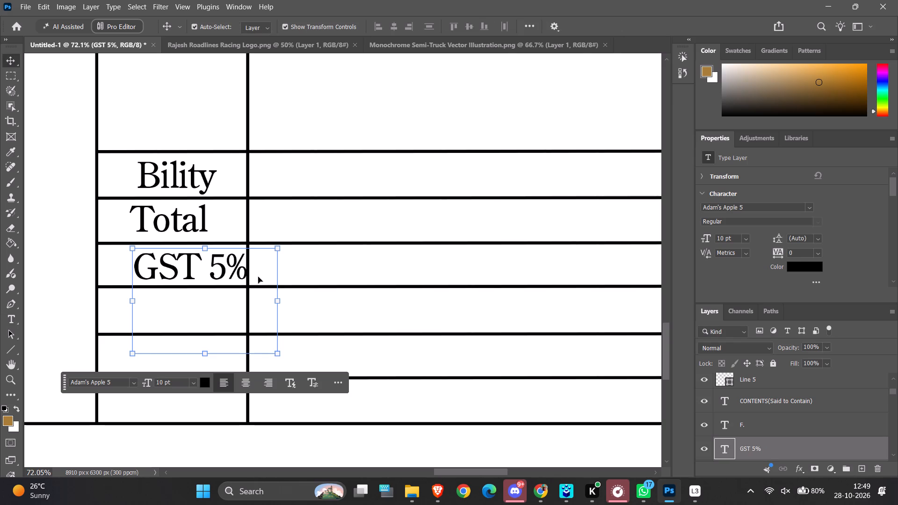
pyautogui.moveTo(188, 269); pyautogui.dragTo(183, 269)
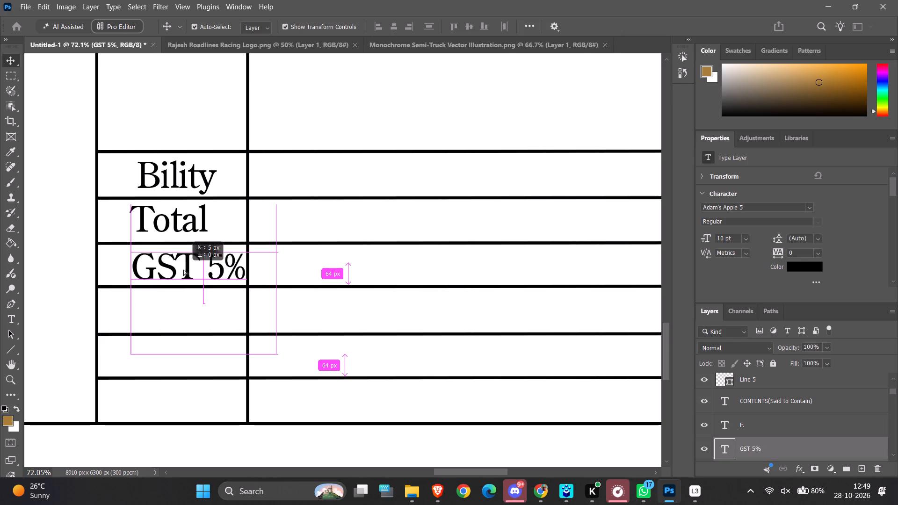
pyautogui.moveTo(183, 269); pyautogui.dragTo(182, 269)
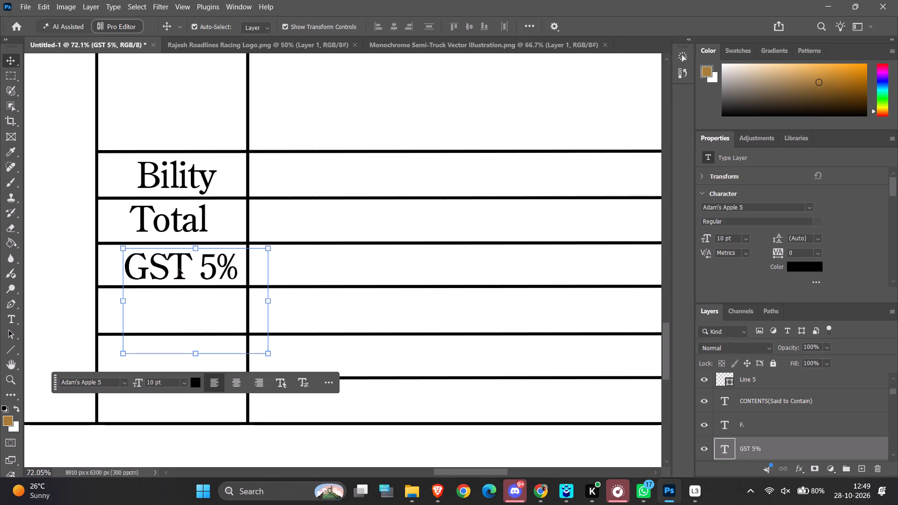
# Duplicate the "GST 5%" label into the fourth row of the RATE column and change the copy to "G.Total".
pyautogui.keyDown('alt'); pyautogui.moveTo(181, 266); pyautogui.dragTo(178, 311); pyautogui.keyUp('alt')
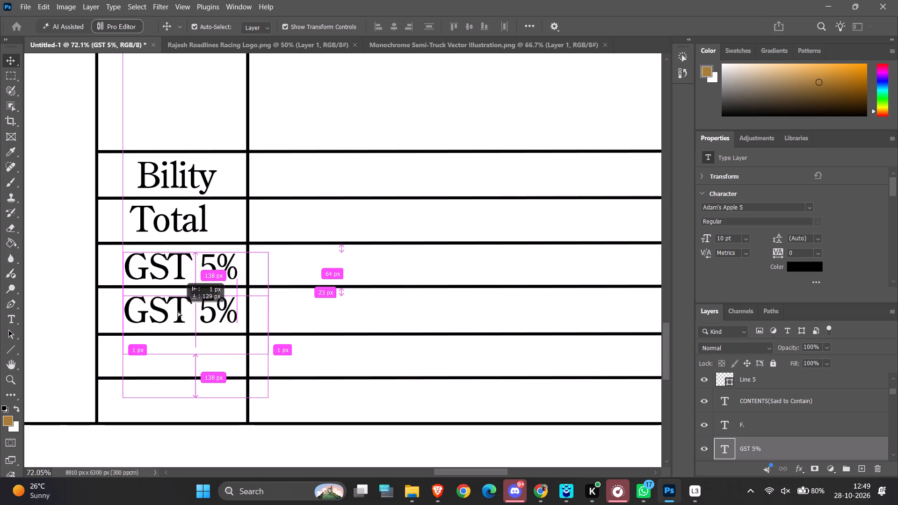
pyautogui.keyDown('alt'); pyautogui.moveTo(178, 311); pyautogui.dragTo(177, 312); pyautogui.keyUp('alt')
pyautogui.doubleClick(177, 312)
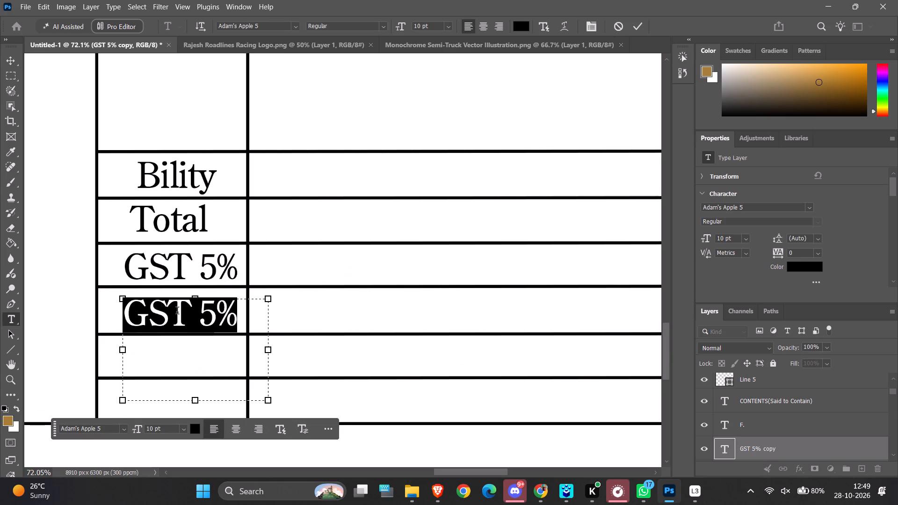
pyautogui.press('BackSpace')
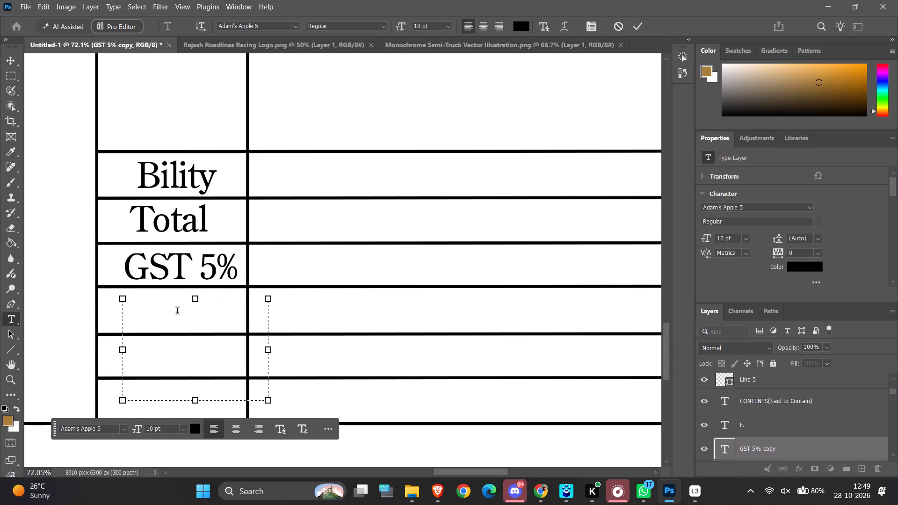
pyautogui.press(',')
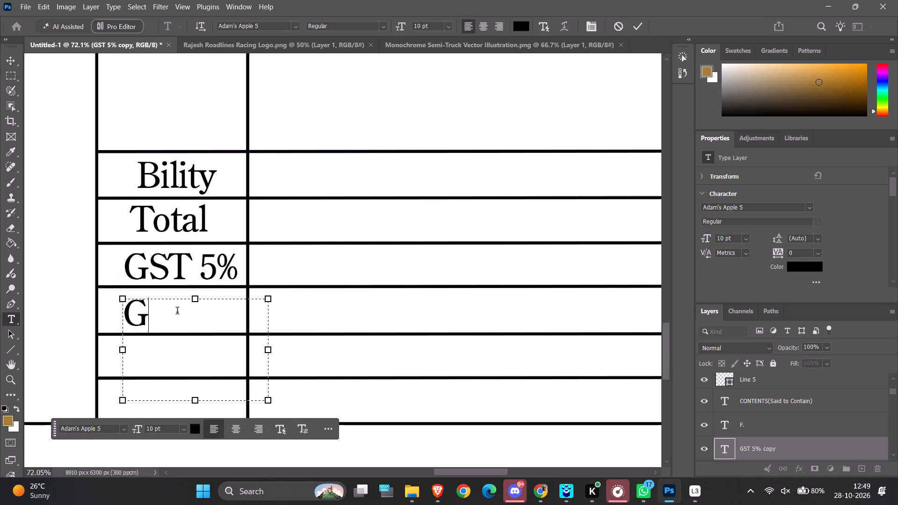
pyautogui.press('space')
pyautogui.press('BackSpace')
pyautogui.press('BackSpace')
pyautogui.press('.')
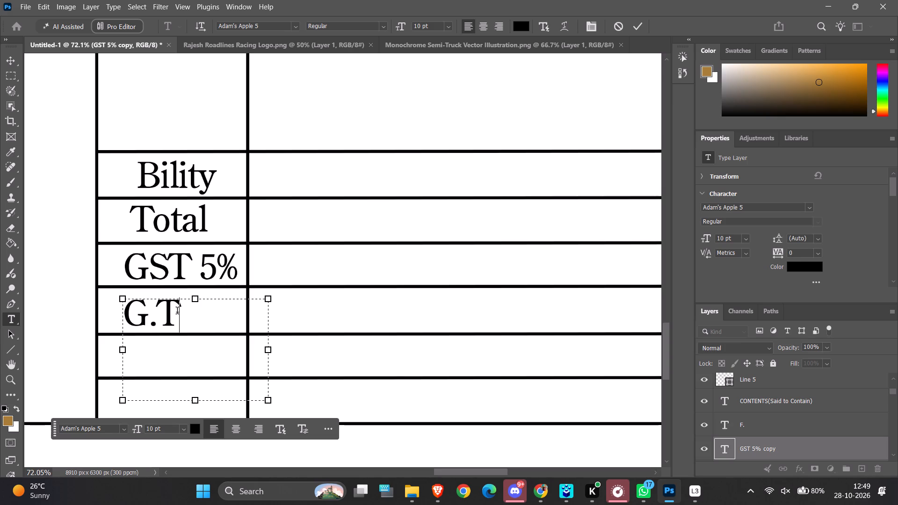
pyautogui.press('o')
pyautogui.write('tal')
pyautogui.scroll(-5, 226, 332)
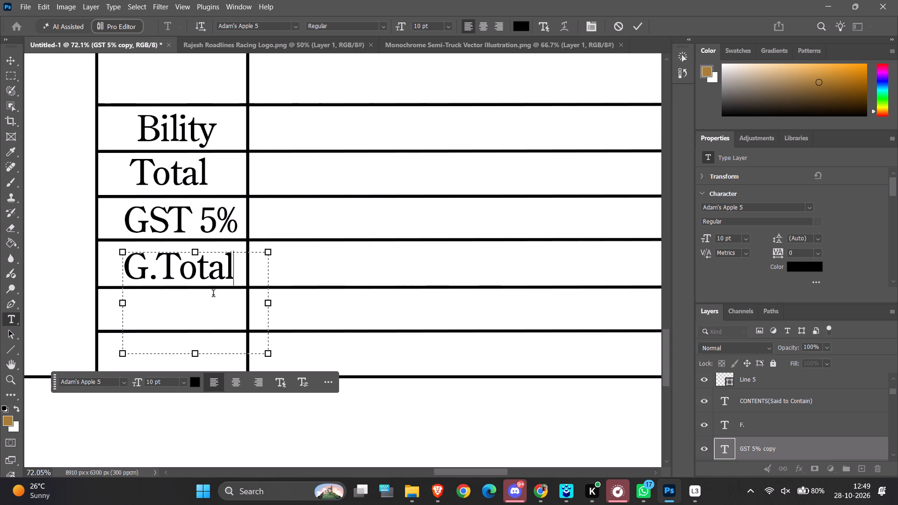
pyautogui.click(8, 58)
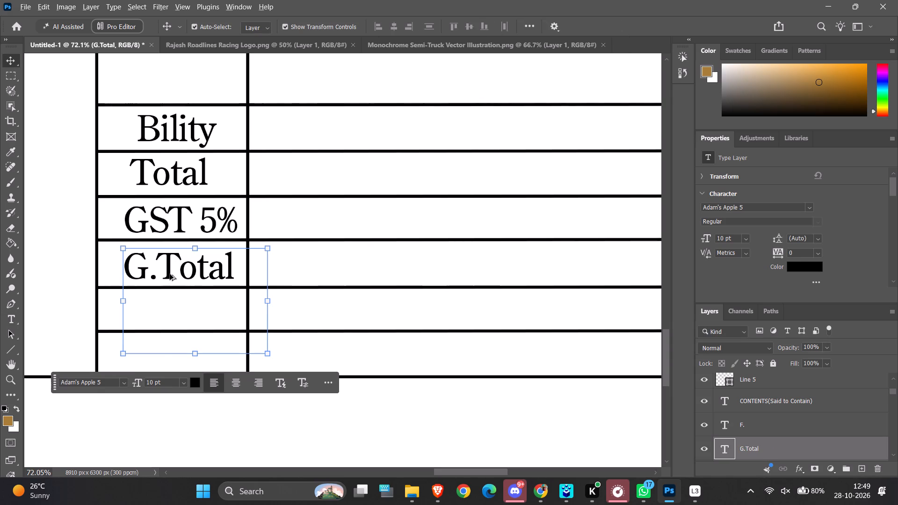
# Duplicate the "G.Total" label into the fifth row, change the copy to "Advance", and shift it left to fit inside the RATE column.
pyautogui.keyDown('alt'); pyautogui.moveTo(169, 273); pyautogui.dragTo(171, 317); pyautogui.keyUp('alt')
pyautogui.doubleClick(171, 316)
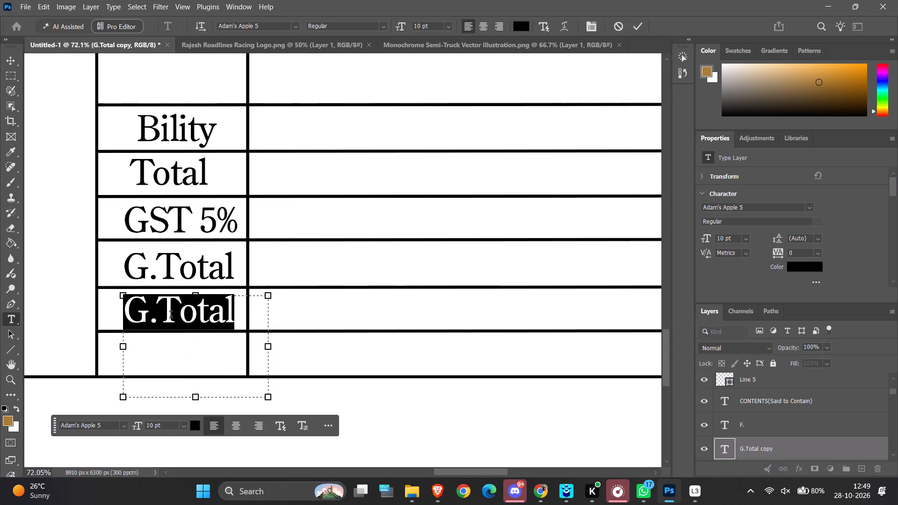
pyautogui.press('BackSpace')
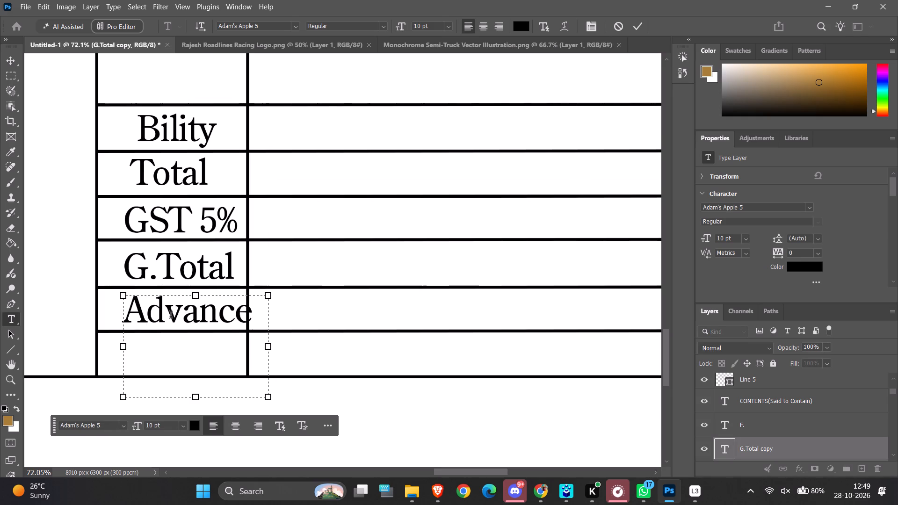
pyautogui.click(4, 59)
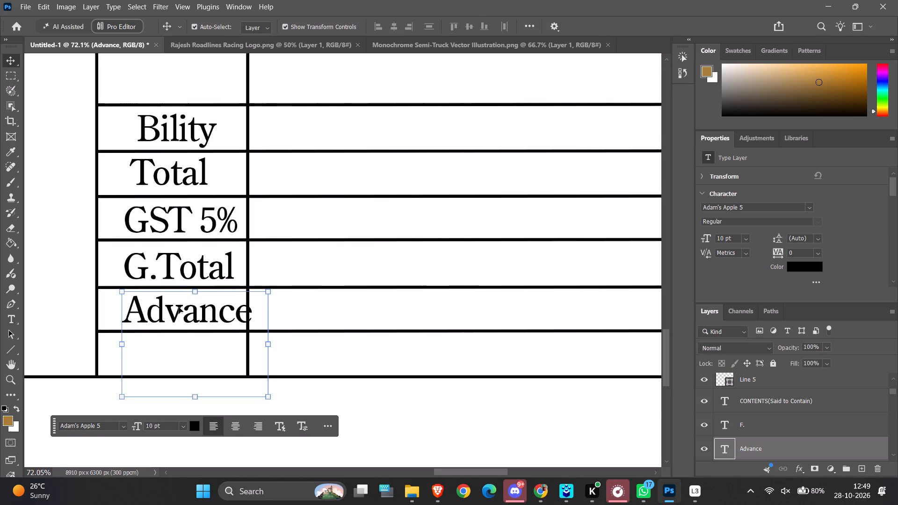
pyautogui.moveTo(176, 316); pyautogui.dragTo(169, 316)
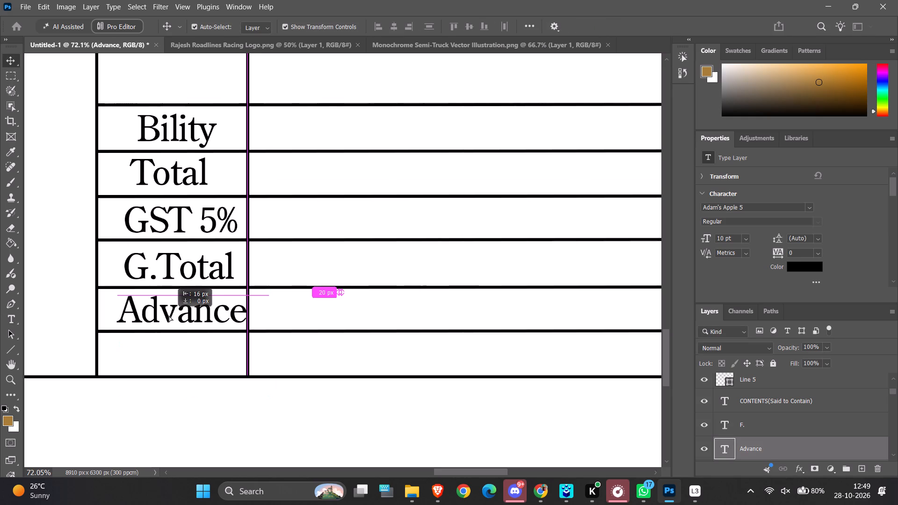
pyautogui.moveTo(169, 316); pyautogui.dragTo(168, 316)
pyautogui.scroll(-6, 168, 315)
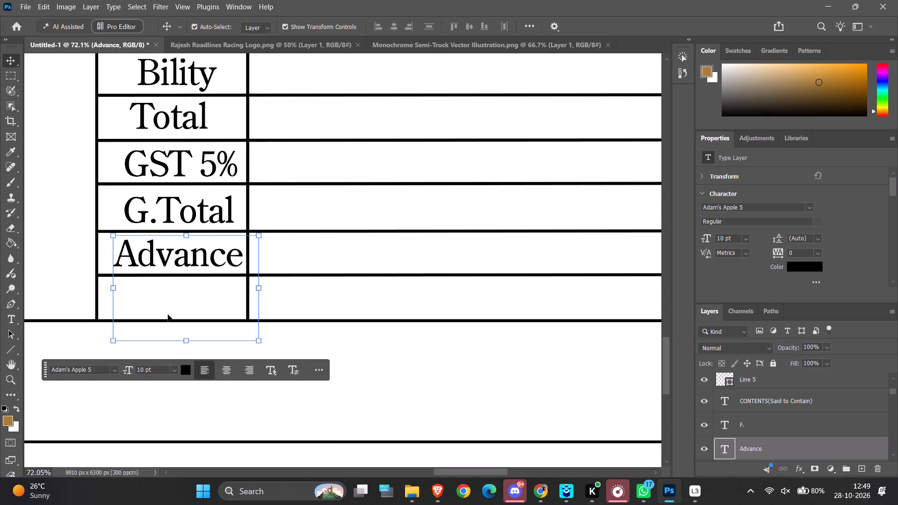
# Duplicate the "Advance" label into the sixth row of the RATE column and change the copy to "Balance".
pyautogui.scroll(-4, 168, 315)
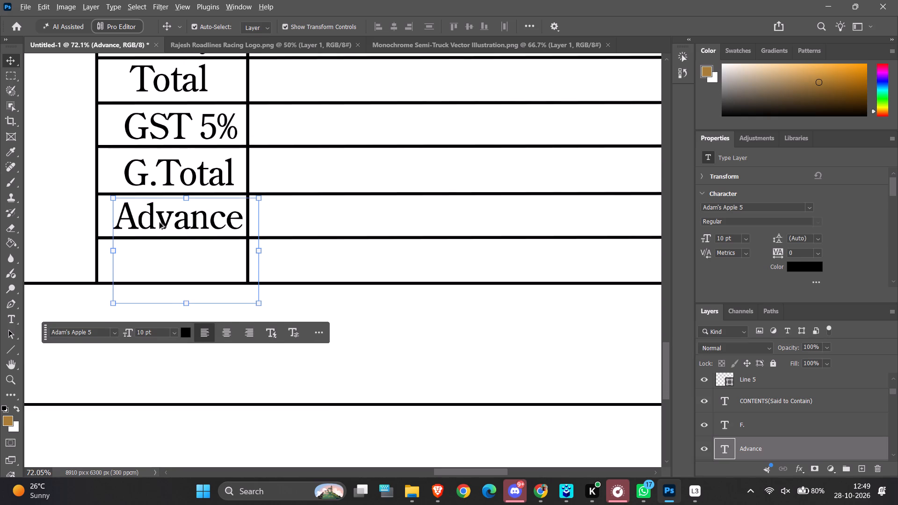
pyautogui.keyDown('alt'); pyautogui.moveTo(163, 226); pyautogui.dragTo(160, 267); pyautogui.keyUp('alt')
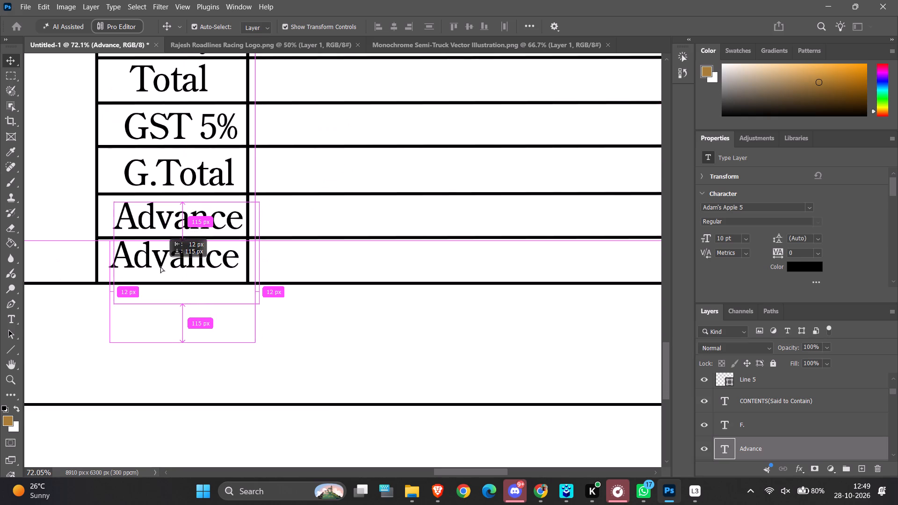
pyautogui.keyDown('alt'); pyautogui.moveTo(160, 267); pyautogui.dragTo(159, 265); pyautogui.keyUp('alt')
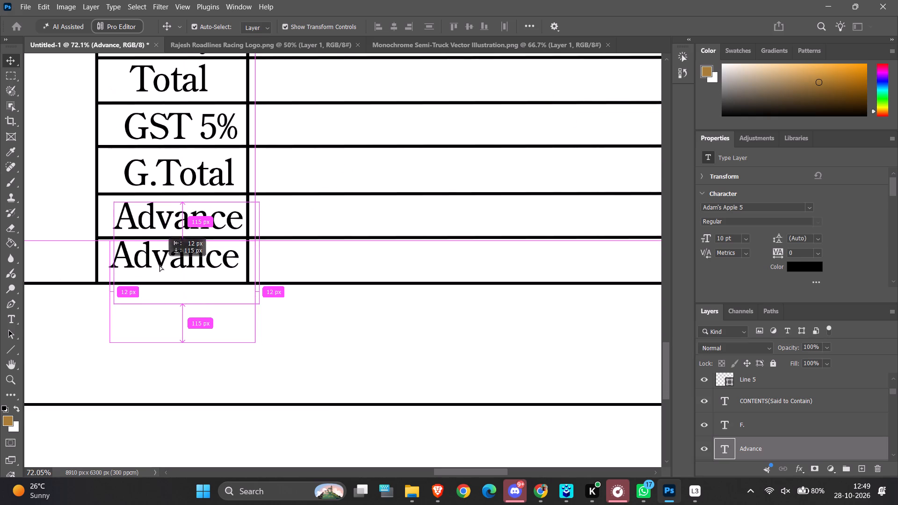
pyautogui.keyDown('alt'); pyautogui.moveTo(159, 265); pyautogui.dragTo(161, 269); pyautogui.keyUp('alt')
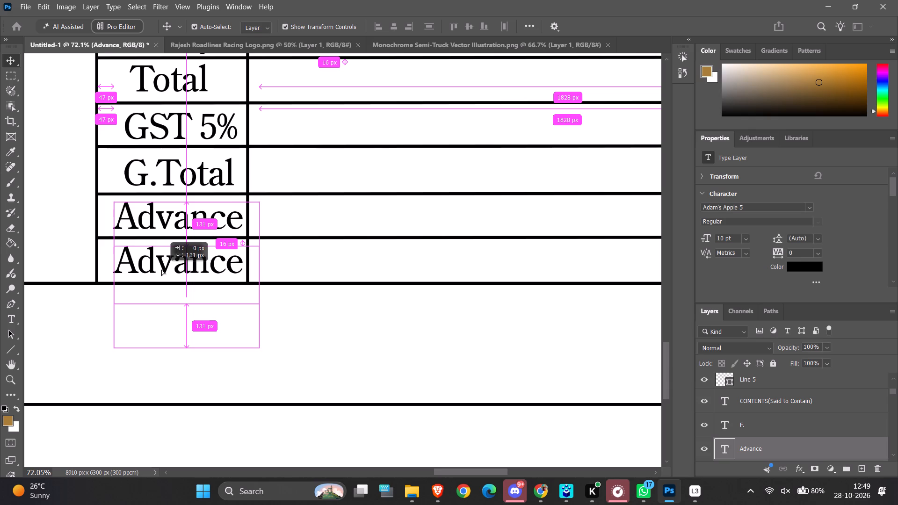
pyautogui.keyDown('alt'); pyautogui.moveTo(161, 269); pyautogui.dragTo(160, 269); pyautogui.keyUp('alt')
pyautogui.doubleClick(175, 263)
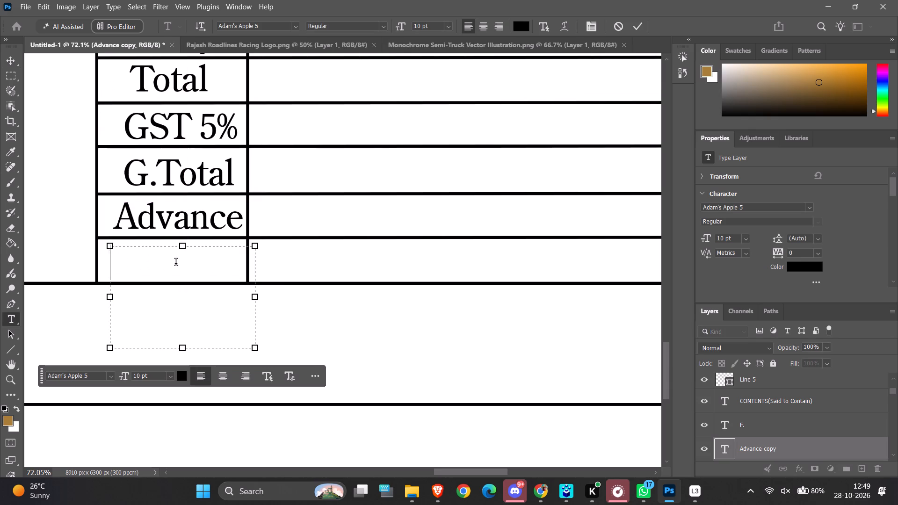
pyautogui.write('ala')
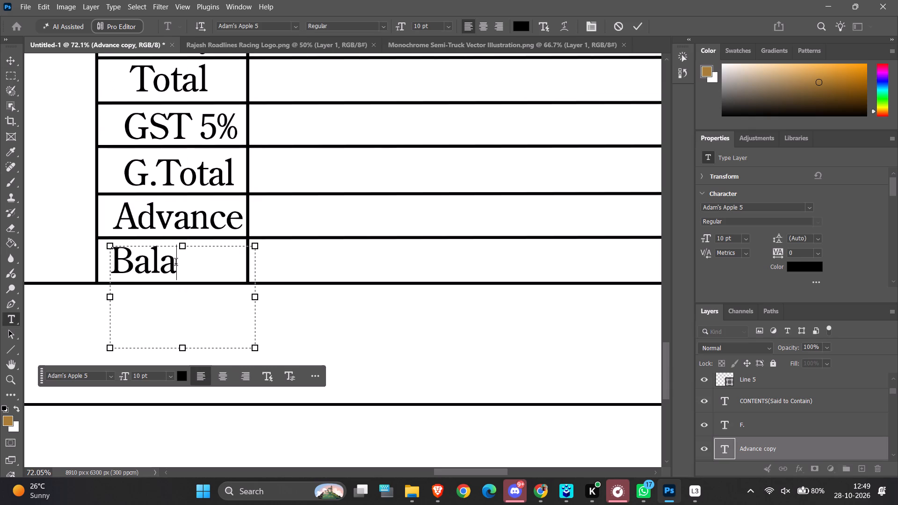
pyautogui.write('nce')
pyautogui.press('space')
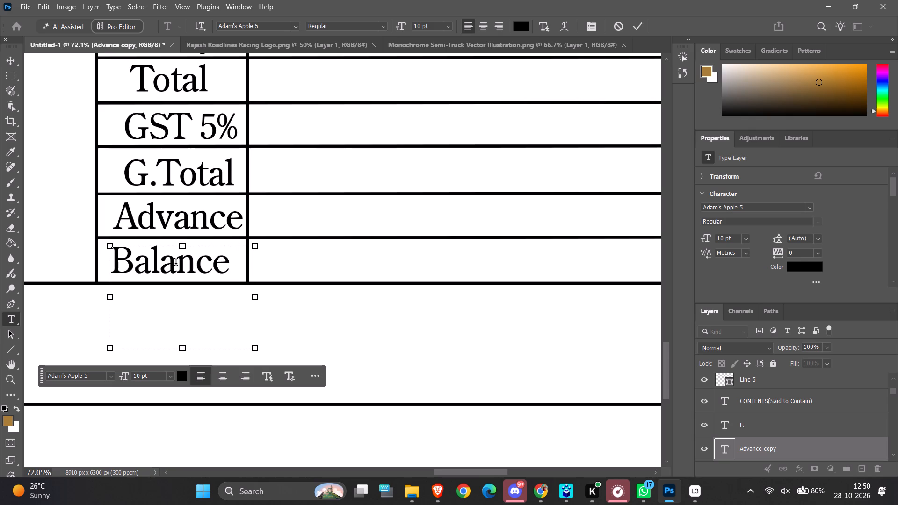
pyautogui.keyDown('ctrl'); pyautogui.keyDown('alt'); pyautogui.scroll(-6, 176, 263); pyautogui.keyUp('alt'); pyautogui.keyUp('ctrl')
pyautogui.scroll(-5, 216, 234)
pyautogui.keyDown('ctrl'); pyautogui.keyDown('alt'); pyautogui.scroll(-4, 245, 230); pyautogui.keyUp('alt'); pyautogui.keyUp('ctrl')
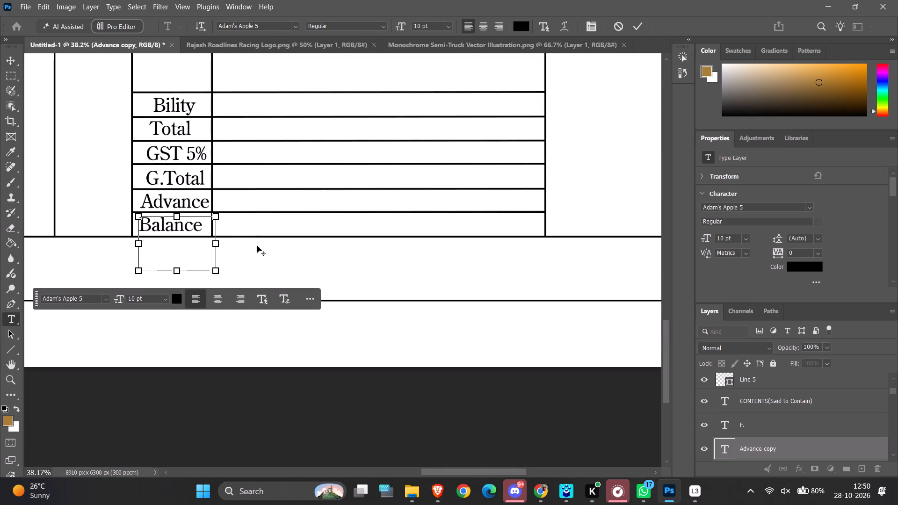
pyautogui.scroll(9, 370, 199)
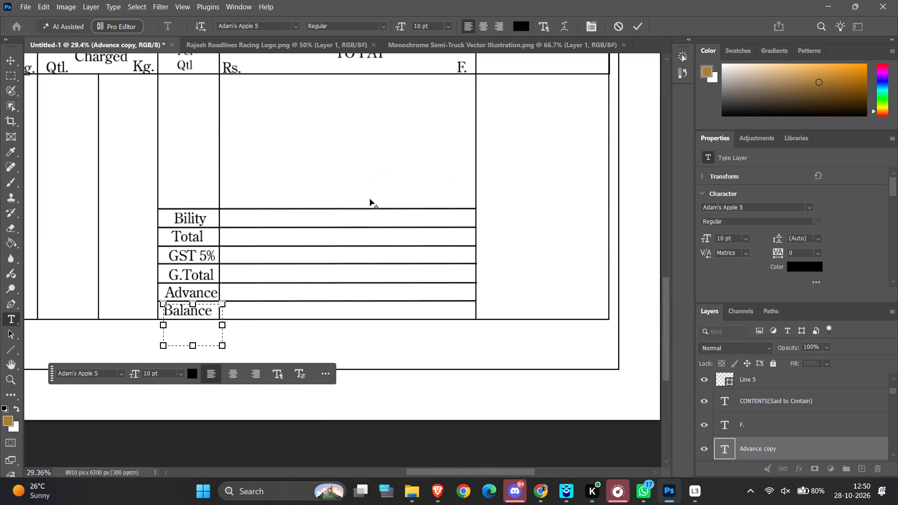
pyautogui.keyDown('ctrl'); pyautogui.keyDown('alt'); pyautogui.scroll(5, 410, 230); pyautogui.keyUp('alt'); pyautogui.keyUp('ctrl')
pyautogui.keyDown('ctrl'); pyautogui.keyDown('alt'); pyautogui.scroll(-2, 410, 230); pyautogui.keyUp('alt'); pyautogui.keyUp('ctrl')
pyautogui.keyDown('ctrl'); pyautogui.scroll(-1, 410, 230); pyautogui.keyUp('ctrl')
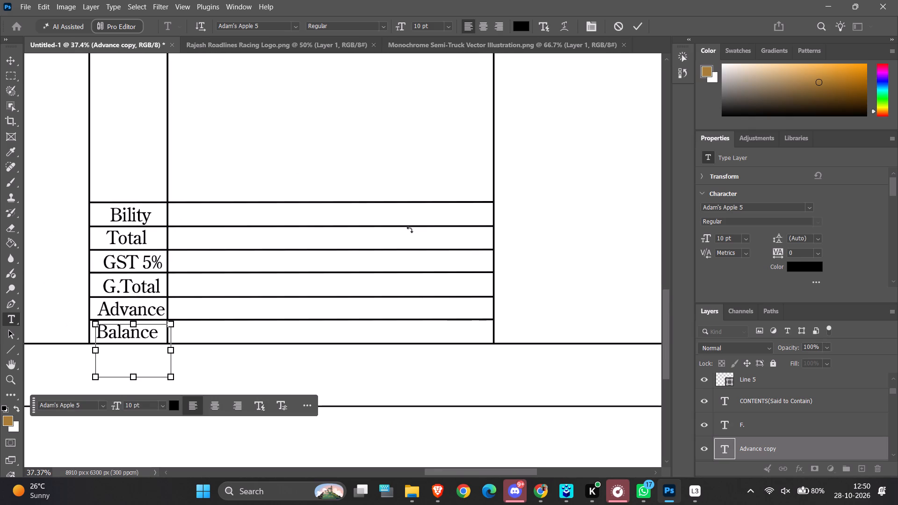
pyautogui.keyDown('ctrl'); pyautogui.scroll(-3, 410, 230); pyautogui.keyUp('ctrl')
pyautogui.keyDown('ctrl'); pyautogui.keyDown('alt'); pyautogui.scroll(-6, 410, 230); pyautogui.keyUp('alt'); pyautogui.keyUp('ctrl')
pyautogui.keyDown('ctrl'); pyautogui.keyDown('alt'); pyautogui.scroll(4, 410, 230); pyautogui.keyUp('alt'); pyautogui.keyUp('ctrl')
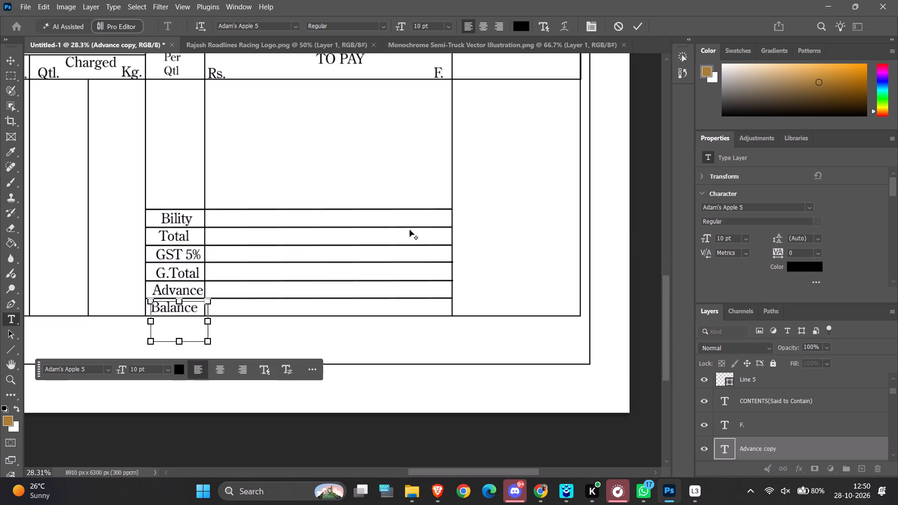
pyautogui.scroll(9, 414, 201)
pyautogui.scroll(-5, 240, 242)
pyautogui.keyDown('ctrl'); pyautogui.keyDown('alt'); pyautogui.scroll(2, 233, 245); pyautogui.keyUp('alt'); pyautogui.keyUp('ctrl')
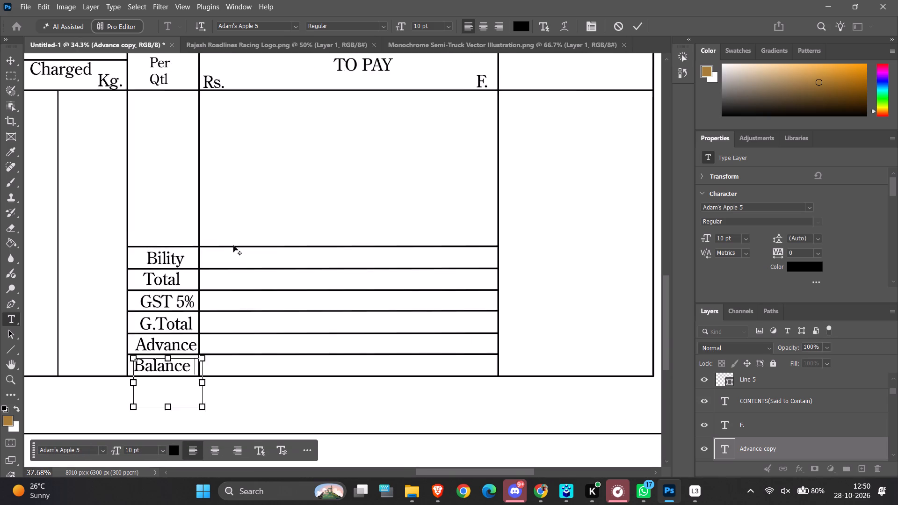
pyautogui.keyDown('ctrl'); pyautogui.keyDown('alt'); pyautogui.scroll(2, 233, 245); pyautogui.keyUp('alt'); pyautogui.keyUp('ctrl')
pyautogui.scroll(5, 207, 242)
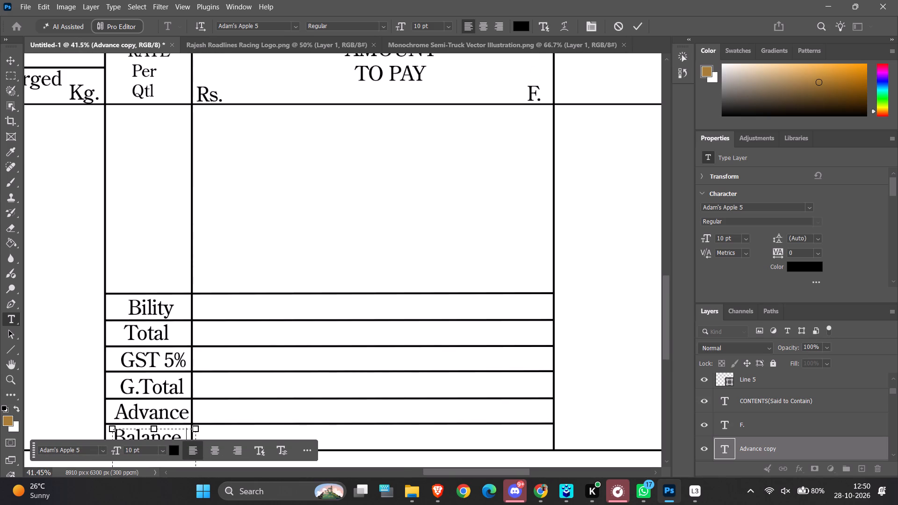
pyautogui.click(192, 226)
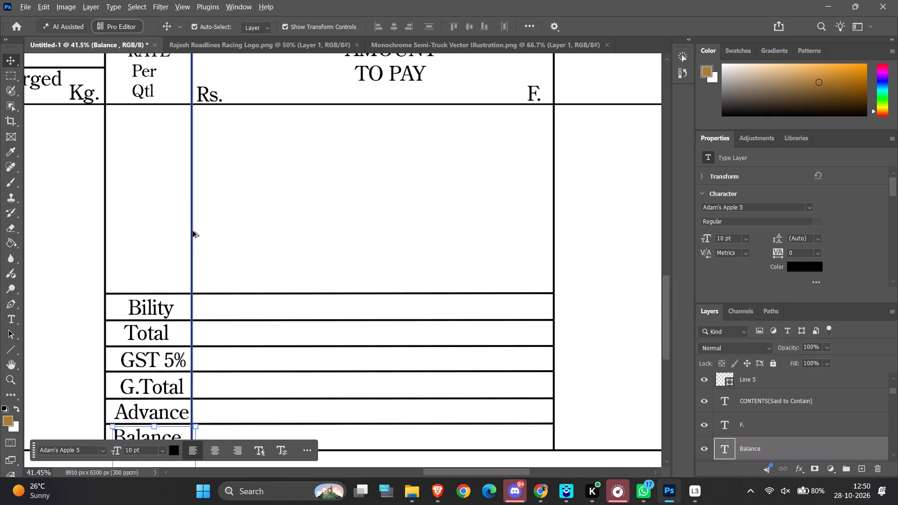
# Duplicate the vertical line between RATE and AMOUNT to just before the "F." label and align its top with the table's top border, at Y 3419 px.
pyautogui.keyDown('alt'); pyautogui.moveTo(193, 231); pyautogui.dragTo(503, 244); pyautogui.keyUp('alt')
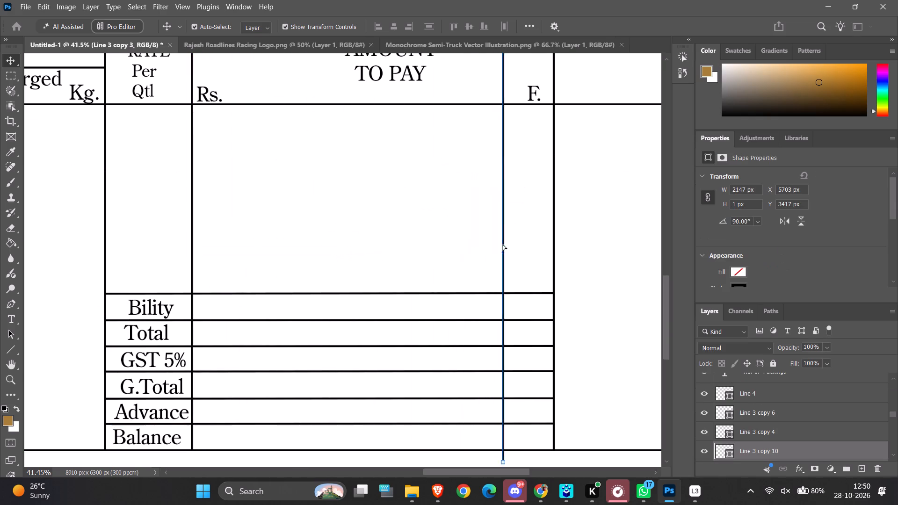
pyautogui.keyDown('ctrl'); pyautogui.keyDown('alt'); pyautogui.scroll(-6, 503, 244); pyautogui.keyUp('alt'); pyautogui.keyUp('ctrl')
pyautogui.scroll(6, 534, 242)
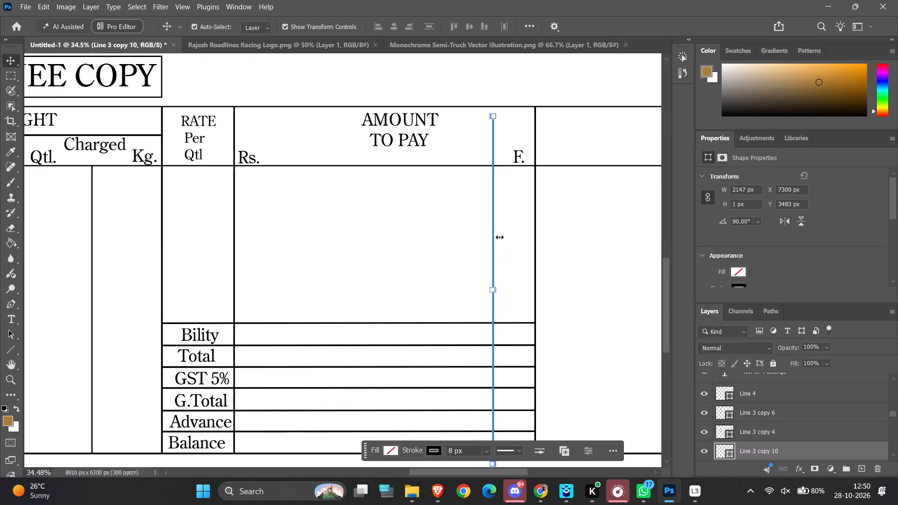
pyautogui.scroll(1, 500, 237)
pyautogui.press('Up')
pyautogui.press('Up')
pyautogui.press('Up')
pyautogui.press('Up')
pyautogui.press('Up')
pyautogui.press('Up')
pyautogui.press('Up')
pyautogui.press('Up')
pyautogui.press('Up')
pyautogui.press('Up')
pyautogui.press('Up')
pyautogui.press('Up')
pyautogui.press('Up')
pyautogui.press('Up')
pyautogui.press('Up')
pyautogui.press('Up')
pyautogui.press('Up')
pyautogui.press('Up')
pyautogui.press('Up')
pyautogui.press('Up')
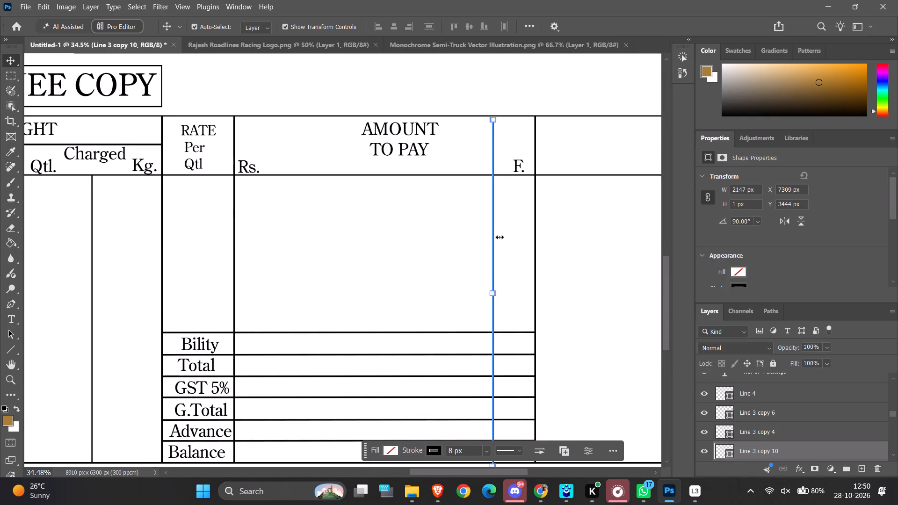
pyautogui.press('Up')
pyautogui.press('Up')
pyautogui.press('Up')
pyautogui.keyDown('ctrl'); pyautogui.keyDown('alt'); pyautogui.scroll(5, 500, 237); pyautogui.keyUp('alt'); pyautogui.keyUp('ctrl')
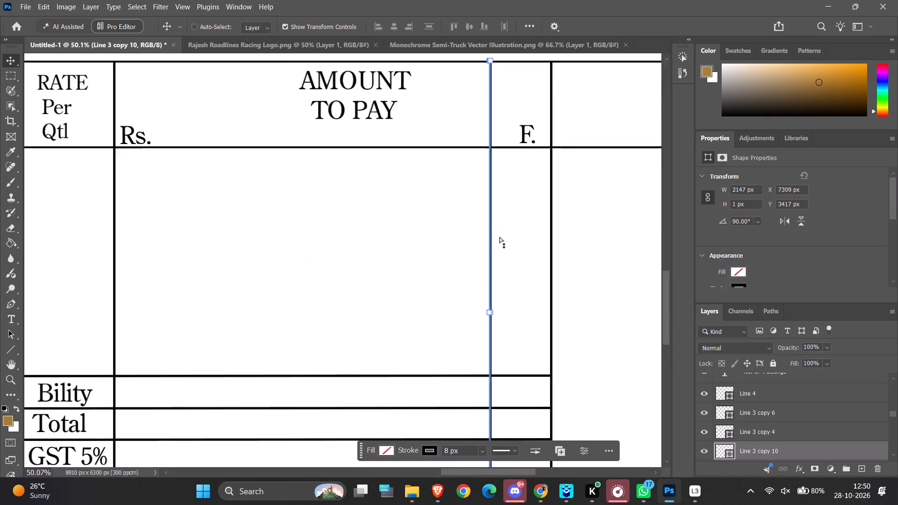
pyautogui.keyDown('ctrl'); pyautogui.keyDown('alt'); pyautogui.scroll(1, 500, 237); pyautogui.keyUp('alt'); pyautogui.keyUp('ctrl')
pyautogui.scroll(20, 500, 224)
pyautogui.scroll(13, 500, 224)
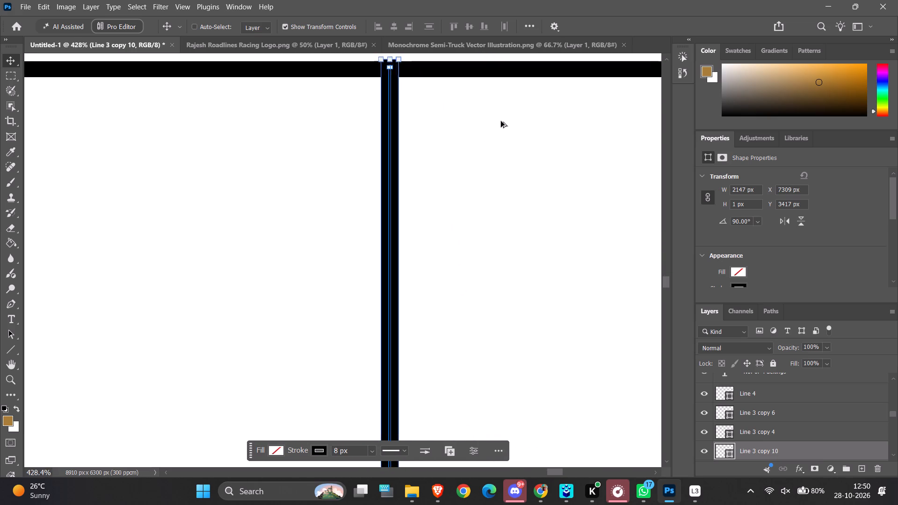
pyautogui.scroll(8, 501, 121)
pyautogui.press('Down')
pyautogui.press('Down')
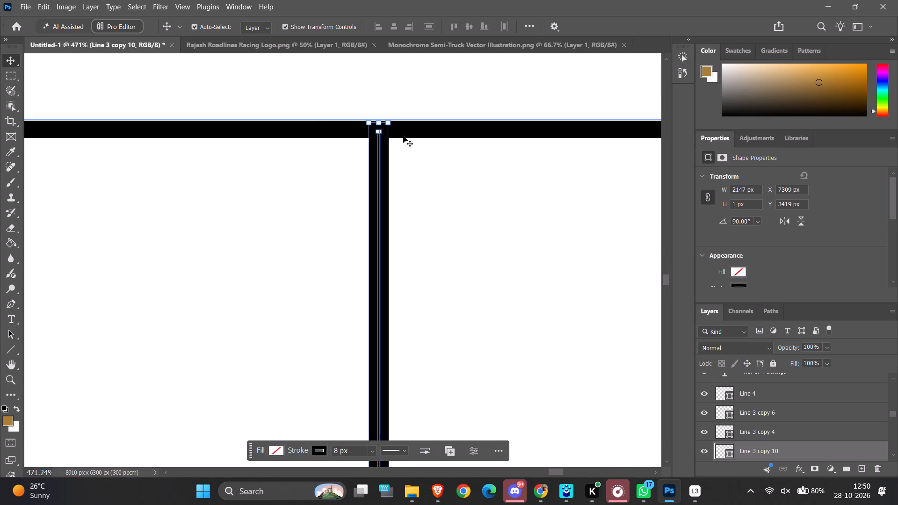
# Check the new divider's lower end against the table's bottom border and nudge the divider left to X 7293 px.
pyautogui.keyDown('ctrl'); pyautogui.keyDown('alt'); pyautogui.scroll(-20, 394, 118); pyautogui.keyUp('alt'); pyautogui.keyUp('ctrl')
pyautogui.keyDown('ctrl'); pyautogui.keyDown('alt'); pyautogui.scroll(-9, 394, 118); pyautogui.keyUp('alt'); pyautogui.keyUp('ctrl')
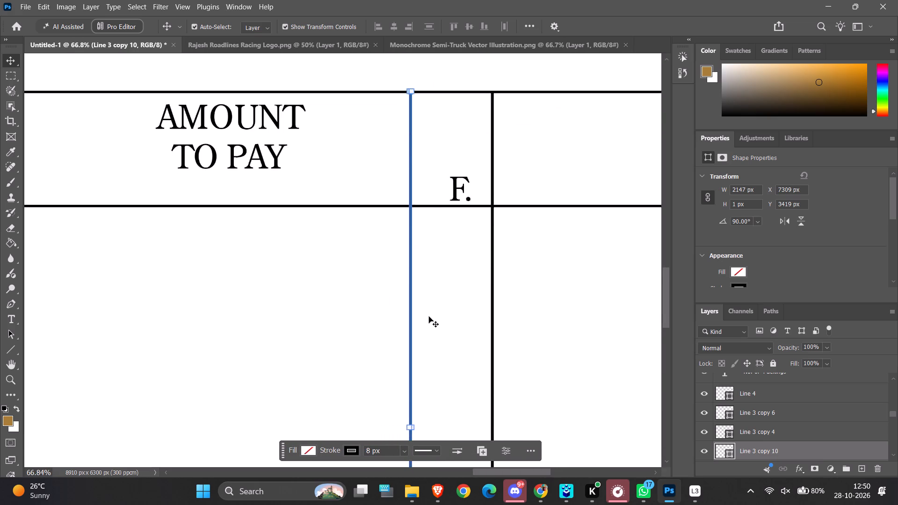
pyautogui.keyDown('ctrl'); pyautogui.keyDown('alt'); pyautogui.scroll(-20, 429, 317); pyautogui.keyUp('alt'); pyautogui.keyUp('ctrl')
pyautogui.keyDown('ctrl'); pyautogui.keyDown('alt'); pyautogui.scroll(-20, 429, 317); pyautogui.keyUp('alt'); pyautogui.keyUp('ctrl')
pyautogui.keyDown('ctrl'); pyautogui.keyDown('alt'); pyautogui.scroll(-5, 429, 317); pyautogui.keyUp('alt'); pyautogui.keyUp('ctrl')
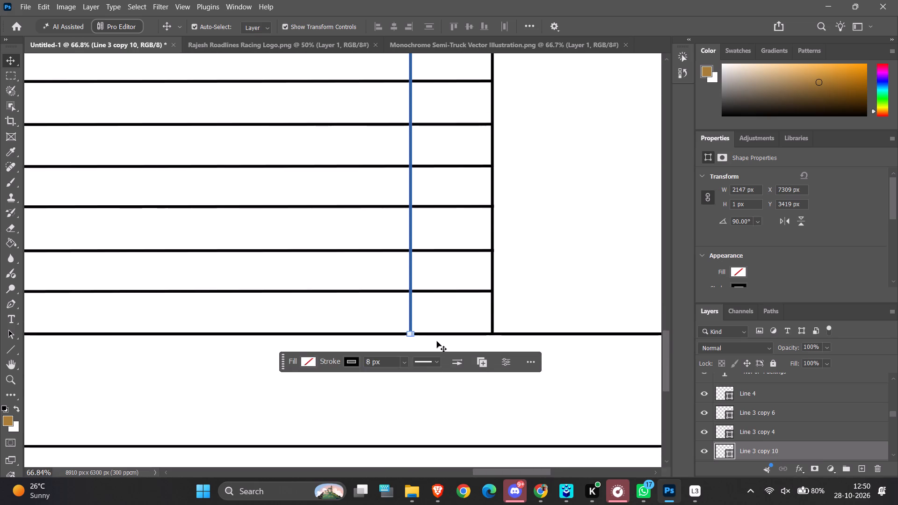
pyautogui.keyDown('ctrl'); pyautogui.keyDown('alt'); pyautogui.scroll(12, 412, 355); pyautogui.keyUp('alt'); pyautogui.keyUp('ctrl')
pyautogui.keyDown('ctrl'); pyautogui.keyDown('alt'); pyautogui.scroll(-11, 551, 384); pyautogui.keyUp('alt'); pyautogui.keyUp('ctrl')
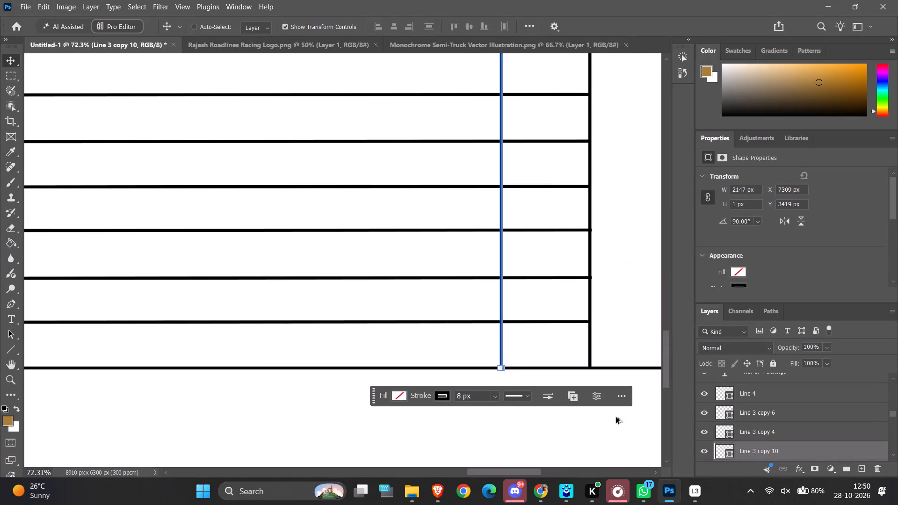
pyautogui.keyDown('ctrl'); pyautogui.keyDown('alt'); pyautogui.scroll(-5, 652, 426); pyautogui.keyUp('alt'); pyautogui.keyUp('ctrl')
pyautogui.keyDown('ctrl'); pyautogui.keyDown('alt'); pyautogui.scroll(-4, 550, 438); pyautogui.keyUp('alt'); pyautogui.keyUp('ctrl')
pyautogui.scroll(1, 623, 320)
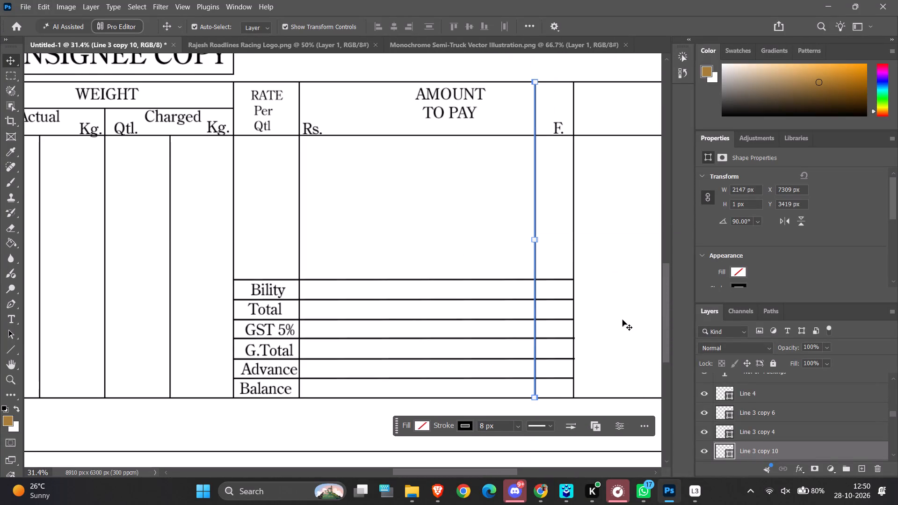
pyautogui.press('Left')
pyautogui.press('Left')
pyautogui.press('Left')
pyautogui.press('Left')
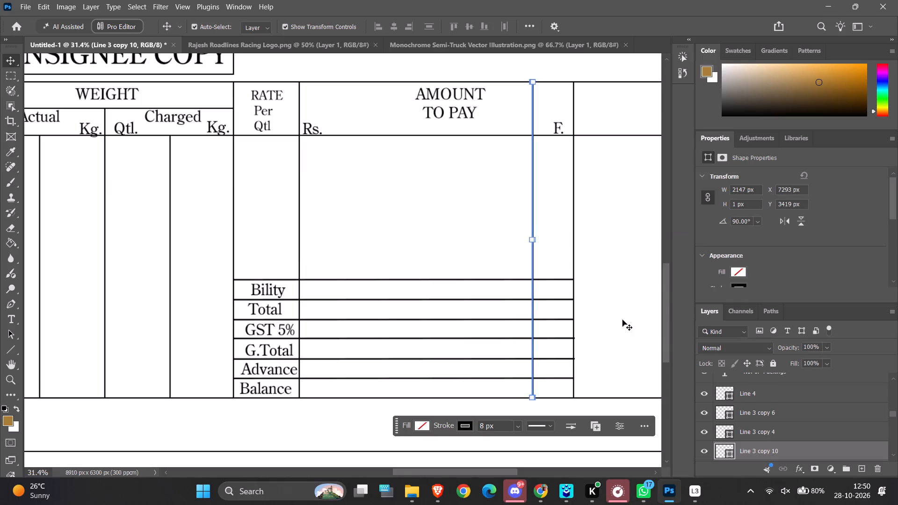
# Duplicate the "AMOUNT TO PAY" heading into the empty header cell of the table's last column.
pyautogui.keyDown('ctrl'); pyautogui.keyDown('alt'); pyautogui.scroll(-6, 622, 309); pyautogui.keyUp('alt'); pyautogui.keyUp('ctrl')
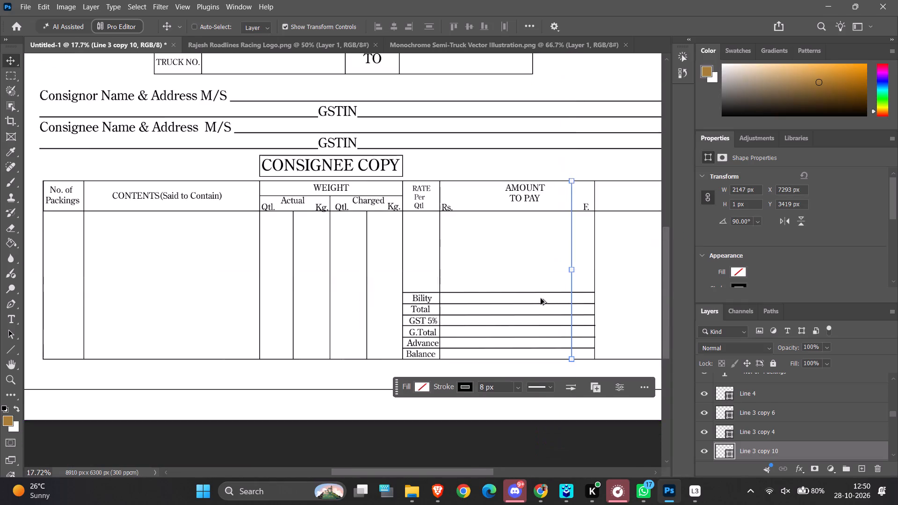
pyautogui.keyDown('ctrl'); pyautogui.keyDown('alt'); pyautogui.scroll(-5, 541, 298); pyautogui.keyUp('alt'); pyautogui.keyUp('ctrl')
pyautogui.keyDown('ctrl'); pyautogui.scroll(-5, 500, 289); pyautogui.keyUp('ctrl')
pyautogui.keyDown('ctrl'); pyautogui.scroll(-3, 438, 274); pyautogui.keyUp('ctrl')
pyautogui.scroll(2, 553, 261)
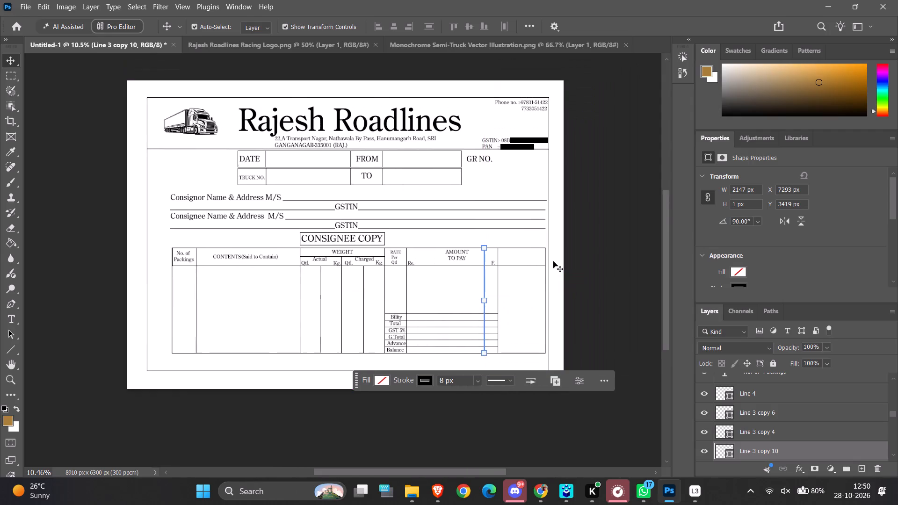
pyautogui.scroll(2, 553, 261)
pyautogui.scroll(-2, 471, 326)
pyautogui.keyDown('ctrl'); pyautogui.keyDown('alt'); pyautogui.scroll(3, 549, 251); pyautogui.keyUp('alt'); pyautogui.keyUp('ctrl')
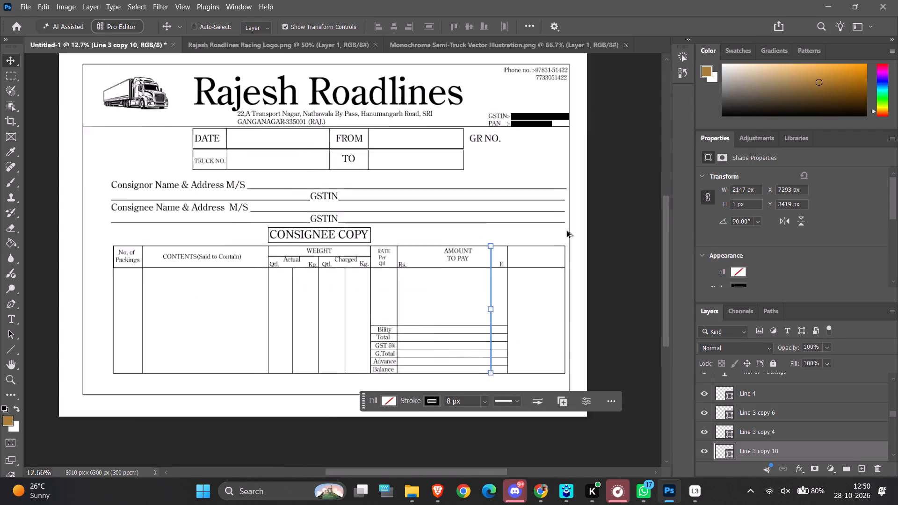
pyautogui.keyDown('ctrl'); pyautogui.keyDown('alt'); pyautogui.scroll(2, 567, 231); pyautogui.keyUp('alt'); pyautogui.keyUp('ctrl')
pyautogui.keyDown('ctrl'); pyautogui.keyDown('alt'); pyautogui.scroll(7, 547, 302); pyautogui.keyUp('alt'); pyautogui.keyUp('ctrl')
pyautogui.scroll(-5, 511, 289)
pyautogui.keyDown('ctrl'); pyautogui.keyDown('alt'); pyautogui.scroll(7, 433, 262); pyautogui.keyUp('alt'); pyautogui.keyUp('ctrl')
pyautogui.keyDown('ctrl'); pyautogui.keyDown('alt'); pyautogui.scroll(2, 437, 208); pyautogui.keyUp('alt'); pyautogui.keyUp('ctrl')
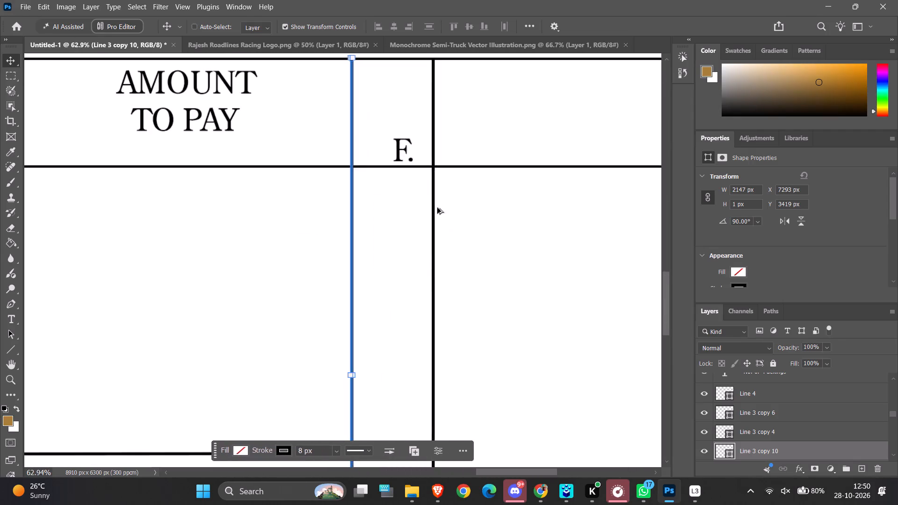
pyautogui.keyDown('ctrl'); pyautogui.keyDown('alt'); pyautogui.scroll(2, 437, 208); pyautogui.keyUp('alt'); pyautogui.keyUp('ctrl')
pyautogui.scroll(6, 437, 208)
pyautogui.keyDown('ctrl'); pyautogui.keyDown('alt'); pyautogui.scroll(-5, 149, 120); pyautogui.keyUp('alt'); pyautogui.keyUp('ctrl')
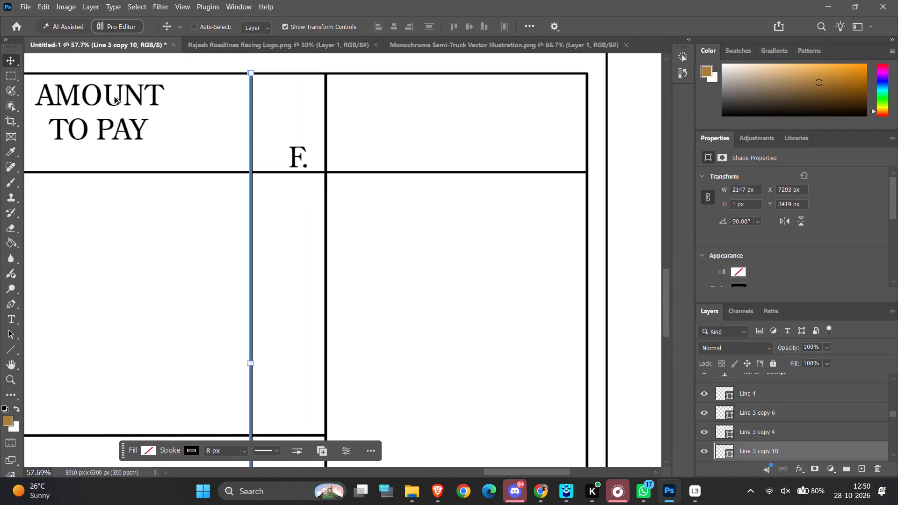
pyautogui.click(99, 94)
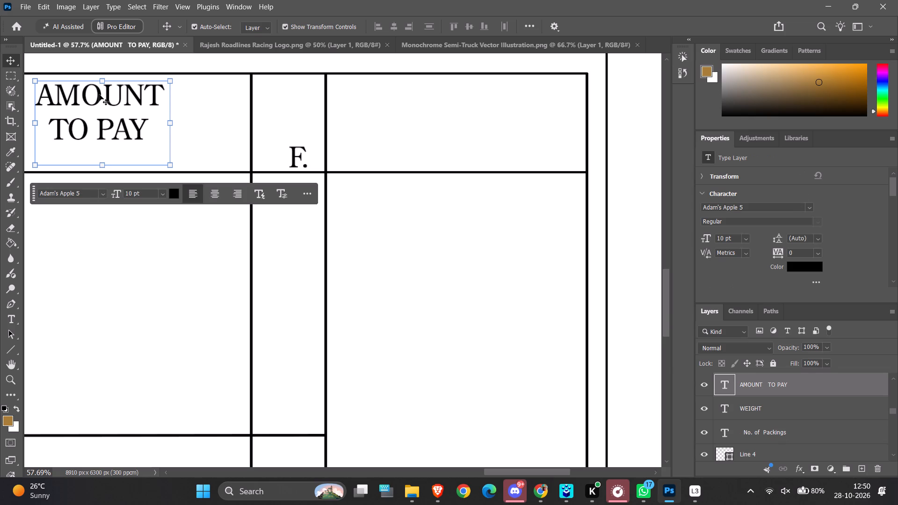
pyautogui.keyDown('alt'); pyautogui.moveTo(99, 98); pyautogui.dragTo(410, 108); pyautogui.keyUp('alt')
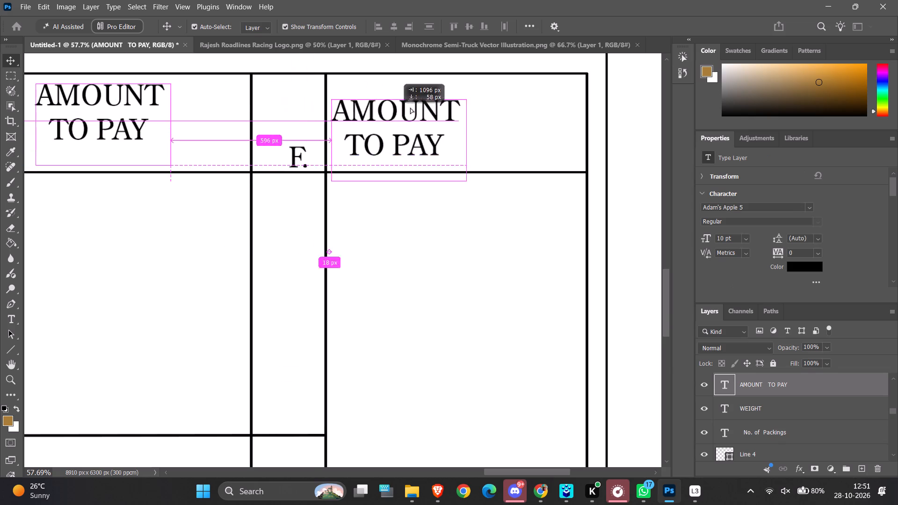
pyautogui.keyDown('alt'); pyautogui.moveTo(410, 108); pyautogui.dragTo(477, 99); pyautogui.keyUp('alt')
# Change the copied heading's text to "REMARKS" and widen its text box so the word fits on one line.
pyautogui.doubleClick(477, 99)
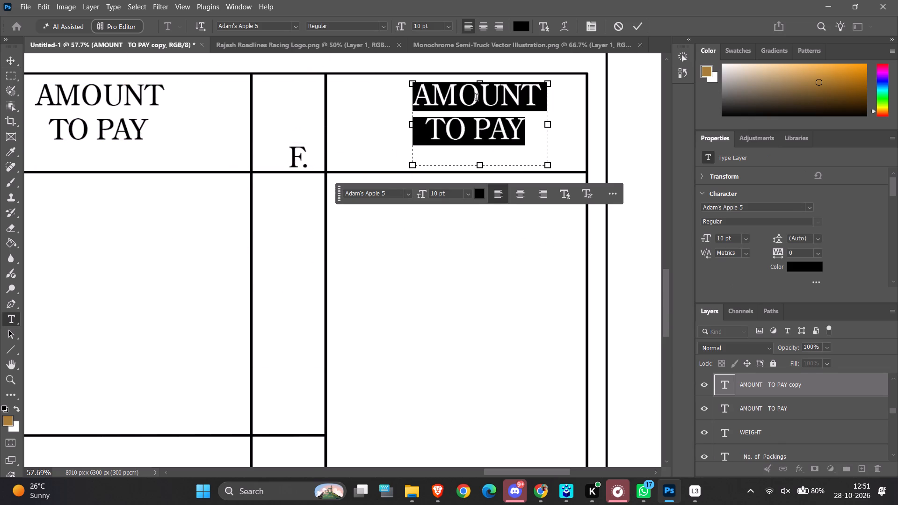
pyautogui.press('BackSpace')
pyautogui.write('RE')
pyautogui.press('m')
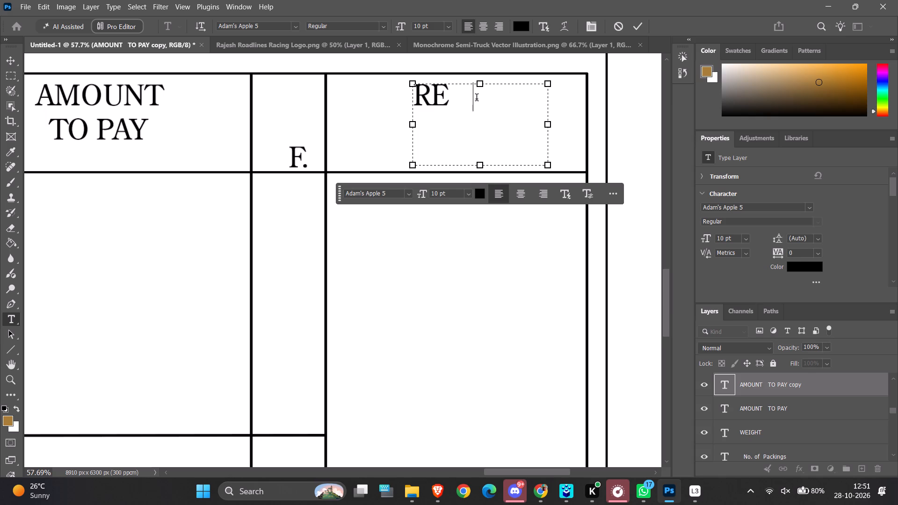
pyautogui.press('BackSpace')
pyautogui.write('MAR')
pyautogui.write('KS')
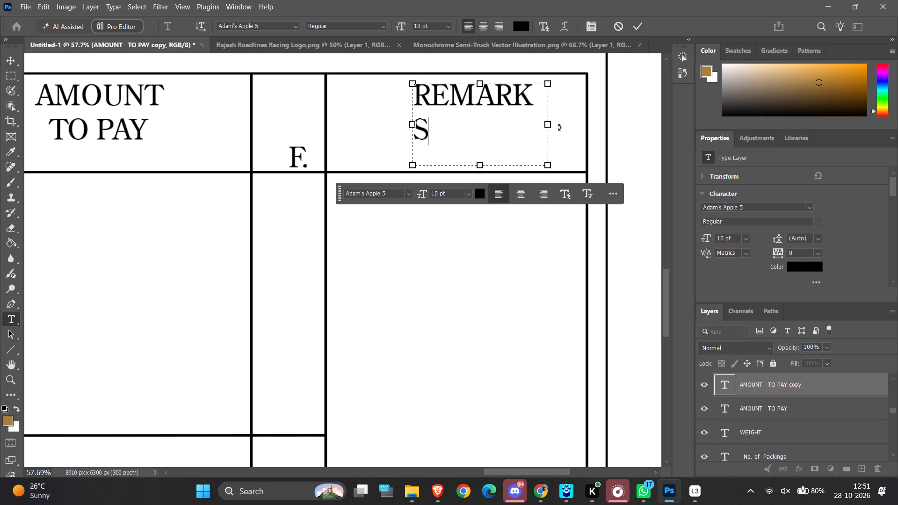
pyautogui.moveTo(550, 124); pyautogui.dragTo(613, 124)
pyautogui.moveTo(549, 125); pyautogui.dragTo(565, 125)
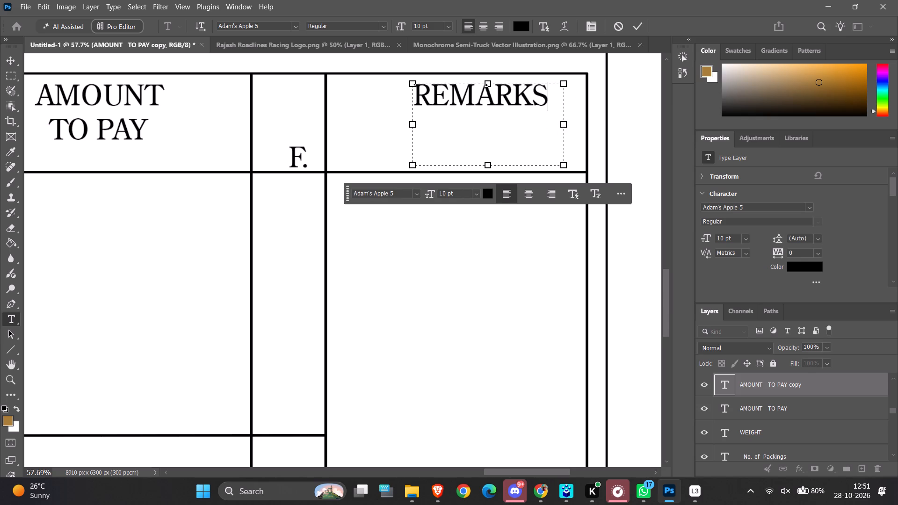
# Shift the "REMARKS" heading down and slightly left to centre it within the last column's header cell.
pyautogui.click(4, 60)
pyautogui.moveTo(485, 96); pyautogui.dragTo(484, 106)
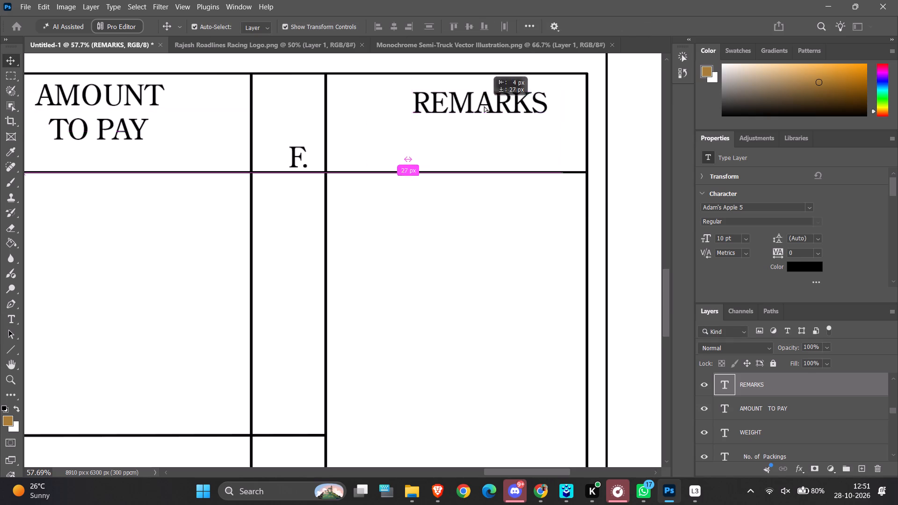
pyautogui.moveTo(484, 106); pyautogui.dragTo(483, 115)
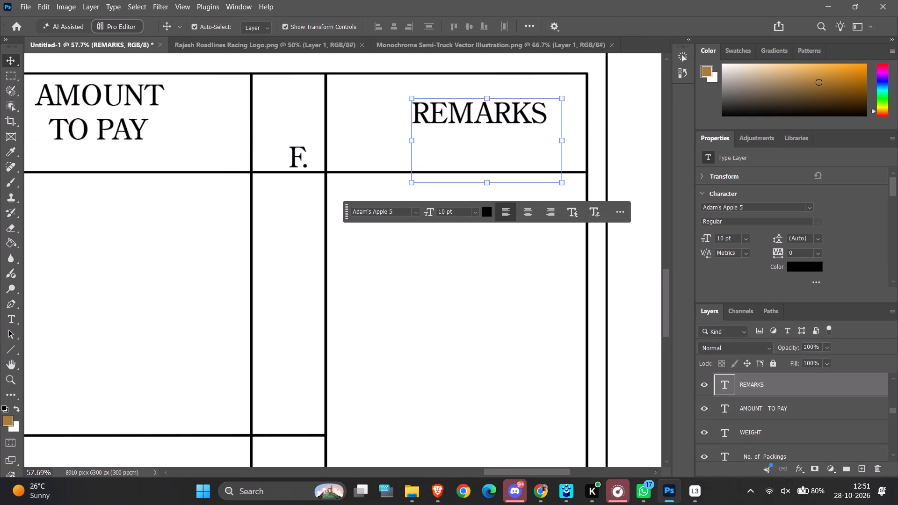
pyautogui.click(639, 184)
pyautogui.keyDown('ctrl'); pyautogui.scroll(-14, 639, 184); pyautogui.keyUp('ctrl')
pyautogui.keyDown('ctrl'); pyautogui.keyDown('alt'); pyautogui.scroll(-3, 480, 198); pyautogui.keyUp('alt'); pyautogui.keyUp('ctrl')
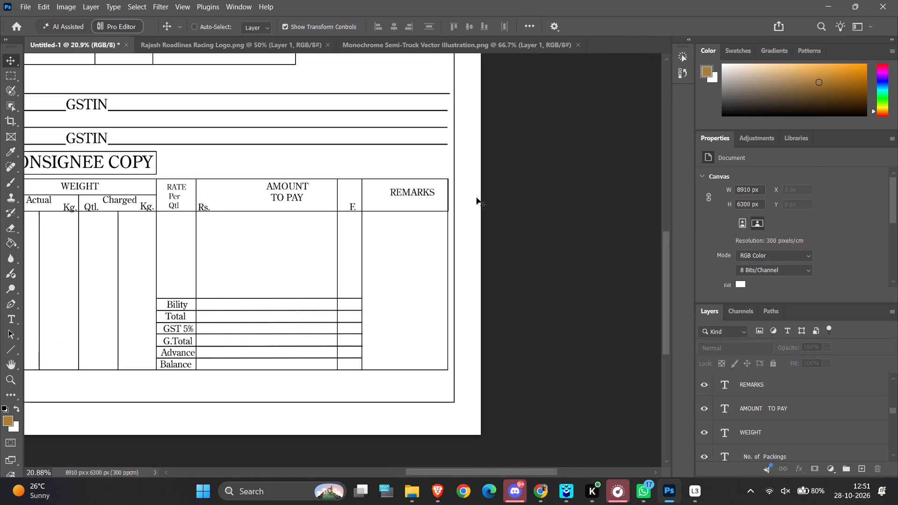
pyautogui.keyDown('ctrl'); pyautogui.keyDown('alt'); pyautogui.scroll(-1, 477, 198); pyautogui.keyUp('alt'); pyautogui.keyUp('ctrl')
pyautogui.moveTo(416, 190); pyautogui.dragTo(412, 190)
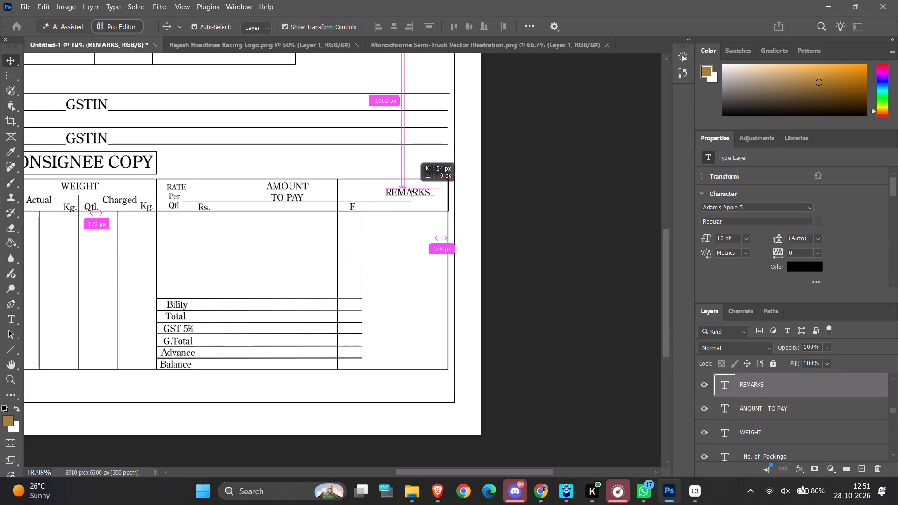
pyautogui.moveTo(412, 190); pyautogui.dragTo(411, 190)
pyautogui.click(511, 267)
# Duplicate the "Bility" label into the lower part of the CONTENTS column, just inside its left border.
pyautogui.keyDown('ctrl'); pyautogui.keyDown('alt'); pyautogui.scroll(-11, 511, 267); pyautogui.keyUp('alt'); pyautogui.keyUp('ctrl')
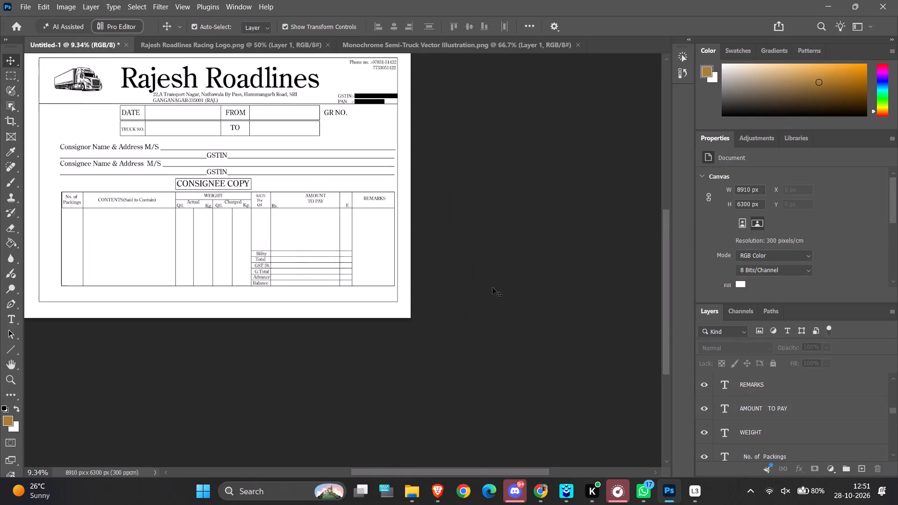
pyautogui.scroll(-7, 273, 321)
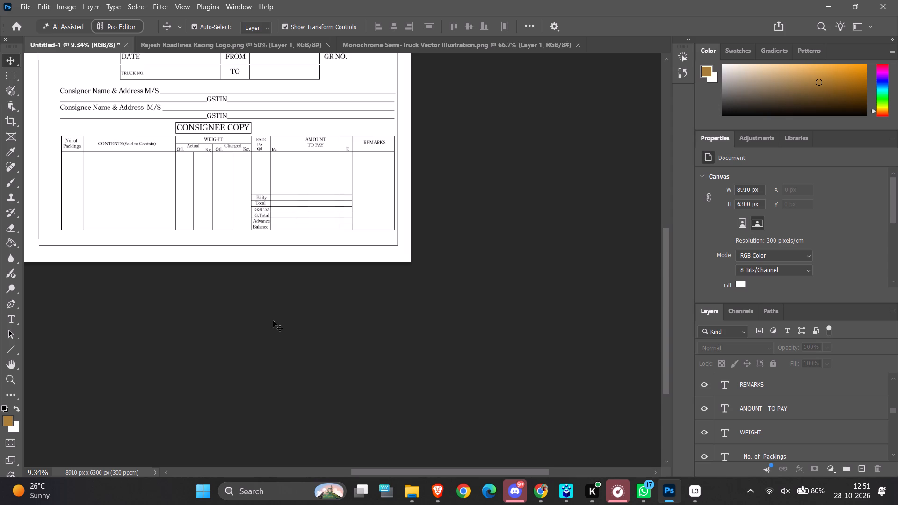
pyautogui.keyDown('ctrl'); pyautogui.keyDown('alt'); pyautogui.scroll(4, 245, 259); pyautogui.keyUp('alt'); pyautogui.keyUp('ctrl')
pyautogui.keyDown('ctrl'); pyautogui.scroll(6, 235, 245); pyautogui.keyUp('ctrl')
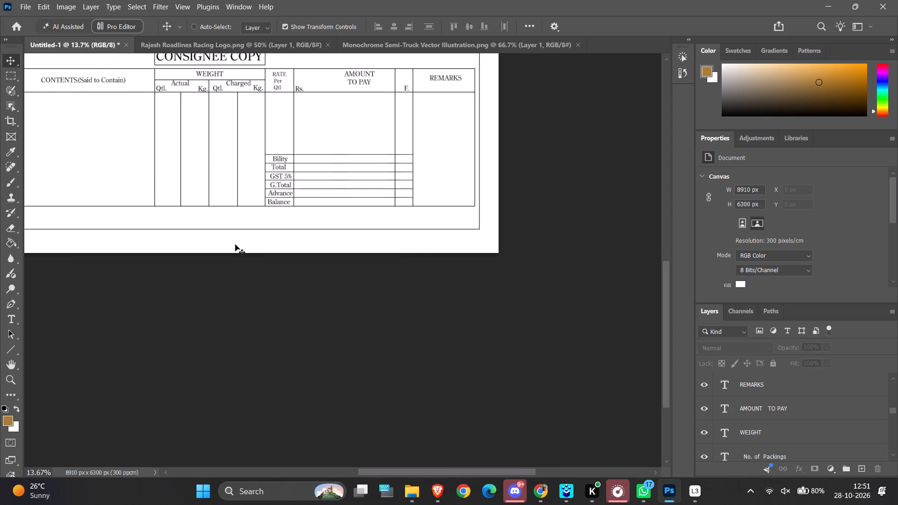
pyautogui.scroll(-7, 235, 245)
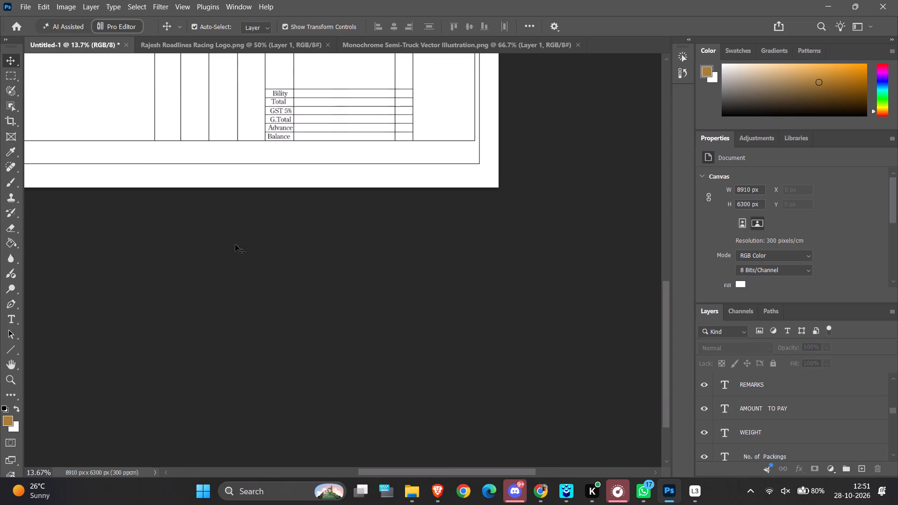
pyautogui.scroll(3, 235, 245)
pyautogui.scroll(18, 244, 239)
pyautogui.keyDown('ctrl'); pyautogui.keyDown('alt'); pyautogui.scroll(2, 441, 169); pyautogui.keyUp('alt'); pyautogui.keyUp('ctrl')
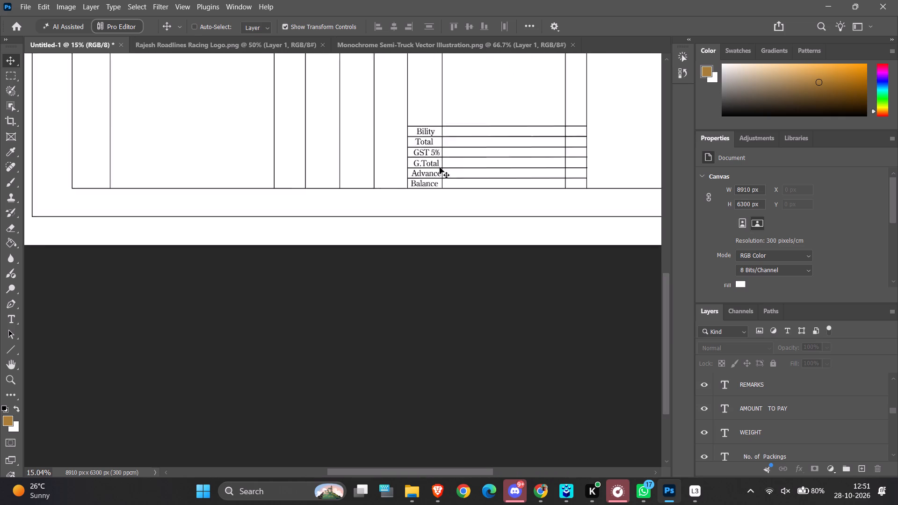
pyautogui.keyDown('ctrl'); pyautogui.keyDown('alt'); pyautogui.scroll(15, 440, 167); pyautogui.keyUp('alt'); pyautogui.keyUp('ctrl')
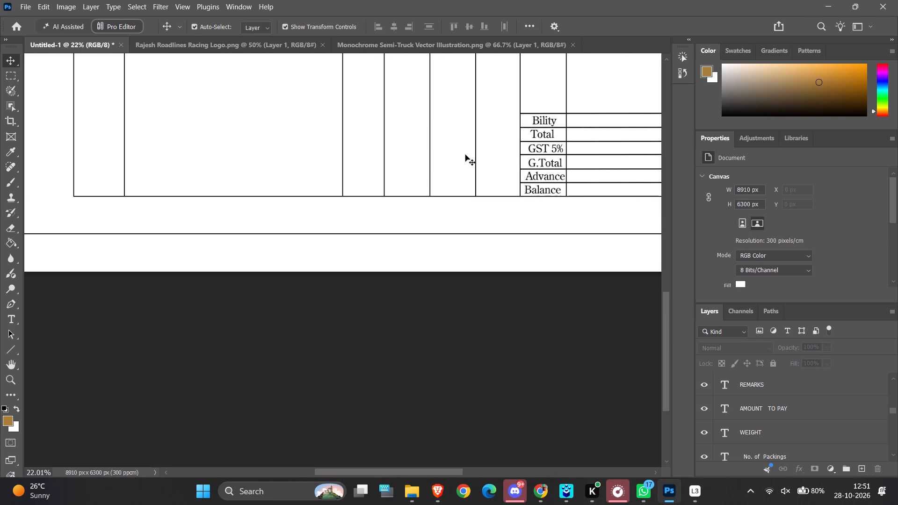
pyautogui.click(543, 121)
pyautogui.keyDown('alt'); pyautogui.moveTo(543, 121); pyautogui.dragTo(141, 123); pyautogui.keyUp('alt')
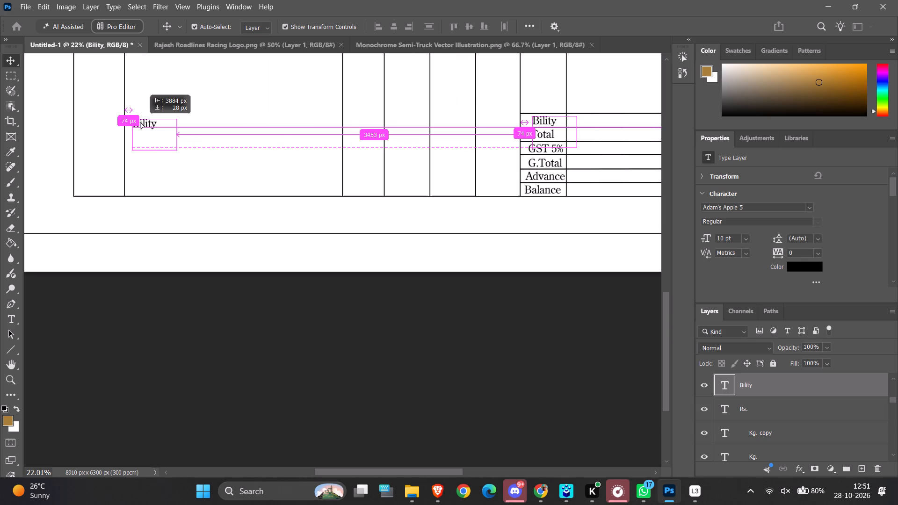
pyautogui.keyDown('alt'); pyautogui.moveTo(141, 123); pyautogui.dragTo(141, 128); pyautogui.keyUp('alt')
# Change the text of the "Bility" copy in the CONTENTS column to "Bill No.".
pyautogui.doubleClick(141, 128)
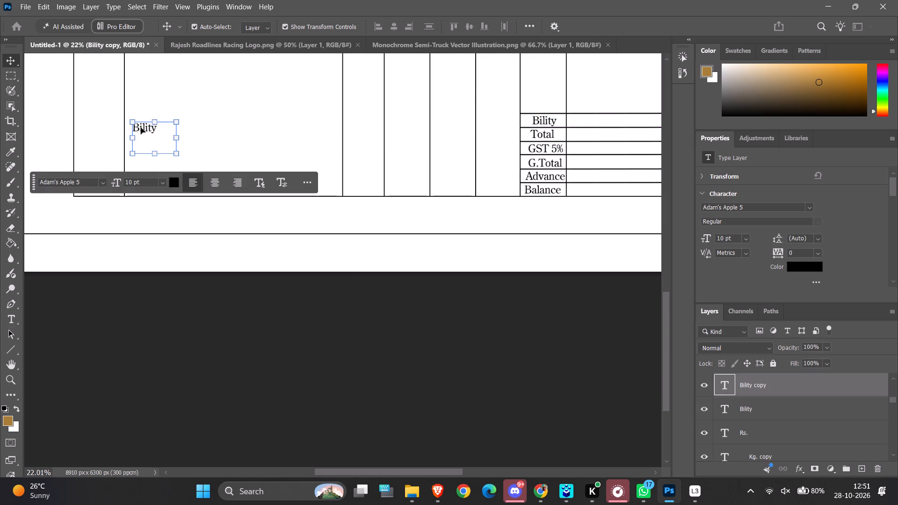
pyautogui.press('BackSpace')
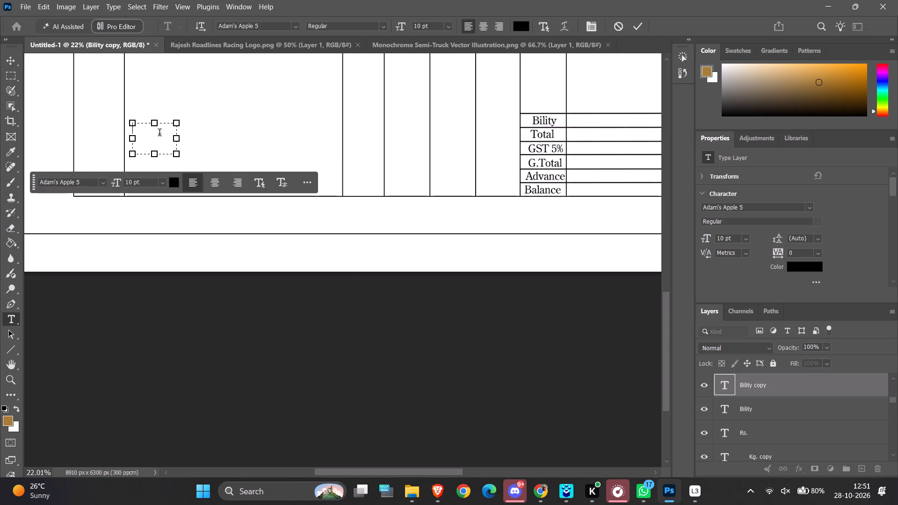
pyautogui.write('BILL')
pyautogui.press('BackSpace')
pyautogui.press('BackSpace')
pyautogui.press('BackSpace')
pyautogui.press('space')
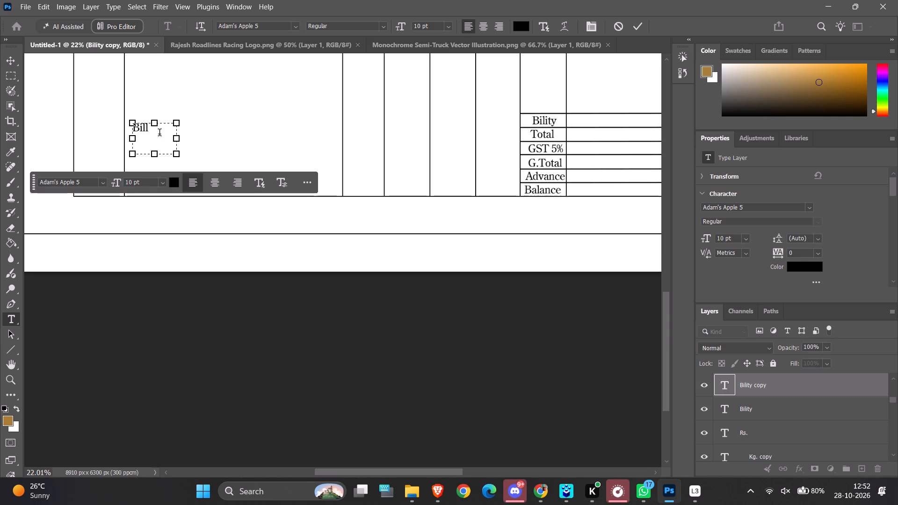
pyautogui.press('o')
pyautogui.press('.')
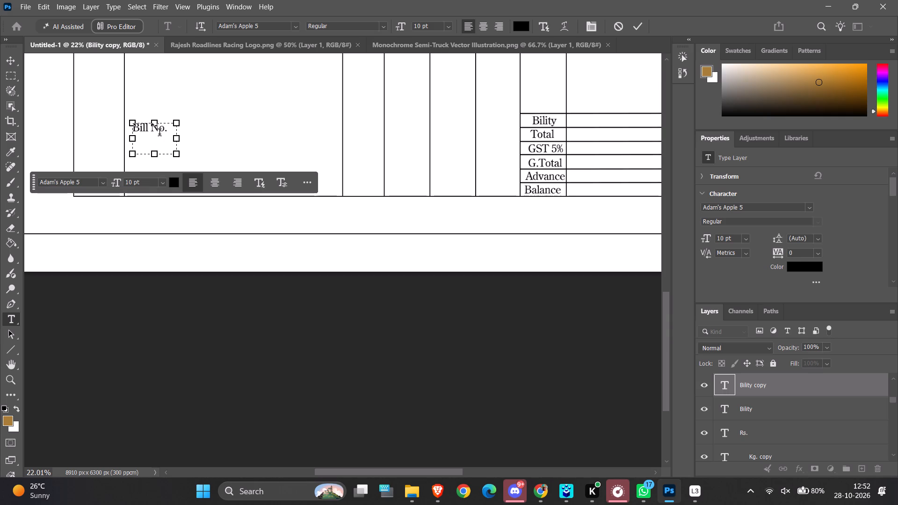
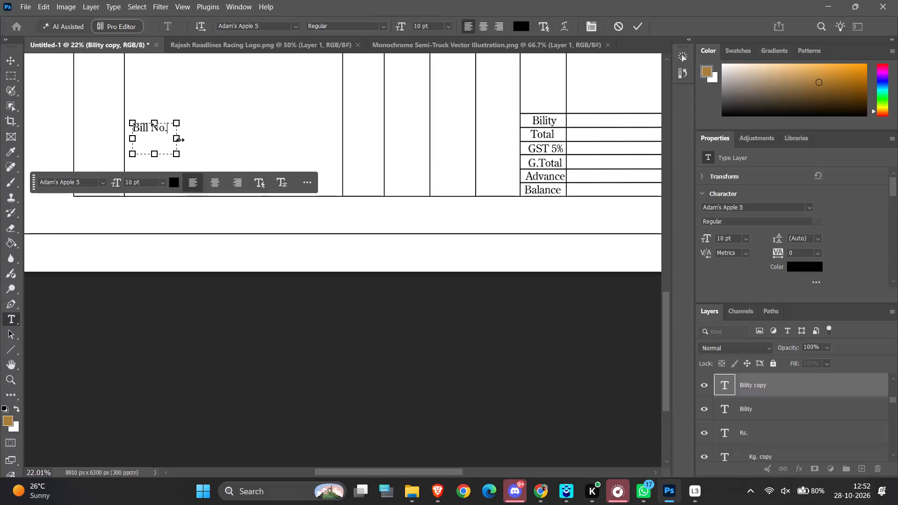
# Enlarge the "Bill No." text box to reach the CONTENTS column's right border and nearly the table's bottom line.
pyautogui.moveTo(180, 140); pyautogui.dragTo(268, 139)
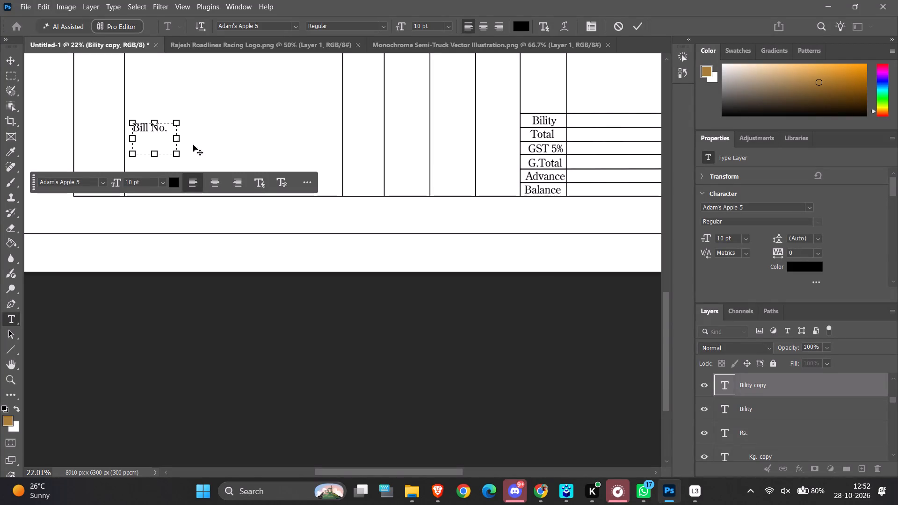
pyautogui.moveTo(179, 153); pyautogui.dragTo(324, 189)
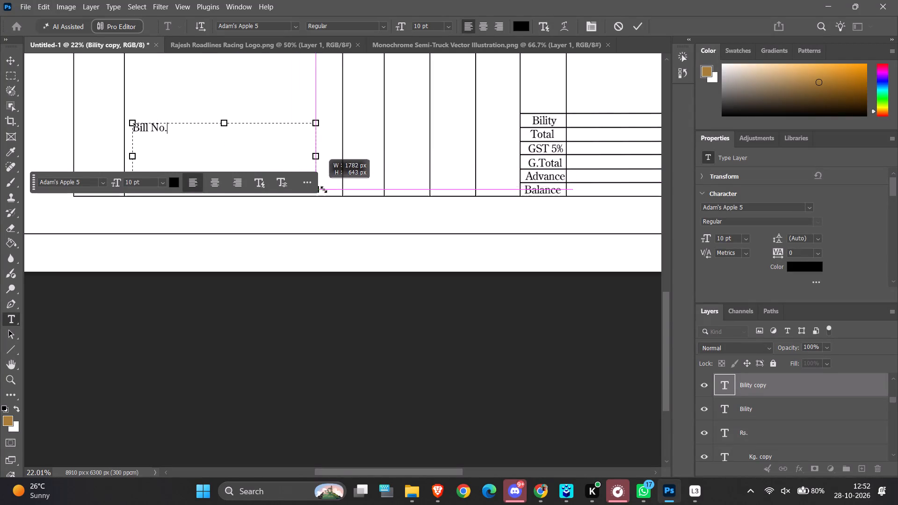
pyautogui.moveTo(324, 189); pyautogui.dragTo(341, 192)
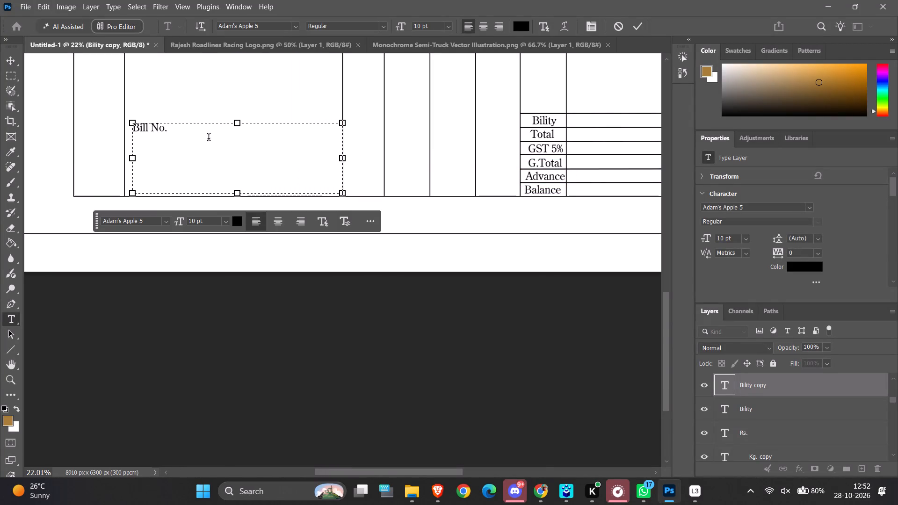
# Add a dotted fill-in line after "Bill No.", ending shortly before the CONTENTS column's right border.
pyautogui.click(169, 131)
pyautogui.press('space')
pyautogui.write('..')
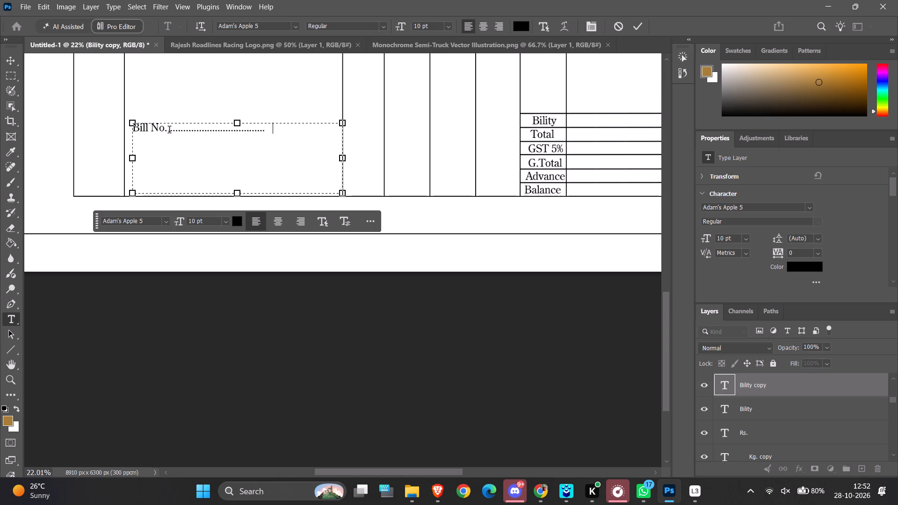
pyautogui.press('.')
pyautogui.press('.')
pyautogui.press('.')
pyautogui.press('.')
pyautogui.press('.')
pyautogui.press('.')
pyautogui.press('.')
pyautogui.press('.')
pyautogui.press('.')
pyautogui.press('.')
pyautogui.write('....')
# Add the label "eway Bill No." in the same text box, leaving one blank line below "Bill No.".
pyautogui.hotkey('shift', 'Return')
pyautogui.hotkey('shift', 'Return')
pyautogui.press('e')
pyautogui.write('ill')
pyautogui.press('space')
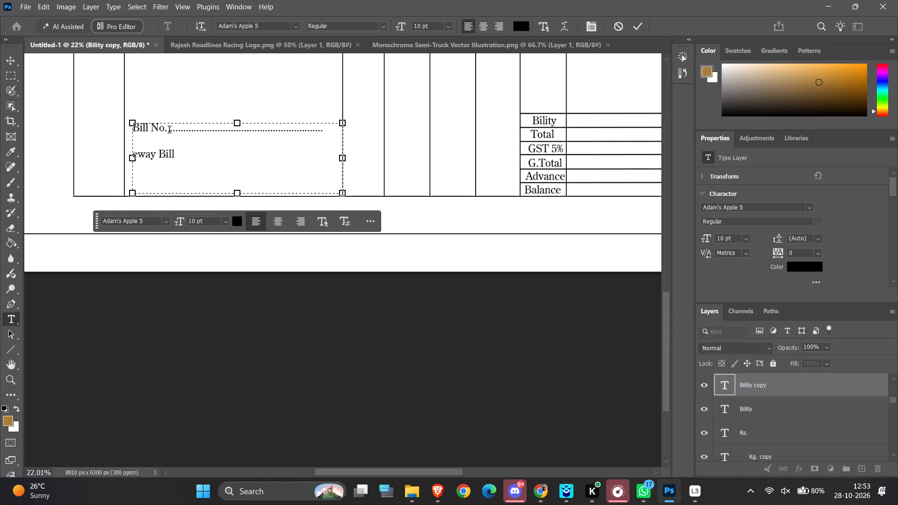
pyautogui.write('o.')
pyautogui.press('space')
# Add a dotted fill-in line after "eway Bill No.", ending level with the dots of the "Bill No." line.
pyautogui.press('.')
pyautogui.press('.')
pyautogui.press('.')
pyautogui.press('.')
pyautogui.press('.')
pyautogui.press('.')
pyautogui.press('.')
pyautogui.press('.')
pyautogui.press('.')
pyautogui.press('.')
pyautogui.press('.')
pyautogui.press('.')
pyautogui.press('.')
pyautogui.press('.')
pyautogui.press('.')
pyautogui.press('.')
pyautogui.press('.')
pyautogui.press('.')
pyautogui.press('.')
pyautogui.press('.')
pyautogui.write('.......')
# Add the label "Value" on the line directly below "eway Bill No.", indented with spaces to start slightly inside the word "Bill".
pyautogui.hotkey('shift', 'Return')
pyautogui.press('space')
pyautogui.press('space')
pyautogui.press('space')
pyautogui.press('space')
pyautogui.press('space')
pyautogui.press('space')
pyautogui.press('space')
pyautogui.press('space')
pyautogui.press('space')
pyautogui.press('space')
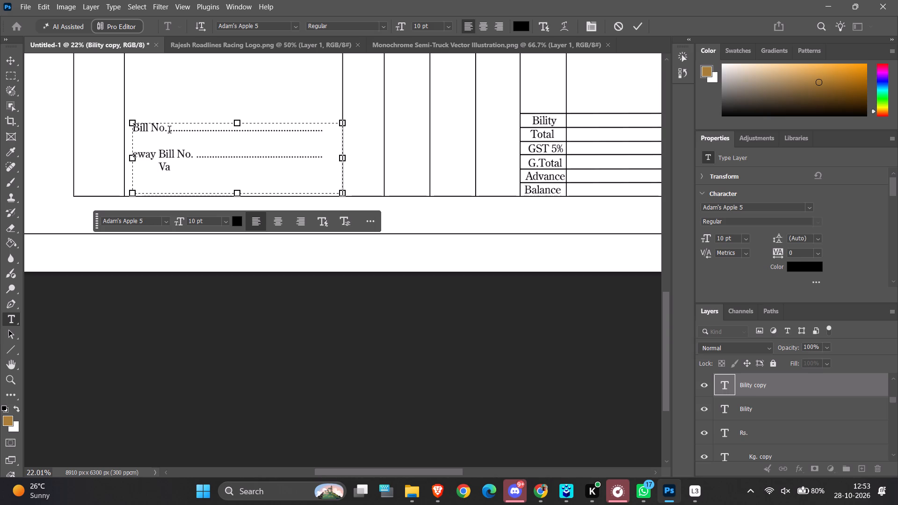
pyautogui.press('l')
pyautogui.write('ue')
pyautogui.press('space')
pyautogui.press('Left')
pyautogui.press('Left')
pyautogui.press('Left')
pyautogui.press('Left')
pyautogui.press('Left')
pyautogui.press('Left')
pyautogui.press('space')
pyautogui.press('space')
# Add a solid underscore fill-in line after "Value", ending about level with the dotted lines above.
pyautogui.press('Right')
pyautogui.press('Right')
pyautogui.press('Right')
pyautogui.press('Right')
pyautogui.press('Right')
pyautogui.press('Right')
pyautogui.press('Right')
pyautogui.press('Right')
pyautogui.press('Right')
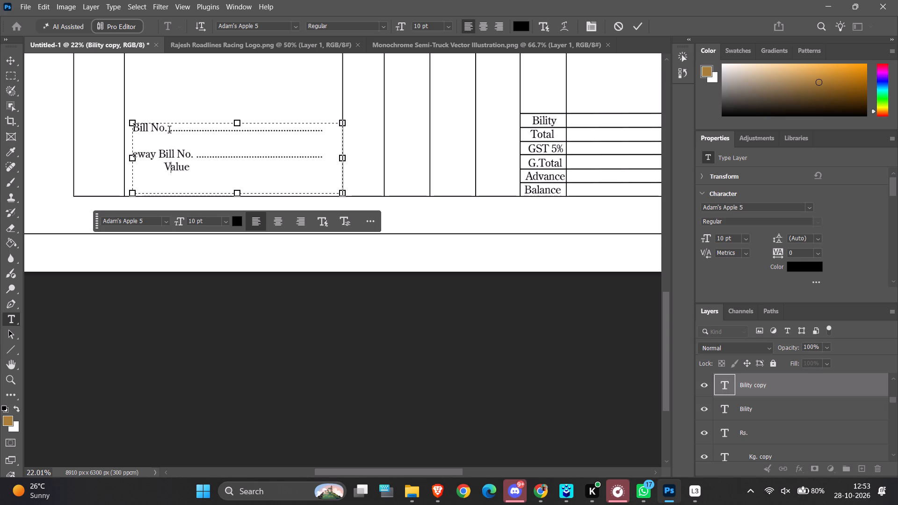
pyautogui.hotkey('shift', '_')
pyautogui.hotkey('shift', '_')
pyautogui.hotkey('shift', '_')
pyautogui.hotkey('shift', '_')
pyautogui.hotkey('shift', '_')
pyautogui.hotkey('shift', '_')
pyautogui.hotkey('shift', '_')
pyautogui.hotkey('shift', '_')
pyautogui.hotkey('shift', '_')
pyautogui.hotkey('shift', '_')
pyautogui.hotkey('shift', '_')
pyautogui.hotkey('shift', '_')
pyautogui.hotkey('shift', '_')
pyautogui.hotkey('shift', '_')
pyautogui.hotkey('shift', '_')
pyautogui.hotkey('shift', '_')
pyautogui.hotkey('shift', '_')
pyautogui.write('__')
pyautogui.write('__')
pyautogui.press('BackSpace')
# Add the note "(Bales & Goods Covered with Tripal)" on the line below "Value", indented with spaces to start just inside the "Value" label.
pyautogui.hotkey('shift', 'Return')
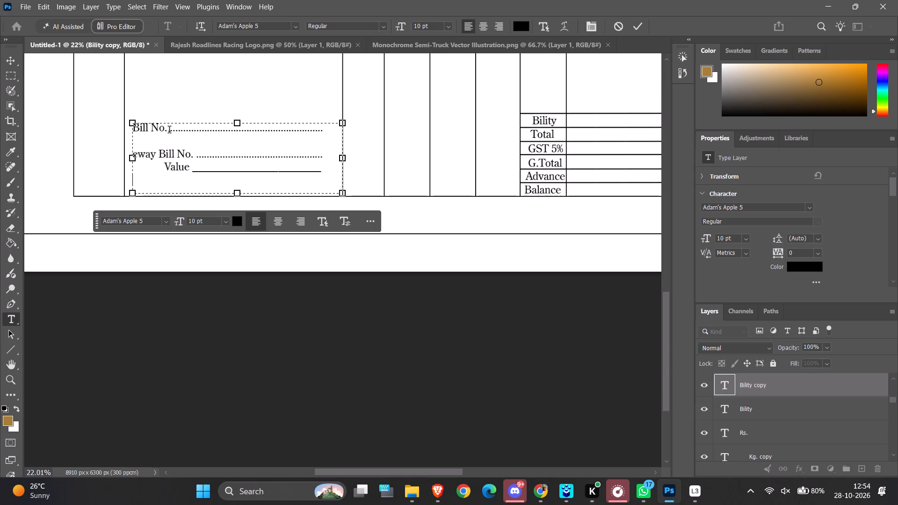
pyautogui.press('space')
pyautogui.press('space')
pyautogui.press('space')
pyautogui.press('space')
pyautogui.press('space')
pyautogui.press('space')
pyautogui.press('space')
pyautogui.press('space')
pyautogui.press('space')
pyautogui.press('space')
pyautogui.press('space')
pyautogui.press('space')
pyautogui.press('space')
pyautogui.press('space')
pyautogui.hotkey('shift', '(')
pyautogui.press('space')
pyautogui.write('oods')
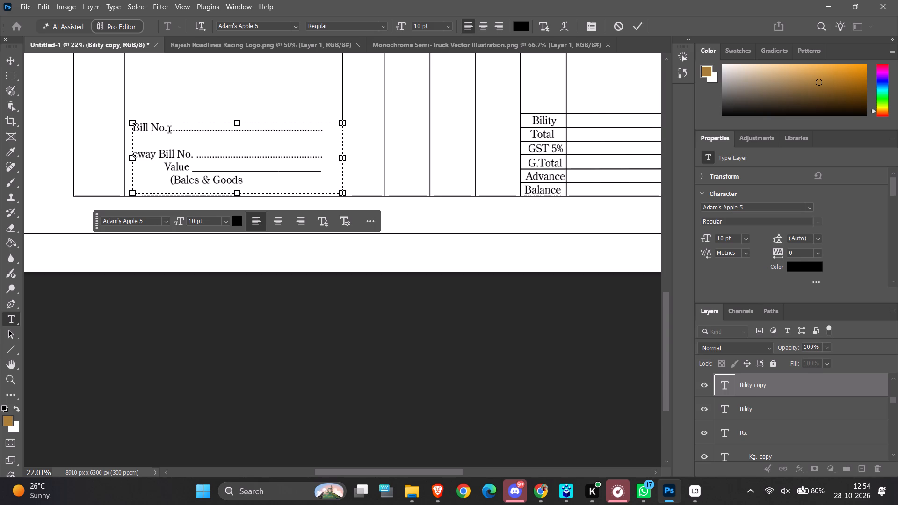
pyautogui.press('space')
pyautogui.write('overed')
pyautogui.press('space')
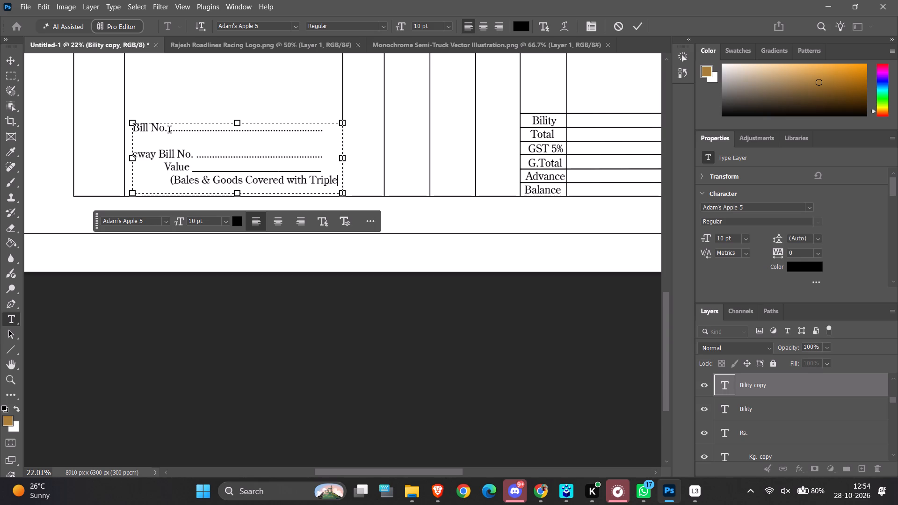
pyautogui.press('BackSpace')
pyautogui.press('BackSpace')
pyautogui.write('al')
pyautogui.hotkey('shift', ')')
# Set the font size of the "(Bales & Goods Covered with Tripal)" note to 8 pt.
pyautogui.moveTo(340, 182); pyautogui.dragTo(170, 192)
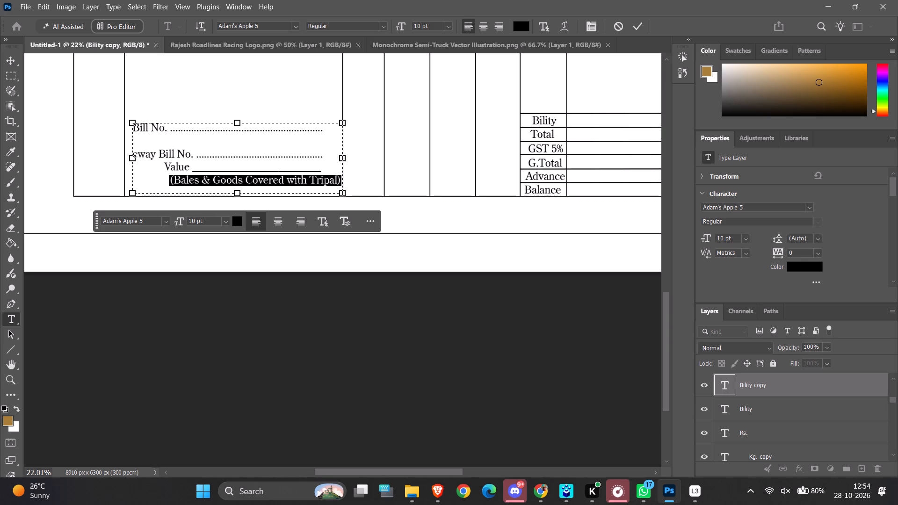
pyautogui.click(194, 220)
pyautogui.press('BackSpace')
pyautogui.press('BackSpace')
pyautogui.press('8')
pyautogui.press('Return')
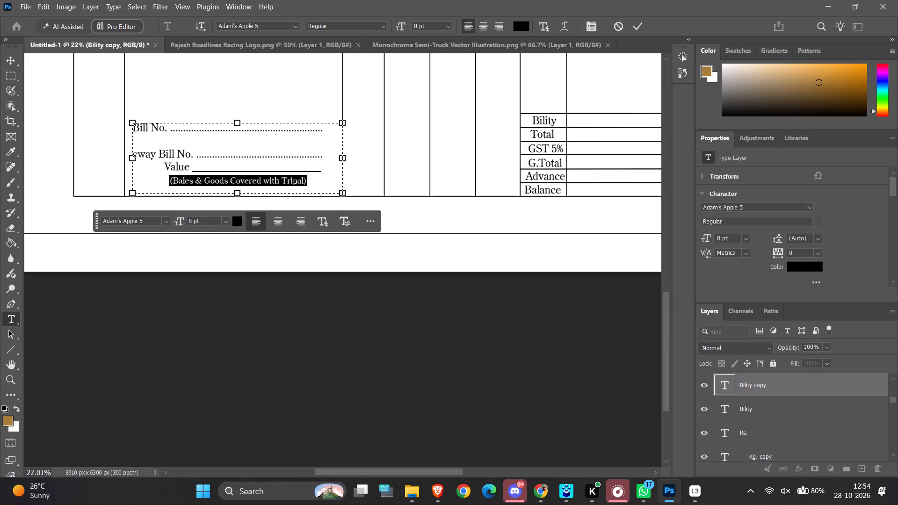
pyautogui.click(200, 315)
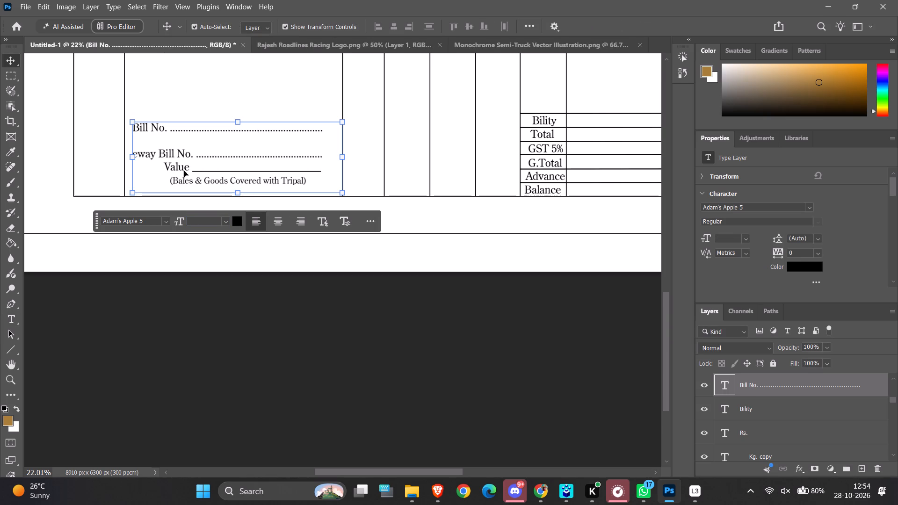
# Set the font size of the "Value" label and its underscore fill-in line to 8 pt.
pyautogui.doubleClick(179, 168)
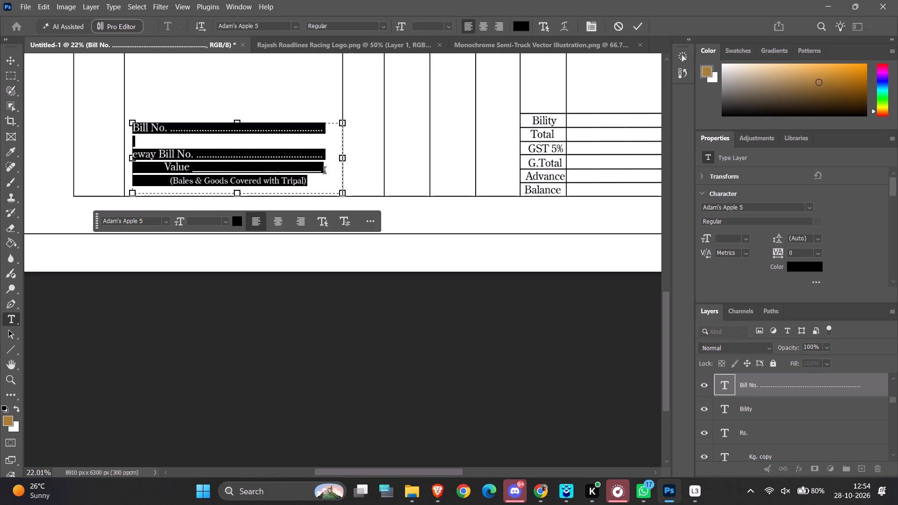
pyautogui.moveTo(329, 170); pyautogui.dragTo(164, 170)
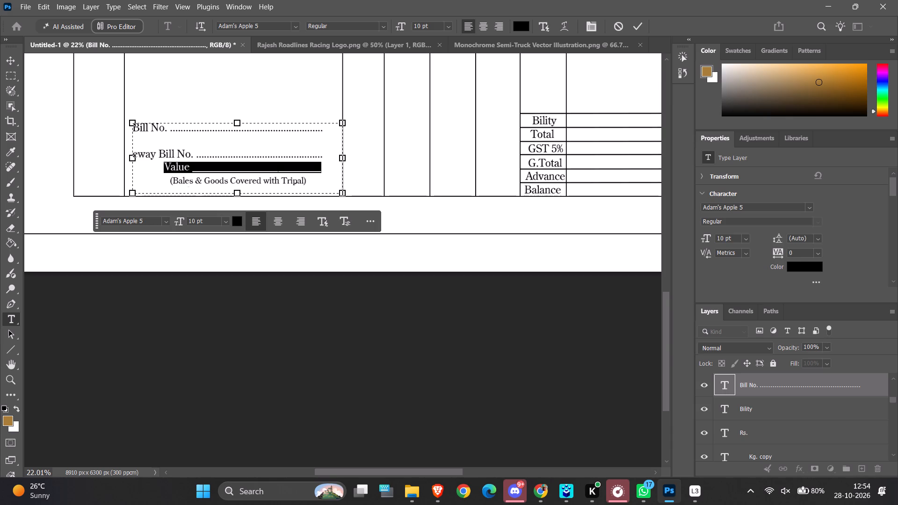
pyautogui.click(195, 221)
pyautogui.press('BackSpace')
pyautogui.press('BackSpace')
pyautogui.press('8')
pyautogui.press('Return')
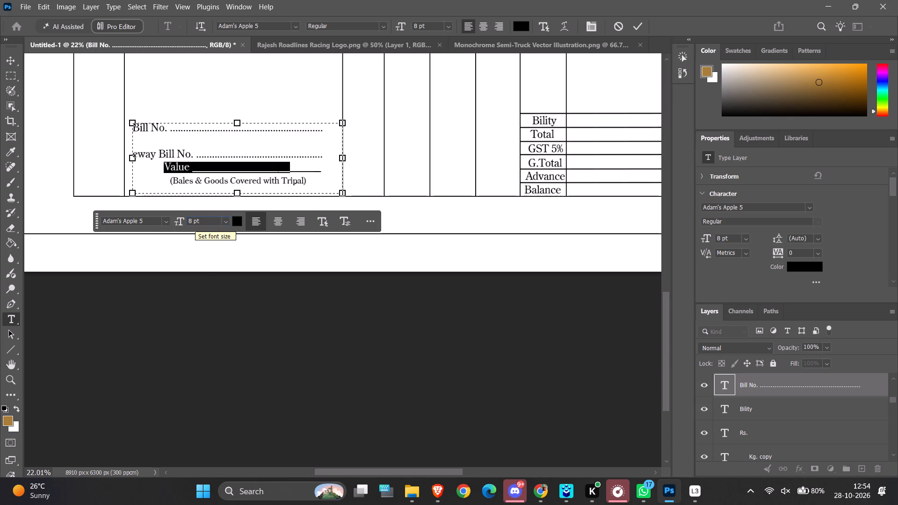
pyautogui.click(318, 332)
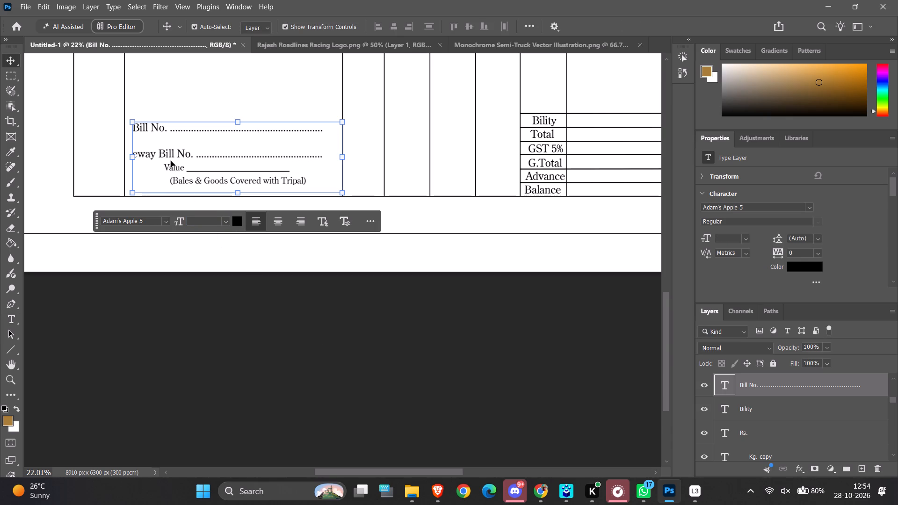
# Indent the "Value" line by three more spaces so it starts about level with the note below, and deselect the text layer.
pyautogui.click(161, 166)
pyautogui.doubleClick(176, 167)
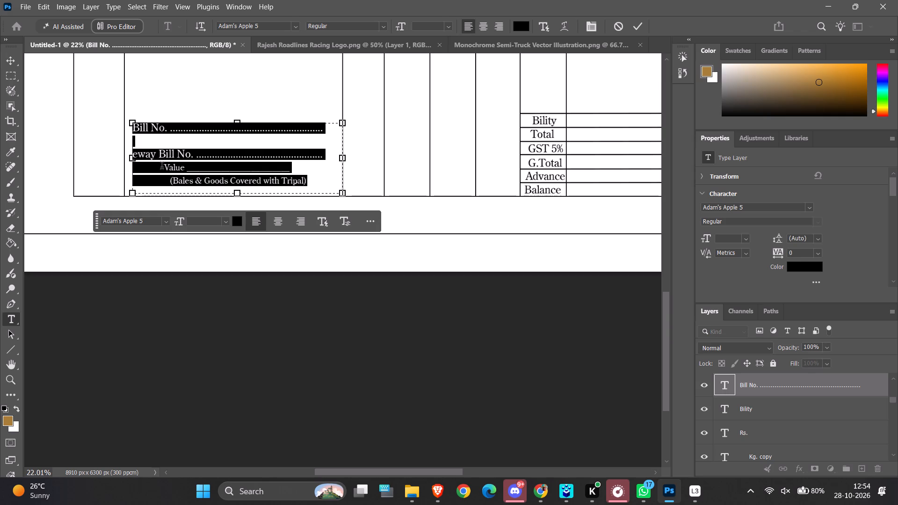
pyautogui.click(162, 167)
pyautogui.press('space')
pyautogui.press('space')
pyautogui.press('space')
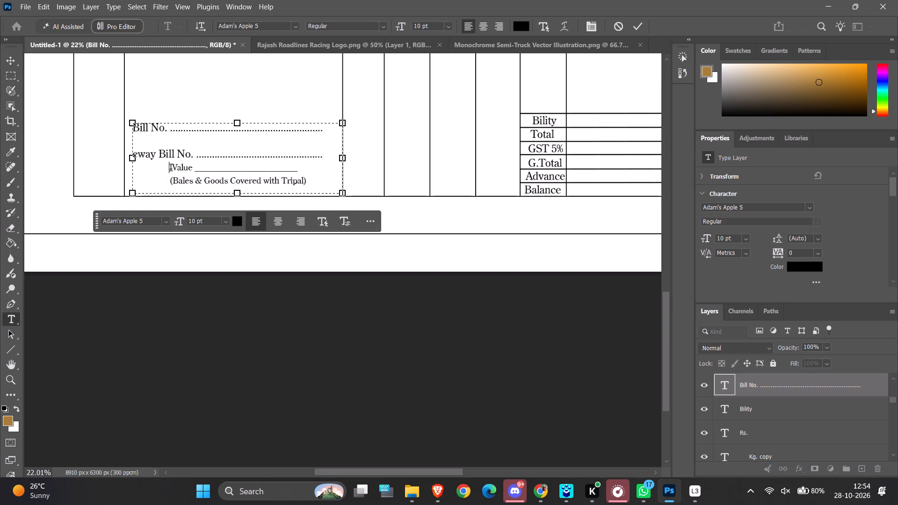
pyautogui.click(351, 364)
pyautogui.scroll(-5, 351, 364)
pyautogui.scroll(4, 308, 309)
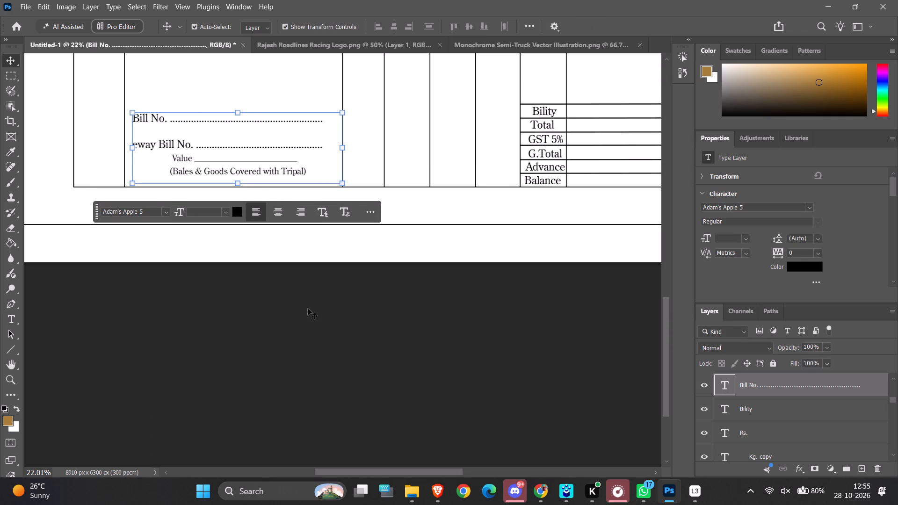
pyautogui.click(308, 311)
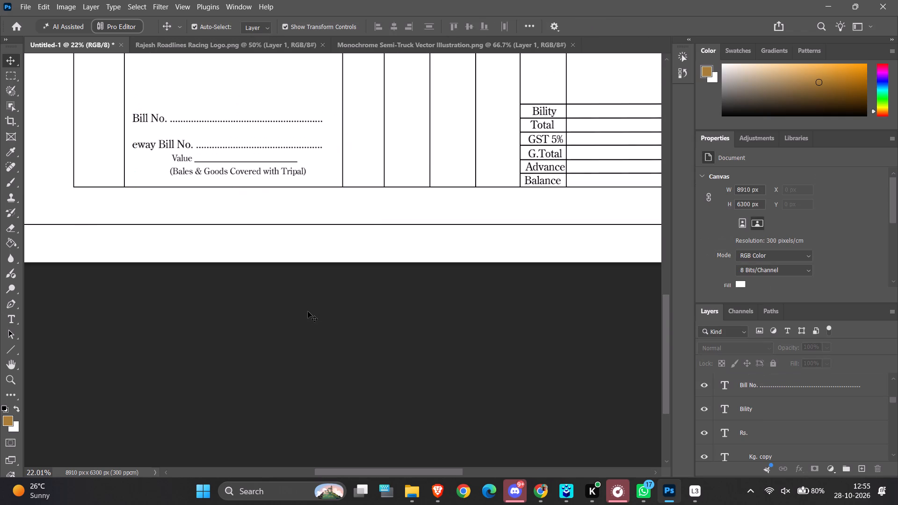
# Examine the lower part of the form, from the CONTENTS text block to the totals and REMARKS columns and the space beneath the table.
pyautogui.scroll(-5, 308, 311)
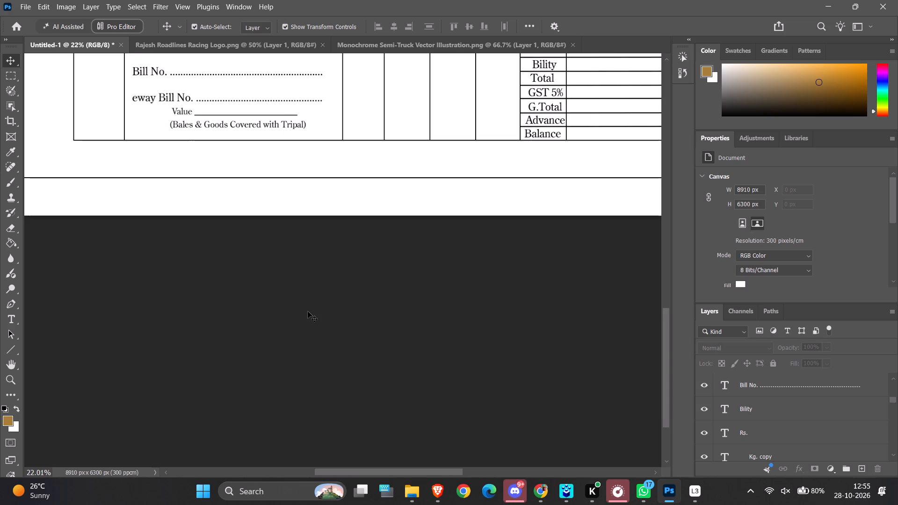
pyautogui.scroll(5, 308, 311)
pyautogui.keyDown('ctrl'); pyautogui.scroll(-17, 308, 311); pyautogui.keyUp('ctrl')
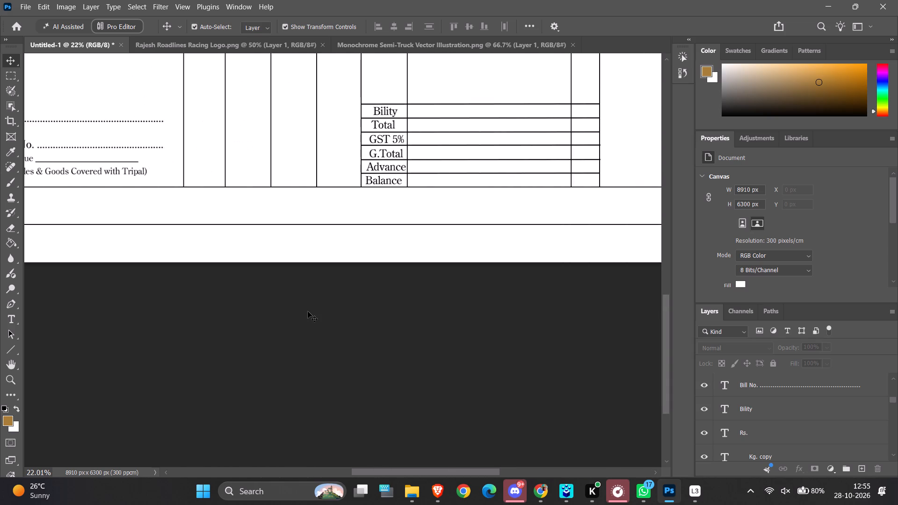
pyautogui.keyDown('ctrl'); pyautogui.scroll(-5, 308, 311); pyautogui.keyUp('ctrl')
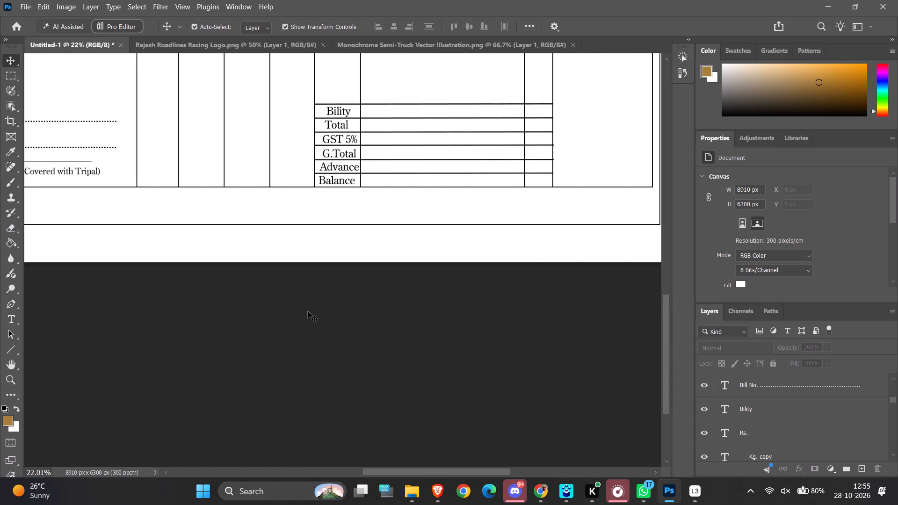
pyautogui.keyDown('ctrl'); pyautogui.keyDown('alt'); pyautogui.scroll(-8, 255, 279); pyautogui.keyUp('alt'); pyautogui.keyUp('ctrl')
pyautogui.keyDown('ctrl'); pyautogui.keyDown('alt'); pyautogui.scroll(5, 252, 284); pyautogui.keyUp('alt'); pyautogui.keyUp('ctrl')
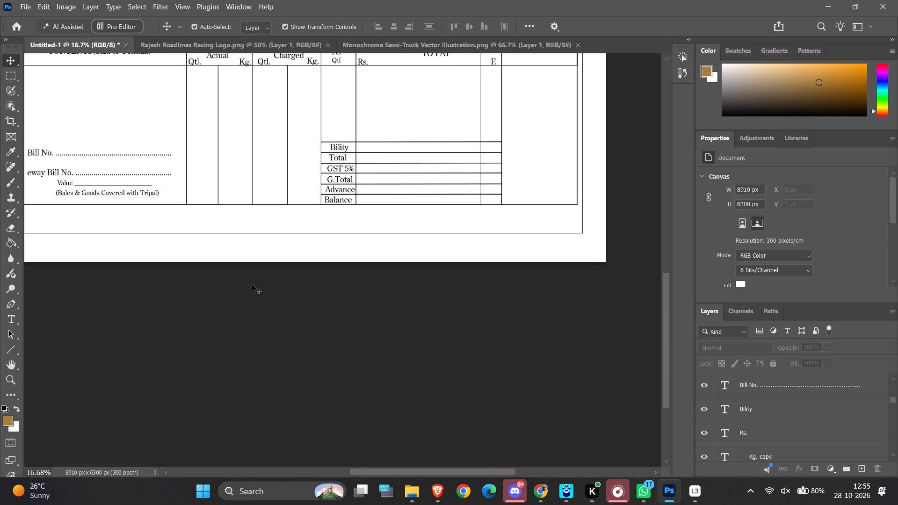
pyautogui.scroll(1, 252, 284)
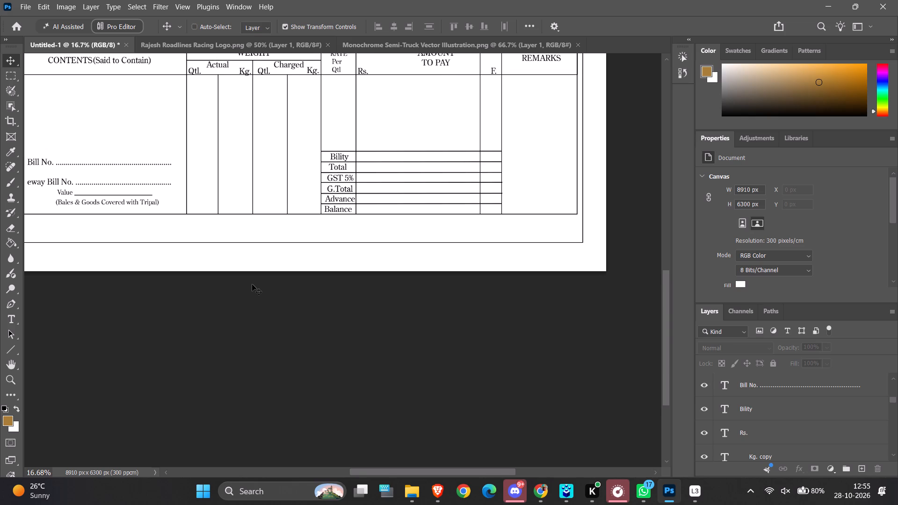
pyautogui.scroll(6, 252, 284)
pyautogui.scroll(-4, 252, 284)
pyautogui.keyDown('ctrl'); pyautogui.scroll(2, 252, 284); pyautogui.keyUp('ctrl')
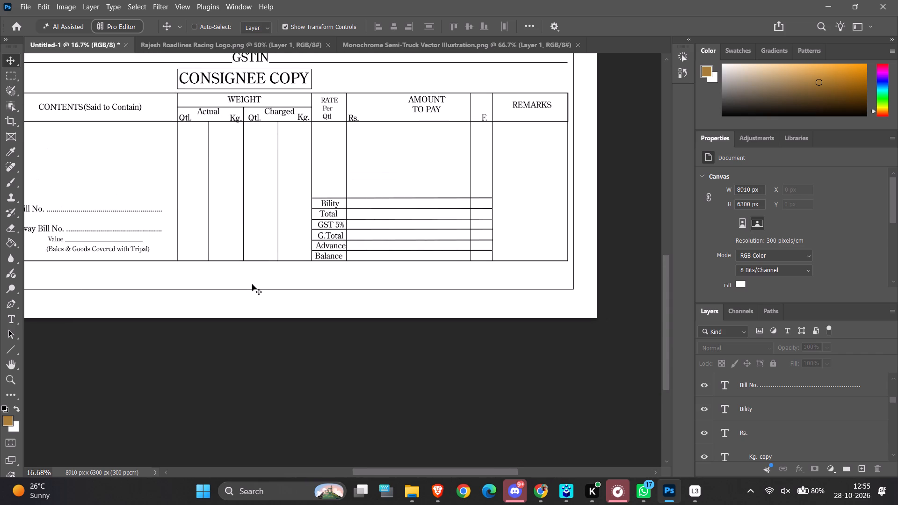
pyautogui.keyDown('ctrl'); pyautogui.keyDown('alt'); pyautogui.scroll(4, 252, 284); pyautogui.keyUp('alt'); pyautogui.keyUp('ctrl')
pyautogui.keyDown('ctrl'); pyautogui.keyDown('alt'); pyautogui.scroll(-6, 252, 284); pyautogui.keyUp('alt'); pyautogui.keyUp('ctrl')
pyautogui.keyDown('ctrl'); pyautogui.scroll(19, 254, 287); pyautogui.keyUp('ctrl')
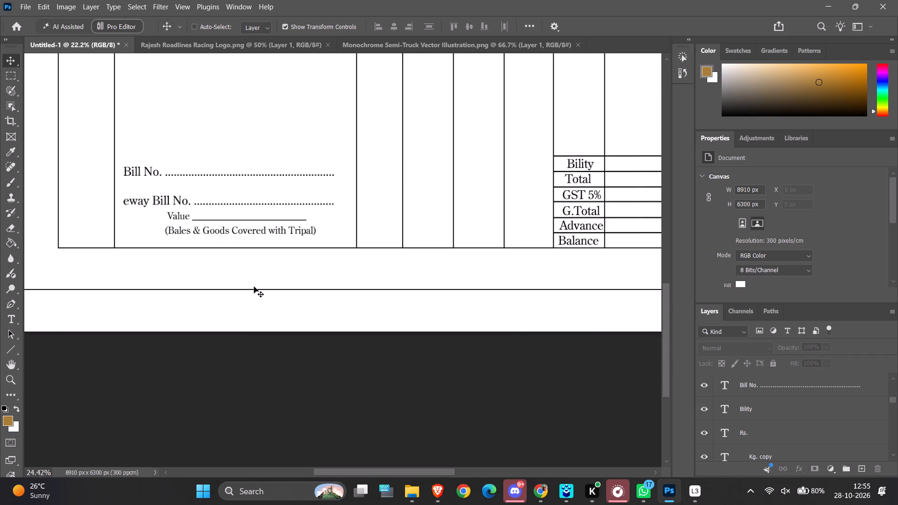
pyautogui.scroll(10, 254, 287)
pyautogui.scroll(-6, 254, 287)
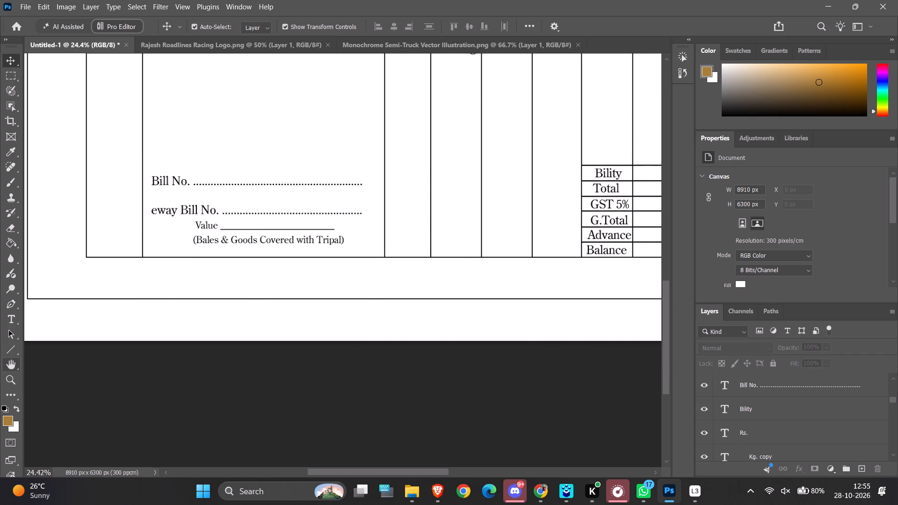
# Draw a wide text box beneath the table, from its left edge to just before the totals column, and clear the placeholder text.
pyautogui.click(11, 319)
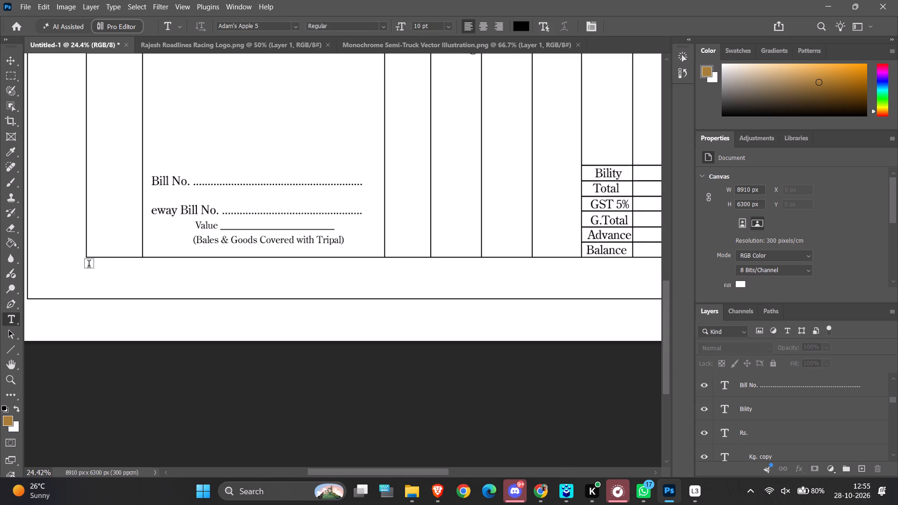
pyautogui.moveTo(89, 264); pyautogui.dragTo(450, 302)
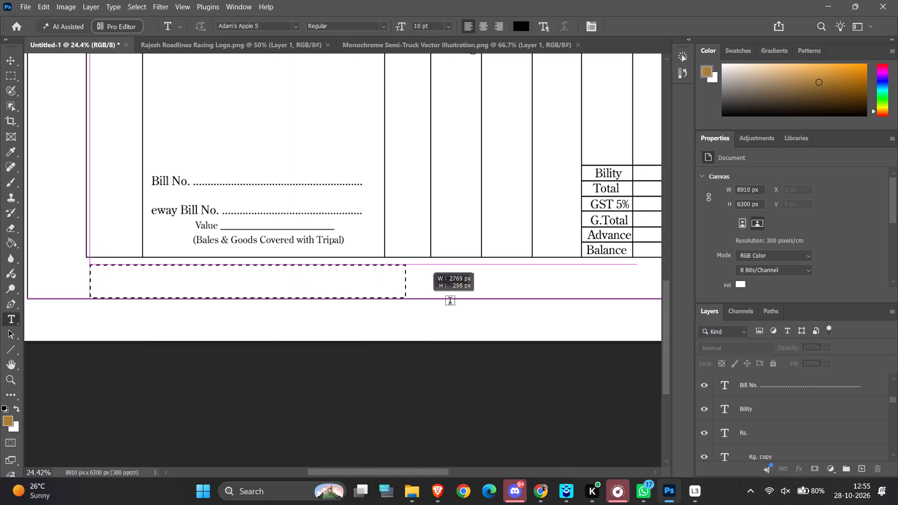
pyautogui.moveTo(450, 302); pyautogui.dragTo(559, 300)
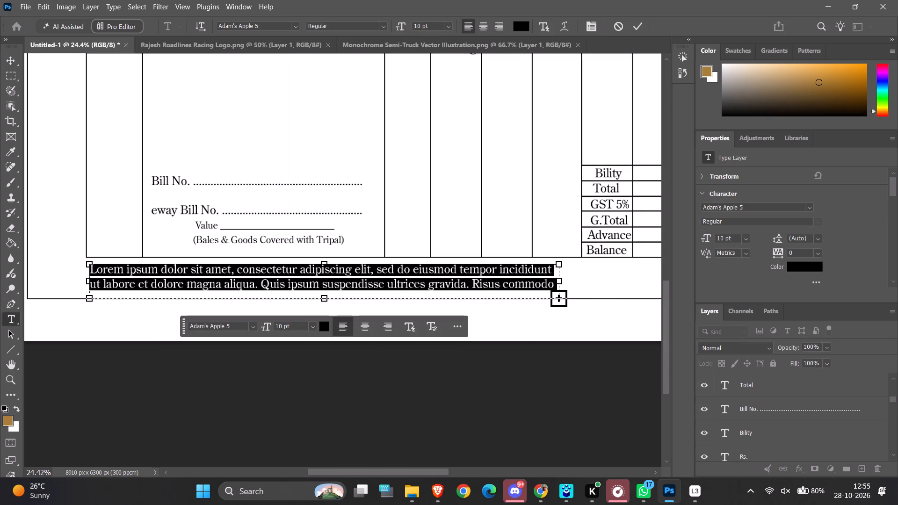
pyautogui.press('BackSpace')
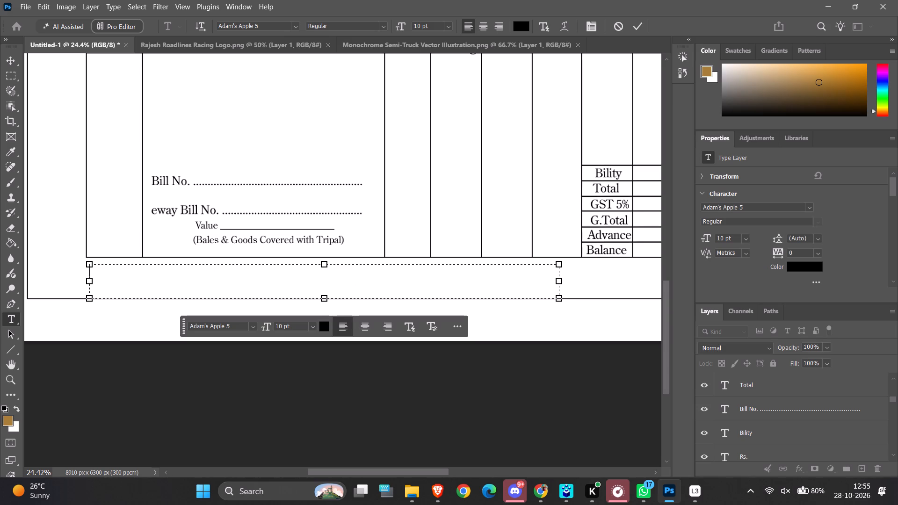
# Set the font size of the empty text box beneath the table to 6 pt.
pyautogui.click(282, 326)
pyautogui.press('BackSpace')
pyautogui.press('BackSpace')
pyautogui.press('6')
pyautogui.press('Return')
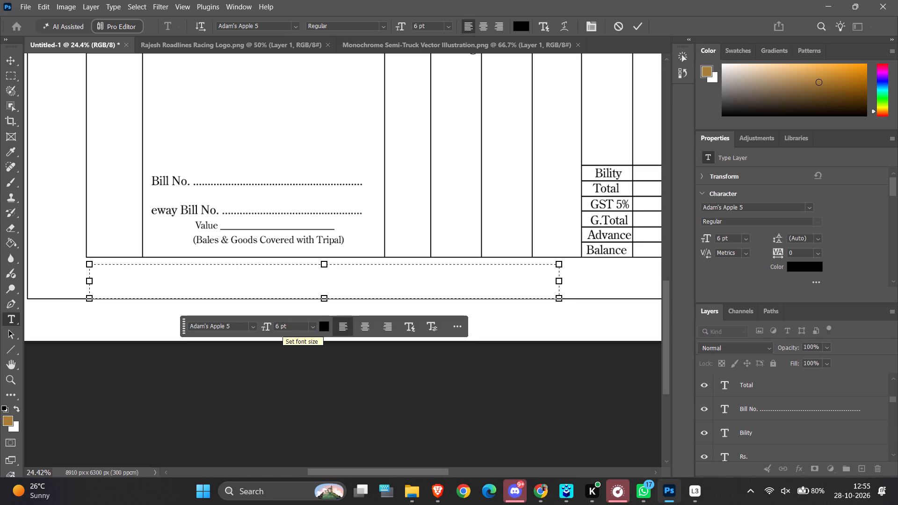
# Start a numbered list in the text box with the marker "1.".
pyautogui.press('1')
pyautogui.write('.')
pyautogui.press('space')
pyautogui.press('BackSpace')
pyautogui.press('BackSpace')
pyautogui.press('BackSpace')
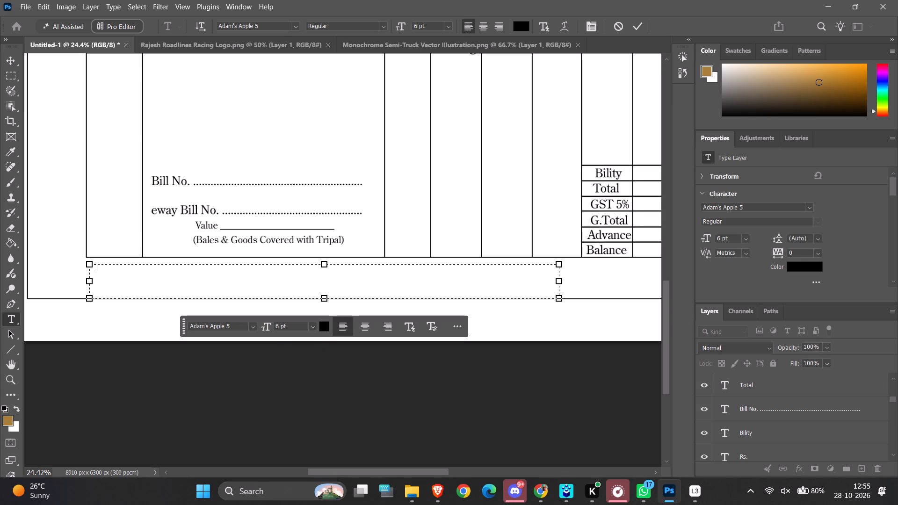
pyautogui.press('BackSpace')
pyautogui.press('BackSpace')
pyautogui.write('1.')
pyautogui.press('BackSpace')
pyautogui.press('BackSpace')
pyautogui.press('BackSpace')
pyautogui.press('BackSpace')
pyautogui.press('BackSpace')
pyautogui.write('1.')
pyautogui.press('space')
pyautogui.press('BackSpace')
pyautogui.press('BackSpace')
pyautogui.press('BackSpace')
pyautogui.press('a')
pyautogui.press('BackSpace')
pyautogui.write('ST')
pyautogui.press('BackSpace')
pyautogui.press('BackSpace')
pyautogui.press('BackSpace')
# Enter "The Company is not responsible" as the opening of list item 1, with only the initial letters of "The" and "Company" capitalised.
pyautogui.press('t')
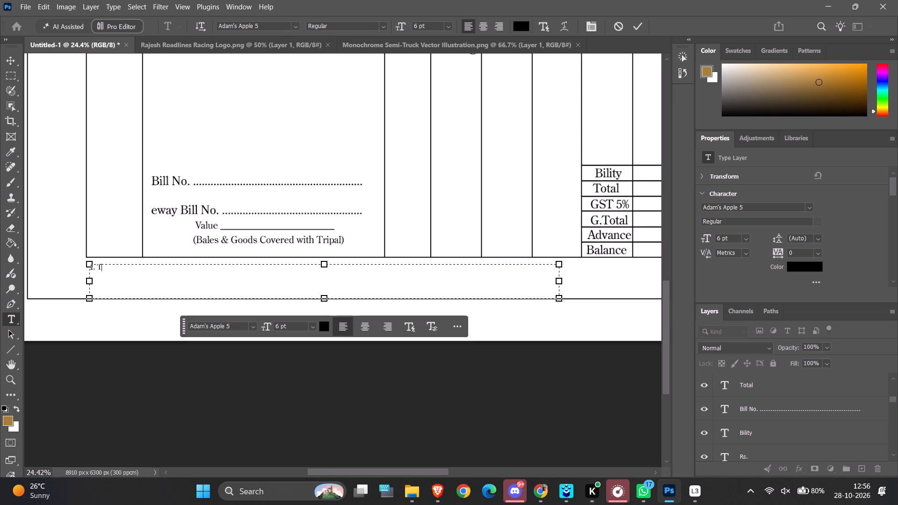
pyautogui.write('HE')
pyautogui.press('space')
pyautogui.press('BackSpace')
pyautogui.press('BackSpace')
pyautogui.press('BackSpace')
pyautogui.write('he')
pyautogui.press('space')
pyautogui.press('c')
pyautogui.write('is')
pyautogui.press('space')
pyautogui.write('not responsible')
pyautogui.press('space')
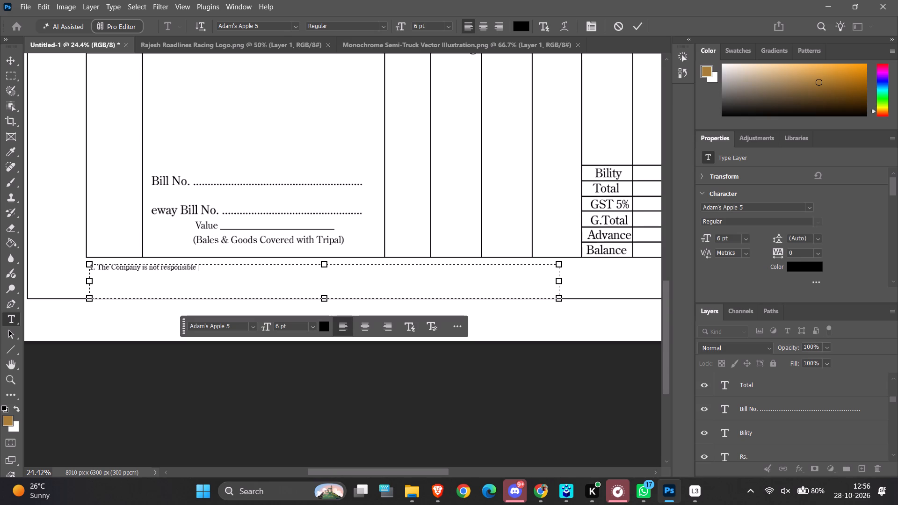
# Complete list item 1 with the words "for leakage & breakage".
pyautogui.press('space')
pyautogui.write('for')
pyautogui.press('space')
pyautogui.write('leakage')
pyautogui.press('space')
pyautogui.hotkey('shift', '&')
pyautogui.write('bre')
pyautogui.press('BackSpace')
pyautogui.press('BackSpace')
pyautogui.press('space')
pyautogui.press('BackSpace')
pyautogui.press('BackSpace')
pyautogui.press('space')
pyautogui.write('breakage')
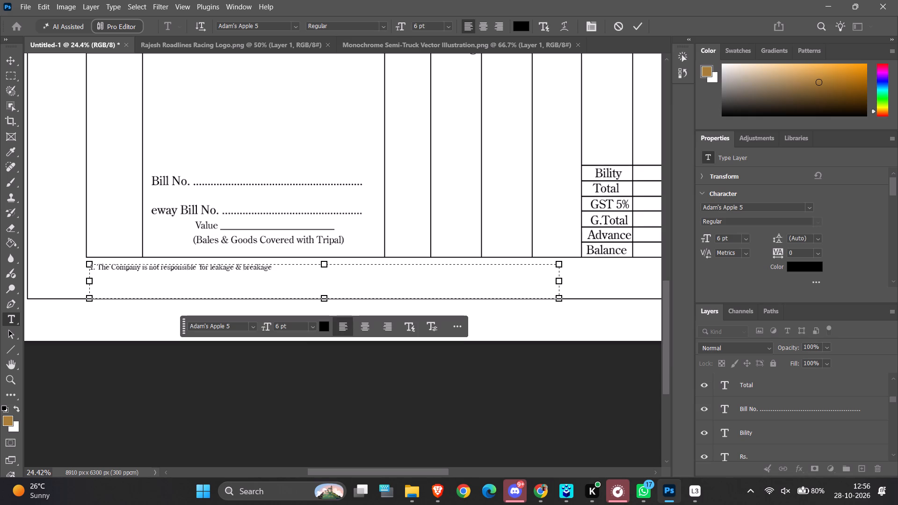
# Start list item 2 on a new line beneath item 1 with the marker "2.".
pyautogui.hotkey('shift', 'Return')
pyautogui.press('space')
pyautogui.press('BackSpace')
pyautogui.press('BackSpace')
pyautogui.hotkey('shift', 'Return')
pyautogui.write('2.')
pyautogui.press('Left')
pyautogui.press('Left')
pyautogui.press('BackSpace')
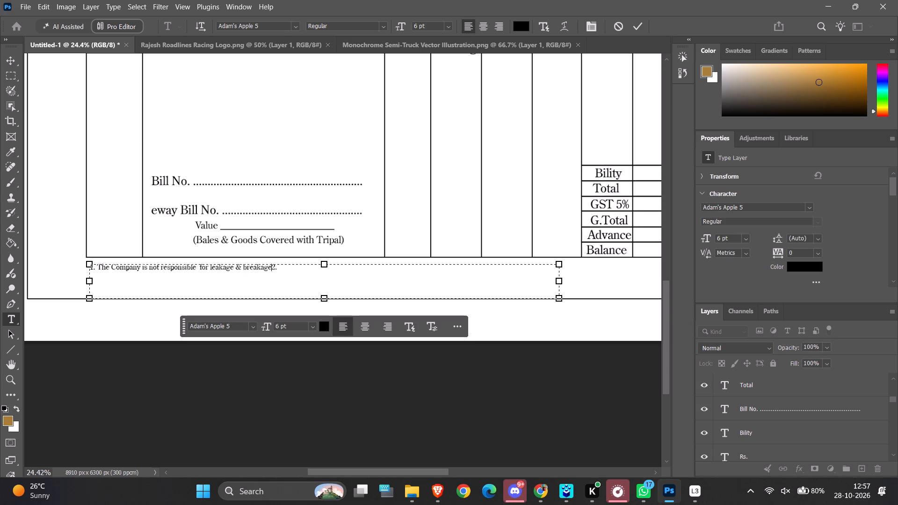
pyautogui.hotkey('shift', 'Return')
pyautogui.press('space')
pyautogui.press('BackSpace')
# Enter "Rebooking is not our responsible" as the text of list item 2, with a space after its marker.
pyautogui.press('Right')
pyautogui.press('Right')
pyautogui.press('Right')
pyautogui.press('Right')
pyautogui.press('Right')
pyautogui.press('Right')
pyautogui.press('Right')
pyautogui.press('Right')
pyautogui.press('b')
pyautogui.press('Left')
pyautogui.press('Left')
pyautogui.press('Left')
pyautogui.press('space')
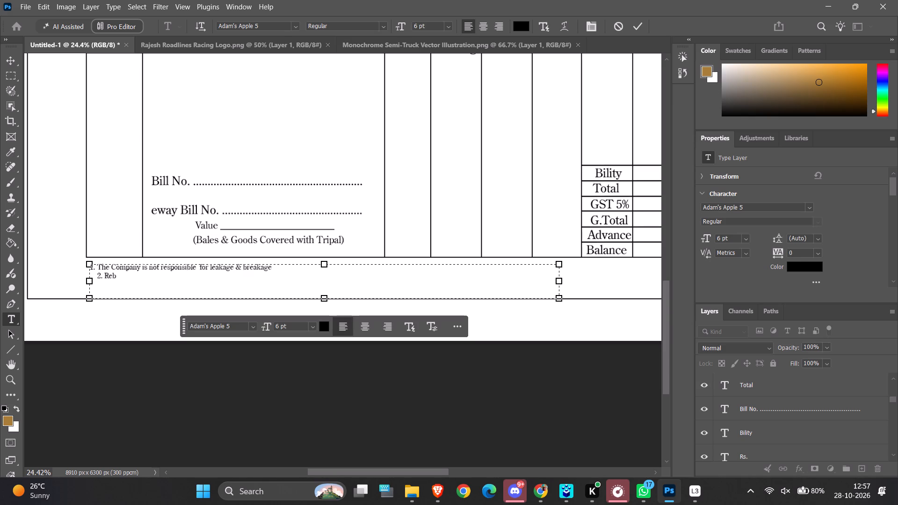
pyautogui.press('Right')
pyautogui.press('Right')
pyautogui.press('Right')
pyautogui.write('ooking')
pyautogui.press('space')
pyautogui.write('ia')
pyautogui.press('BackSpace')
pyautogui.write('s not our res')
pyautogui.write('ponsible')
pyautogui.press('space')
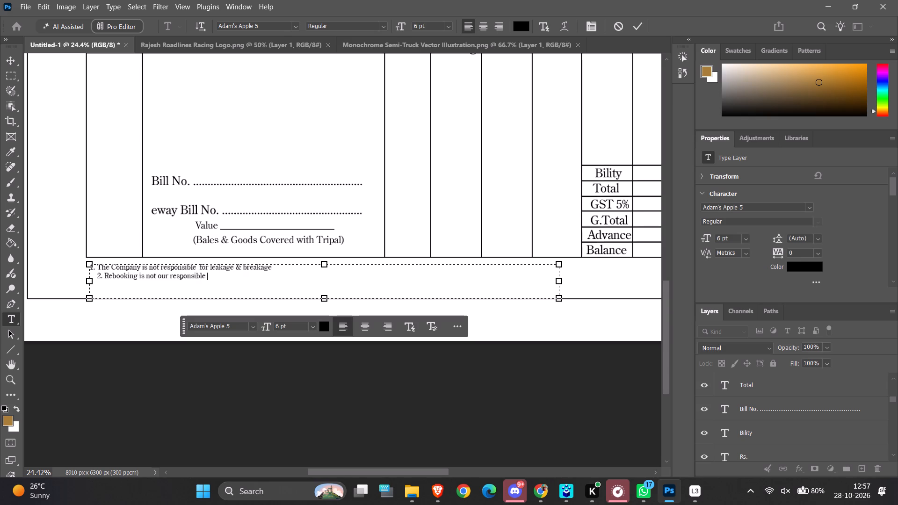
# Change "responsible" to "responsibility" in list item 2 and end the item with a period.
pyautogui.press('BackSpace')
pyautogui.press('BackSpace')
pyautogui.press('BackSpace')
pyautogui.press('BackSpace')
pyautogui.write('bil')
pyautogui.write('ty')
pyautogui.press('Left')
pyautogui.press('Left')
pyautogui.press('Left')
pyautogui.press('Right')
pyautogui.press('i')
pyautogui.press('Right')
pyautogui.press('Right')
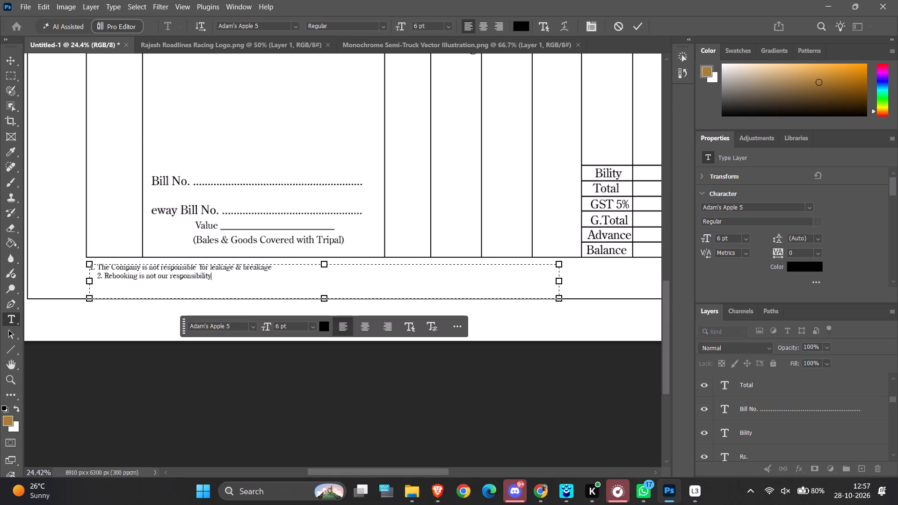
pyautogui.press('.')
# Add a period after "breakage" at the end of list item 1.
pyautogui.press('Up')
pyautogui.press('Right')
pyautogui.press('Right')
pyautogui.press('Right')
pyautogui.press('Right')
pyautogui.press('Right')
pyautogui.press('Right')
pyautogui.press('Right')
pyautogui.press('Right')
pyautogui.press('Right')
pyautogui.press('Right')
pyautogui.press('Right')
pyautogui.press('Right')
pyautogui.press('Right')
pyautogui.press('Right')
pyautogui.press('Right')
pyautogui.press('Right')
pyautogui.press('Right')
pyautogui.press('Right')
pyautogui.press('Right')
pyautogui.press('Right')
pyautogui.press('Left')
pyautogui.press('Left')
pyautogui.press('Left')
pyautogui.press('Left')
pyautogui.press('.')
# Start list item 3 on a new line beneath item 2 with the marker "3." and a space.
pyautogui.press('Down')
pyautogui.press('Left')
pyautogui.press('Down')
pyautogui.hotkey('shift', 'Return')
pyautogui.write('3.')
pyautogui.press('space')
# Enter "In Case Of GR being issued in consignee" as the opening of list item 3.
pyautogui.write('n')
pyautogui.press('space')
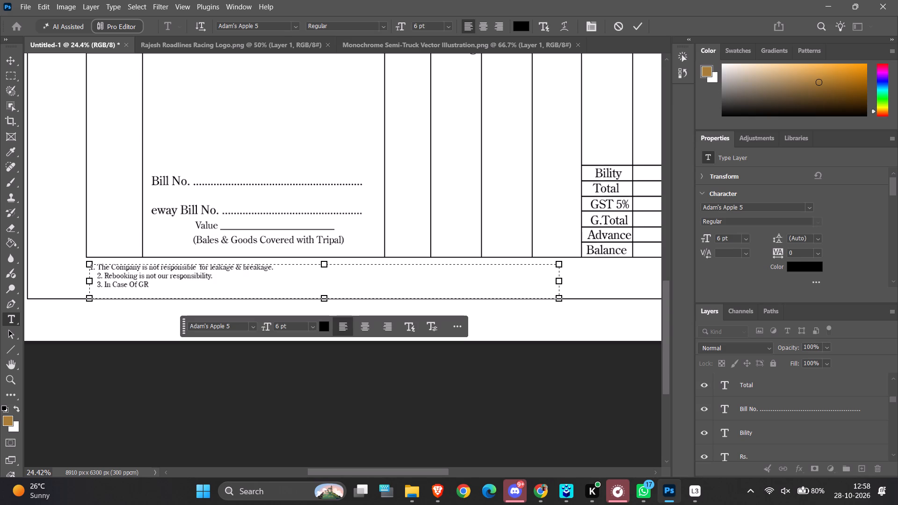
pyautogui.press('space')
pyautogui.write('being')
pyautogui.press('space')
pyautogui.write('issued')
pyautogui.press('space')
pyautogui.write('in con')
pyautogui.write('si')
pyautogui.write('gnee')
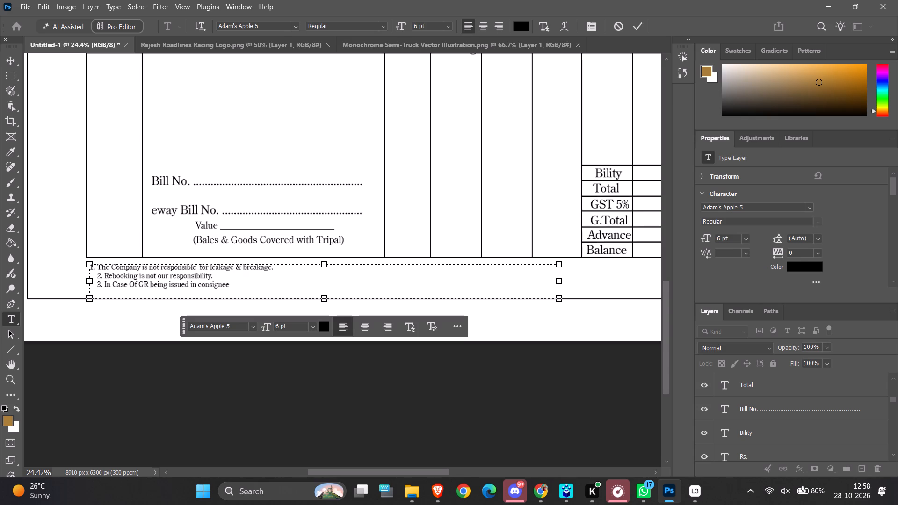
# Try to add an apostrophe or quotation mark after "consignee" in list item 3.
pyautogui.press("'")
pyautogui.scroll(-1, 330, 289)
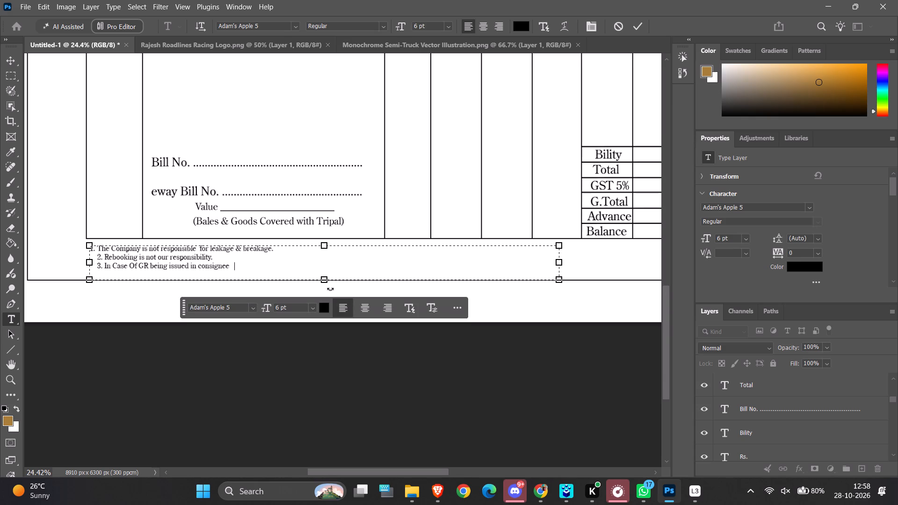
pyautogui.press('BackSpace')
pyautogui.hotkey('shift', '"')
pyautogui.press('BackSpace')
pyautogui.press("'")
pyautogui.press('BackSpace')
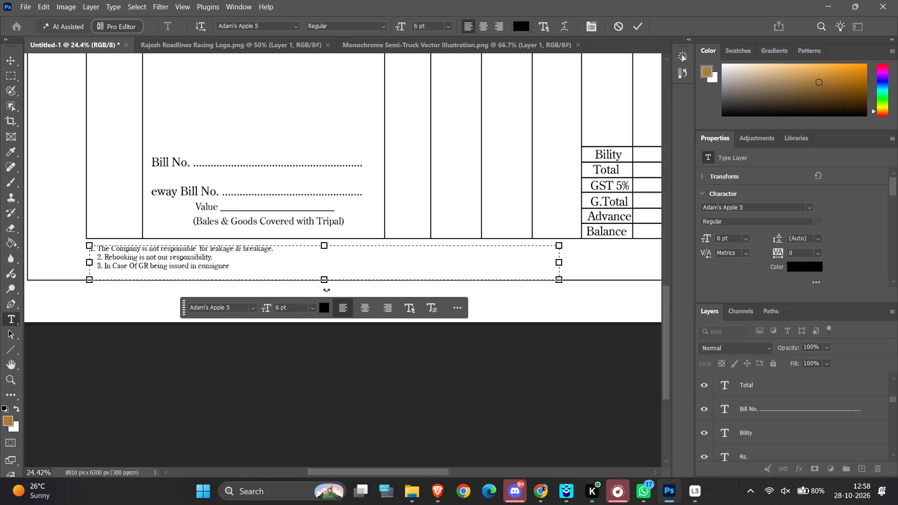
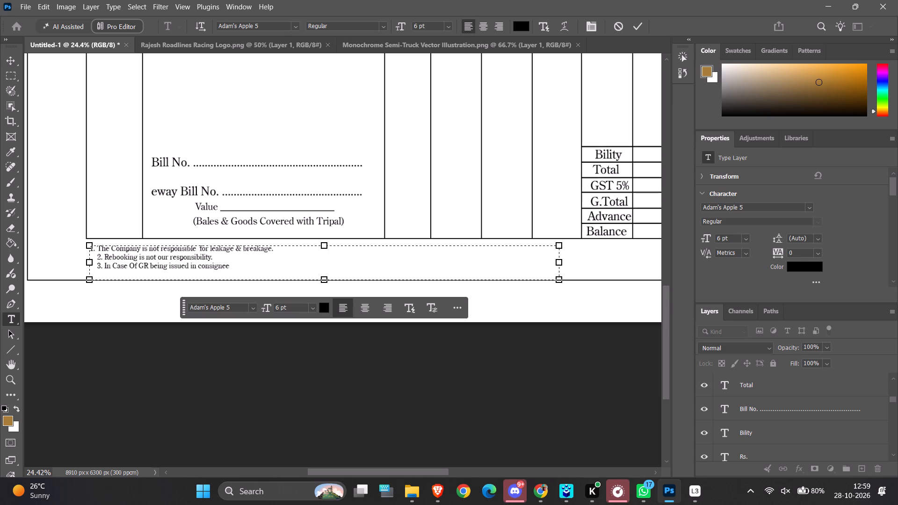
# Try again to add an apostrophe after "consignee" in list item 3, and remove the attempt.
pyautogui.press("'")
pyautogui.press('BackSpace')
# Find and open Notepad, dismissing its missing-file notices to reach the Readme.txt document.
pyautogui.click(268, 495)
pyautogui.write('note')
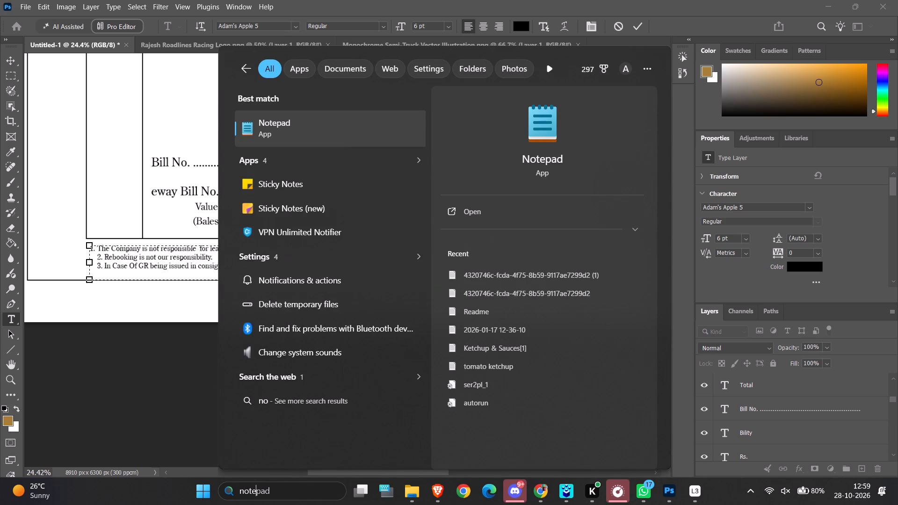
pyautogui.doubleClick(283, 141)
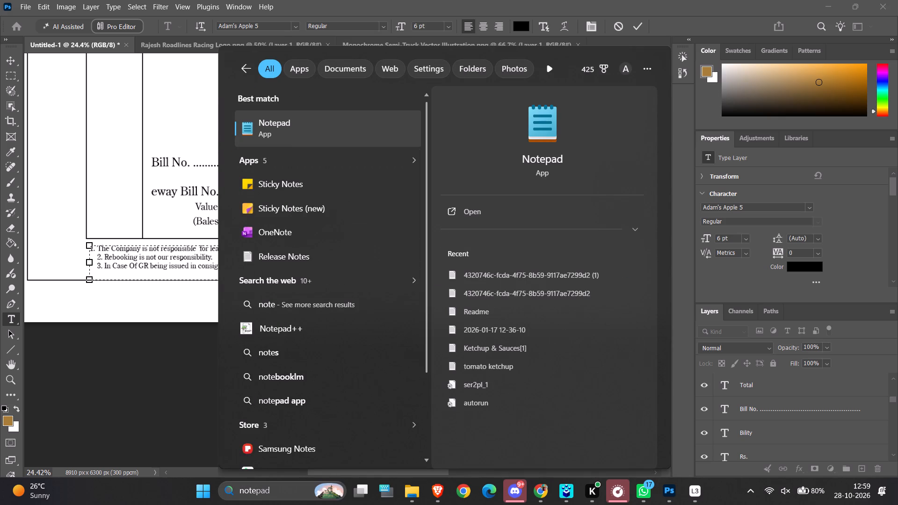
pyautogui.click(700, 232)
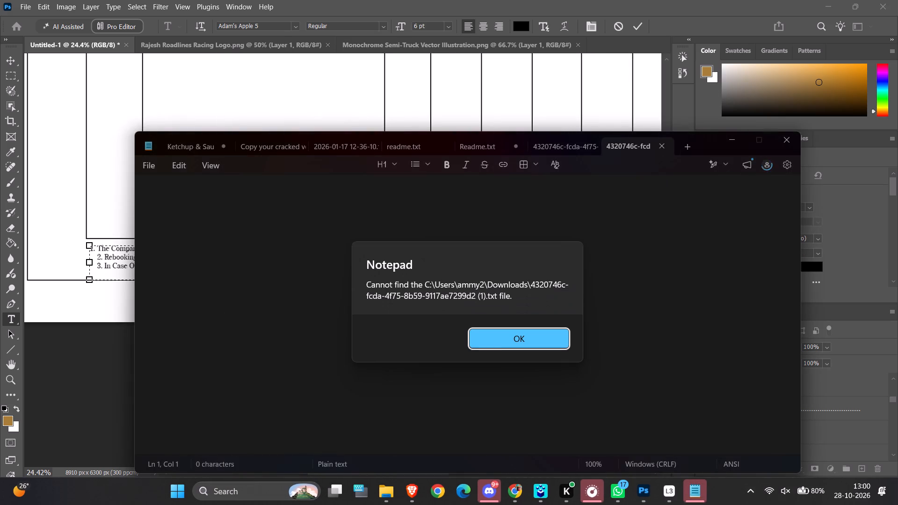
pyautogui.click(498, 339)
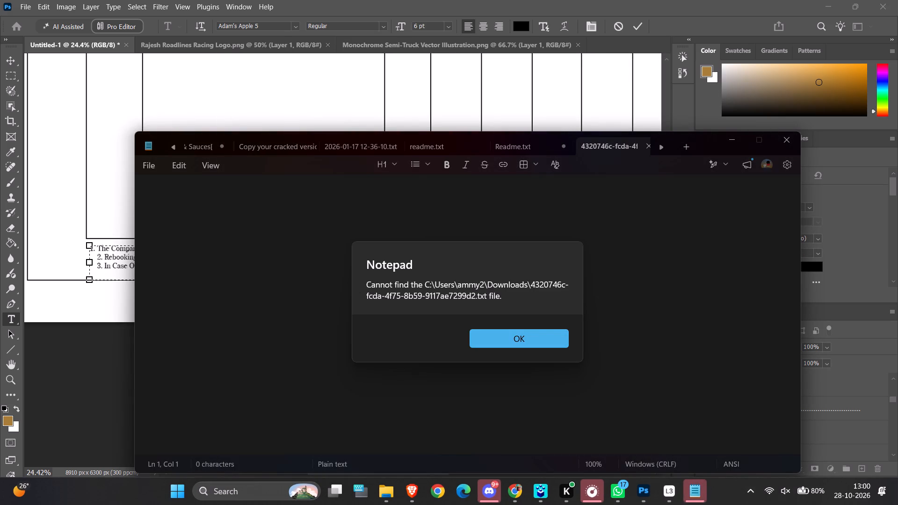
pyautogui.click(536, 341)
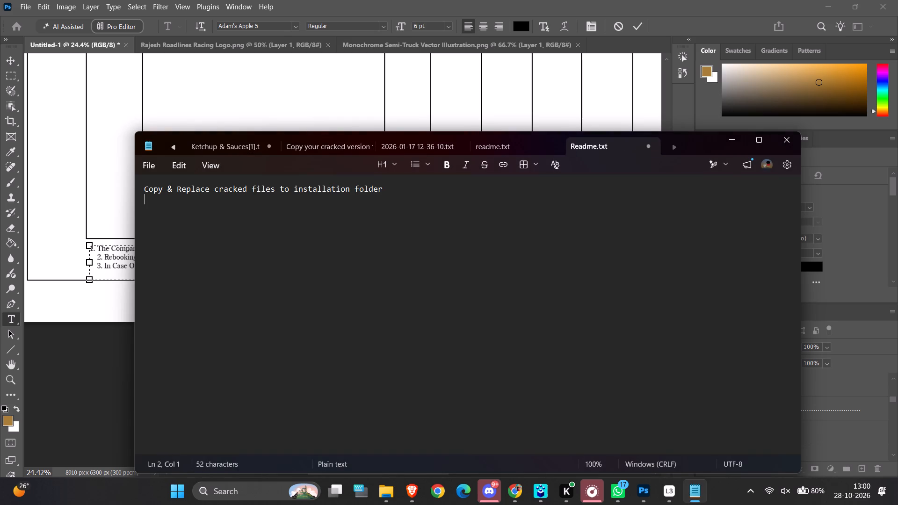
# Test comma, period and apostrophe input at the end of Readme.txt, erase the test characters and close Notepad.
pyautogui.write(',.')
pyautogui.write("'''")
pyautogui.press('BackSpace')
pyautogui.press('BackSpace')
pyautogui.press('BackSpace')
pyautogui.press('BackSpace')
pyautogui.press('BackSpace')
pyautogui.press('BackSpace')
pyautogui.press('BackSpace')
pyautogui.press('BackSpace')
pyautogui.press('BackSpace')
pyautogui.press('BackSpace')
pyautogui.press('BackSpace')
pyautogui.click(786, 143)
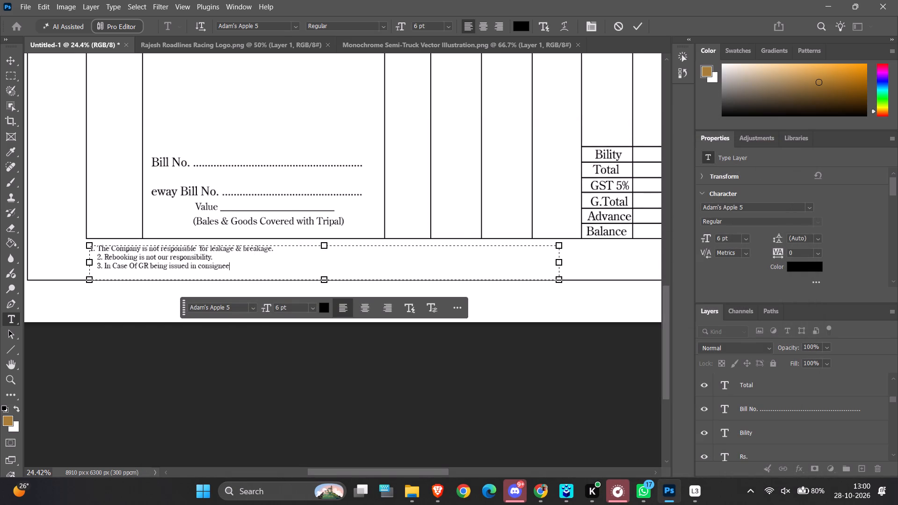
# Continue list item 3 after "consignee" with "name the goods could deliver without GR".
pyautogui.hscroll(1, 228, 329)
pyautogui.scroll(1, 228, 329)
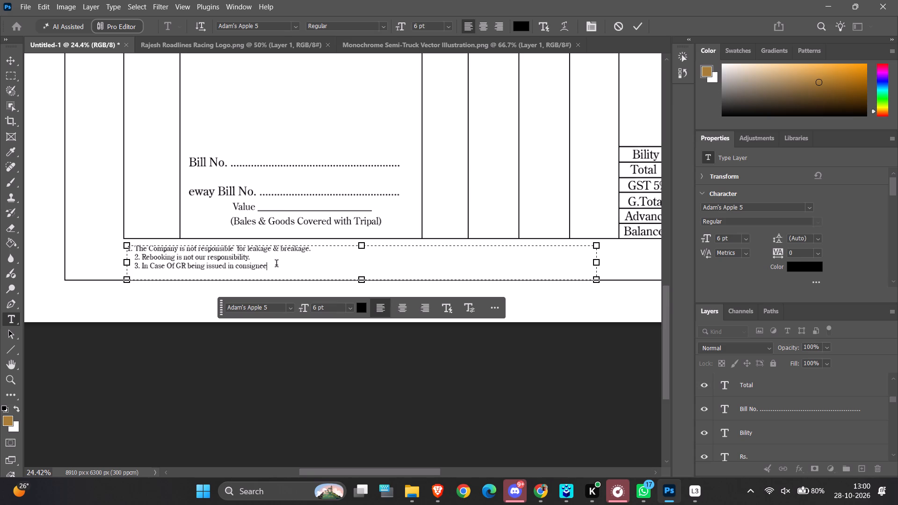
pyautogui.press('space')
pyautogui.write('name')
pyautogui.press('space')
pyautogui.write('the')
pyautogui.press('space')
pyautogui.write('goods')
pyautogui.press('space')
pyautogui.write('could')
pyautogui.press('space')
pyautogui.write('de')
pyautogui.write('liver without')
pyautogui.press('space')
pyautogui.write('GR')
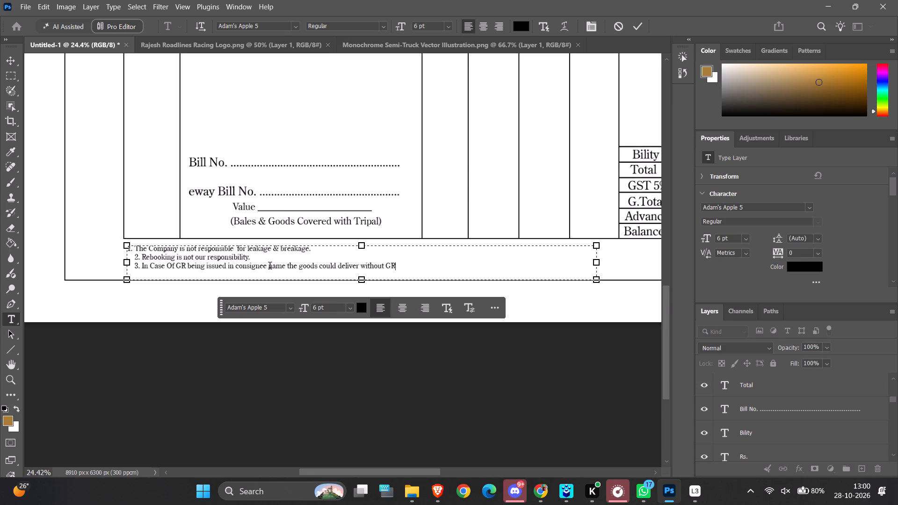
# Start list item 4 on a new line beneath item 3 with the marker "4.".
pyautogui.hotkey('shift', 'Return')
pyautogui.write('4.')
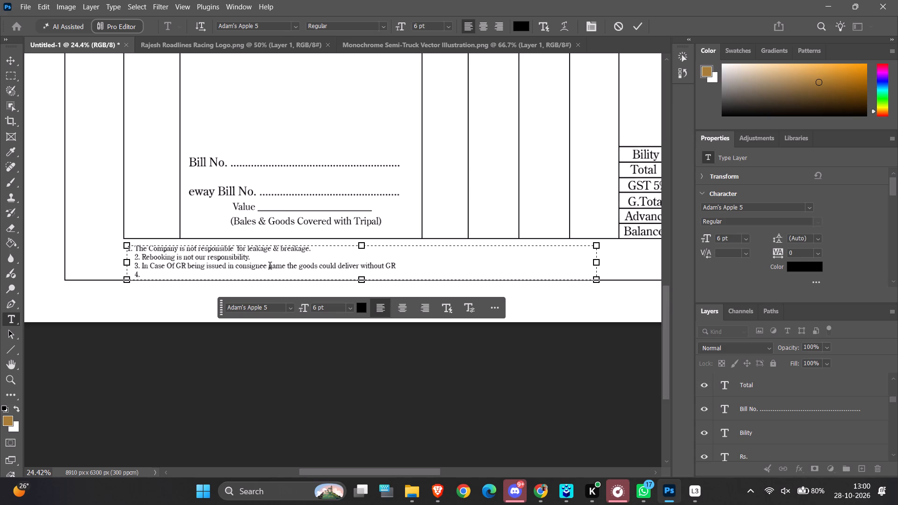
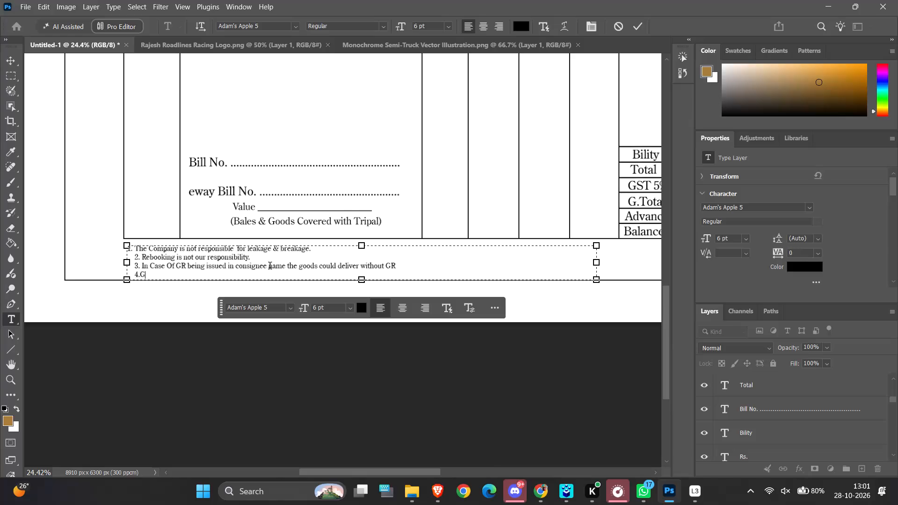
# Enter "GST" after the "4." marker of the terms list, with a space between marker and text.
pyautogui.write('st')
pyautogui.press('BackSpace')
pyautogui.press('BackSpace')
pyautogui.write('ST')
pyautogui.press('Left')
pyautogui.press('Left')
pyautogui.press('Left')
pyautogui.press('space')
pyautogui.press('Right')
pyautogui.press('Right')
pyautogui.press('Right')
# Continue list item 4 after "GST" with "pay by consignee/consignor" and commit the terms text.
pyautogui.press('space')
pyautogui.press('p')
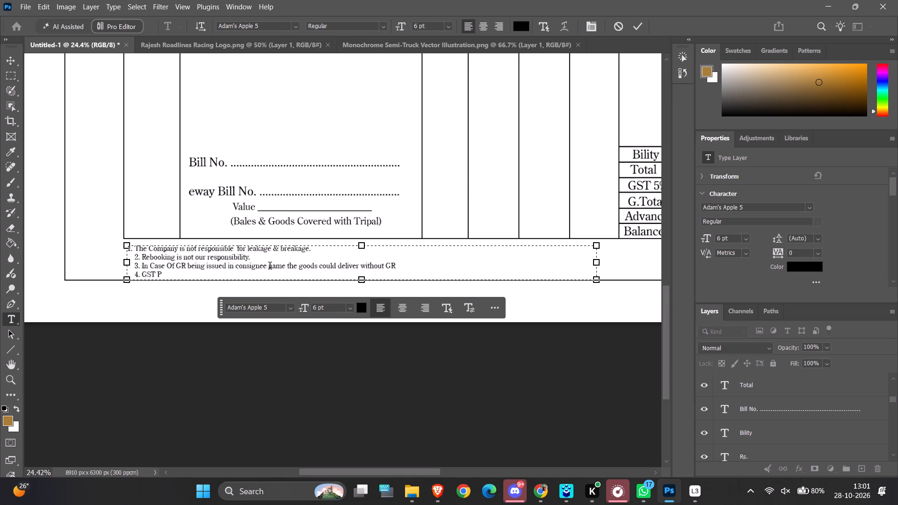
pyautogui.write('ay')
pyautogui.press('space')
pyautogui.press('BackSpace')
pyautogui.press('BackSpace')
pyautogui.press('BackSpace')
pyautogui.press('BackSpace')
pyautogui.write('pay by')
pyautogui.press('space')
pyautogui.write('consignee')
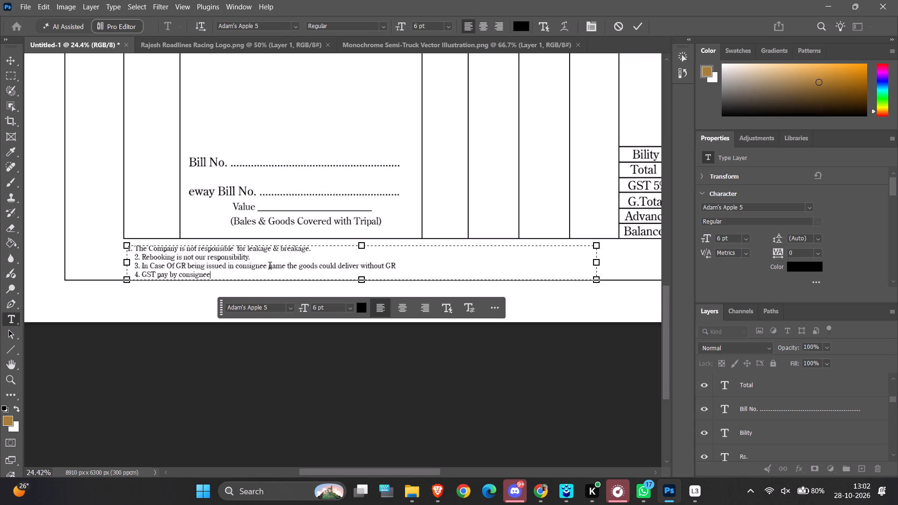
pyautogui.press('/')
pyautogui.press('c')
pyautogui.write('onsignor')
pyautogui.press('space')
pyautogui.click(474, 360)
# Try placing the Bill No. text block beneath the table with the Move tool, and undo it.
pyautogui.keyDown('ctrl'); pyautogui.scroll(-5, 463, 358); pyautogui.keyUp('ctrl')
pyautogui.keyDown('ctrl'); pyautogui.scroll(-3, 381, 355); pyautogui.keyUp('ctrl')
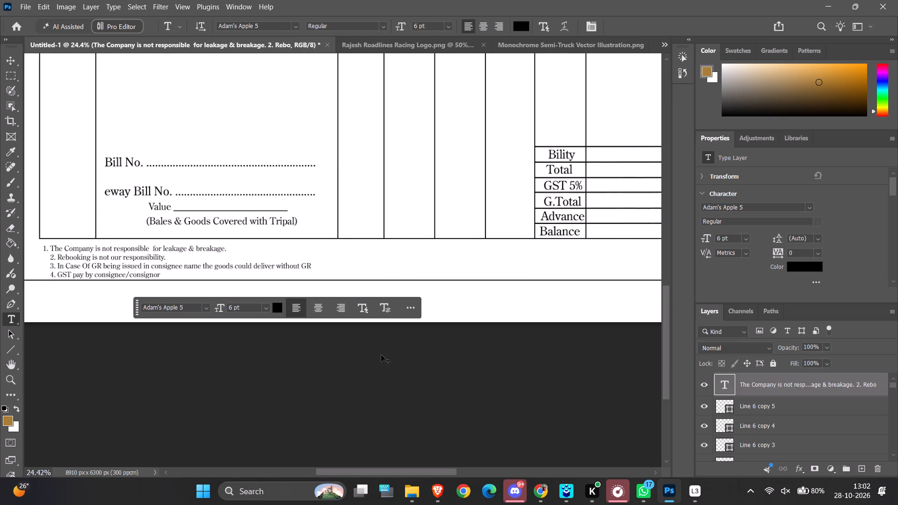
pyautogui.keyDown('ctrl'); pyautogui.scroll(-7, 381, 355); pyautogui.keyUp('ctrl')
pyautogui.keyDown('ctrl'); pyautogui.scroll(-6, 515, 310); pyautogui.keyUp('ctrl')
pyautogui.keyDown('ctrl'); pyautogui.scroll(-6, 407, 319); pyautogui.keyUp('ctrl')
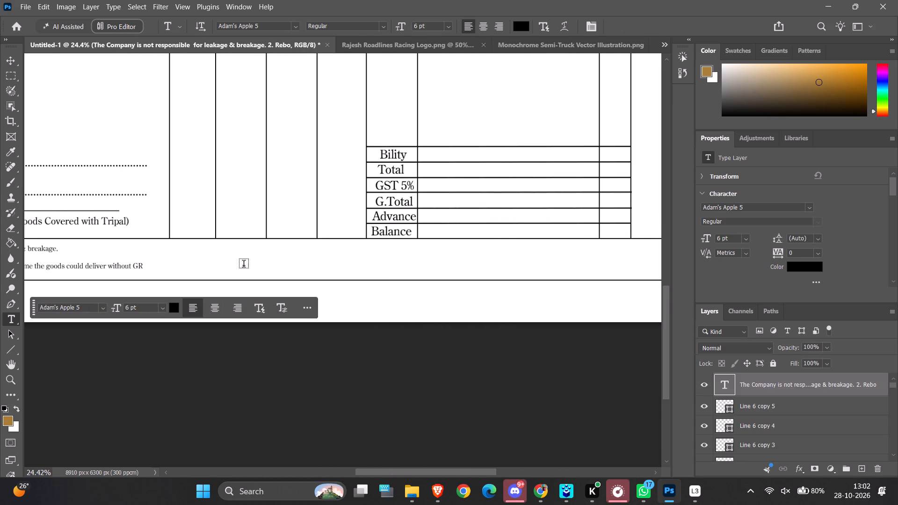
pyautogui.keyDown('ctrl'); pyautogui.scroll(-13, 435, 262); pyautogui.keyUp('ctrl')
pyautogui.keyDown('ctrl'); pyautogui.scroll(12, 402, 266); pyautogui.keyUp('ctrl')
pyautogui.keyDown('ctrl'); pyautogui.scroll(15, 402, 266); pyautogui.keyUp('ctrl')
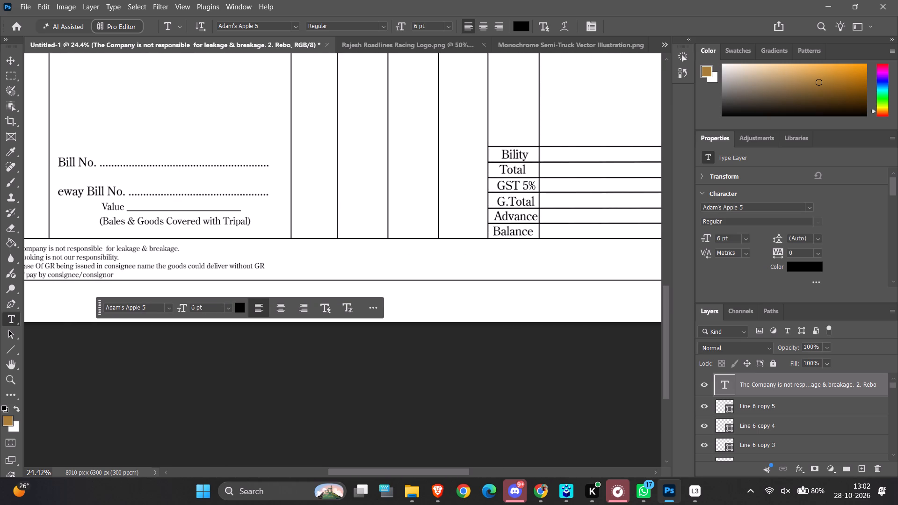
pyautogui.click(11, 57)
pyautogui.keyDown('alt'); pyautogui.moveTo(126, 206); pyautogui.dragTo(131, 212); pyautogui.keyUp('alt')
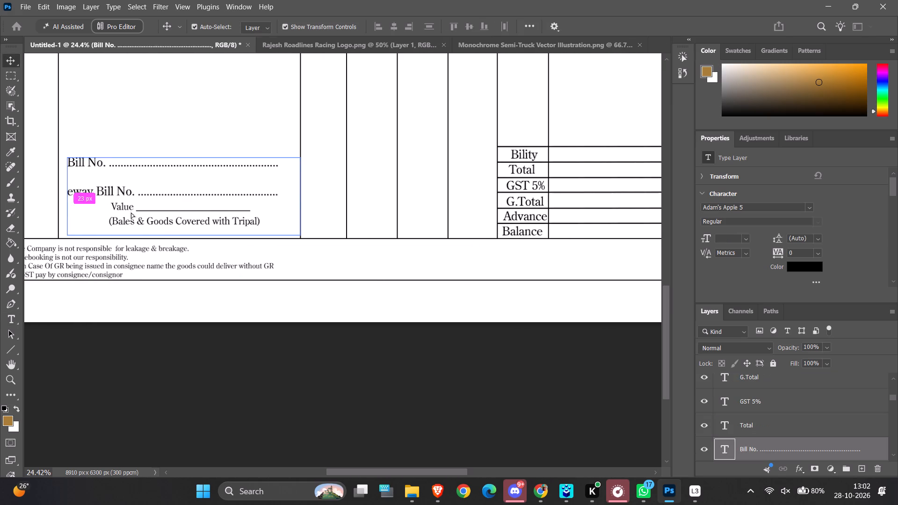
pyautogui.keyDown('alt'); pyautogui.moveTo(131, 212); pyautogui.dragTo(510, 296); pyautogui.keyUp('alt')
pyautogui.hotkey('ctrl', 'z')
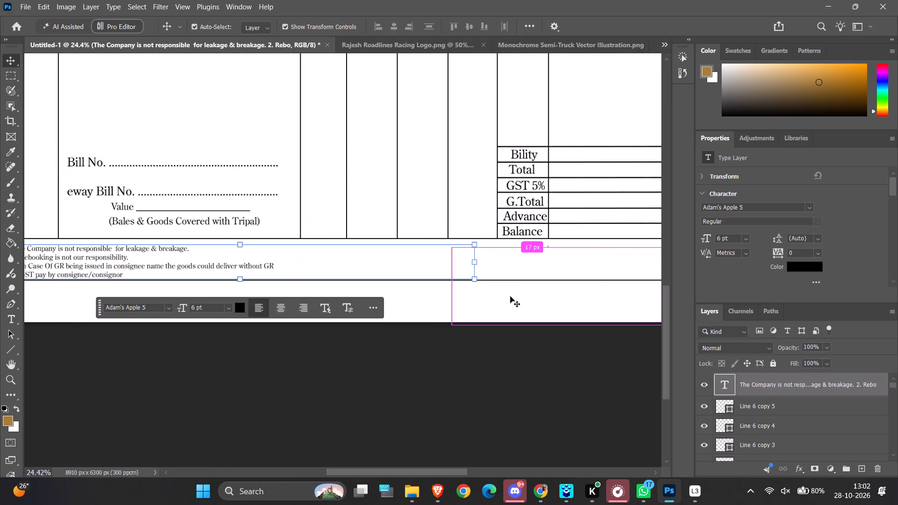
# Duplicate the "Balance" label into the empty strip beneath the charges table, clear of the terms text box.
pyautogui.keyDown('ctrl'); pyautogui.scroll(-14, 272, 245); pyautogui.keyUp('ctrl')
pyautogui.keyDown('ctrl'); pyautogui.scroll(-13, 338, 261); pyautogui.keyUp('ctrl')
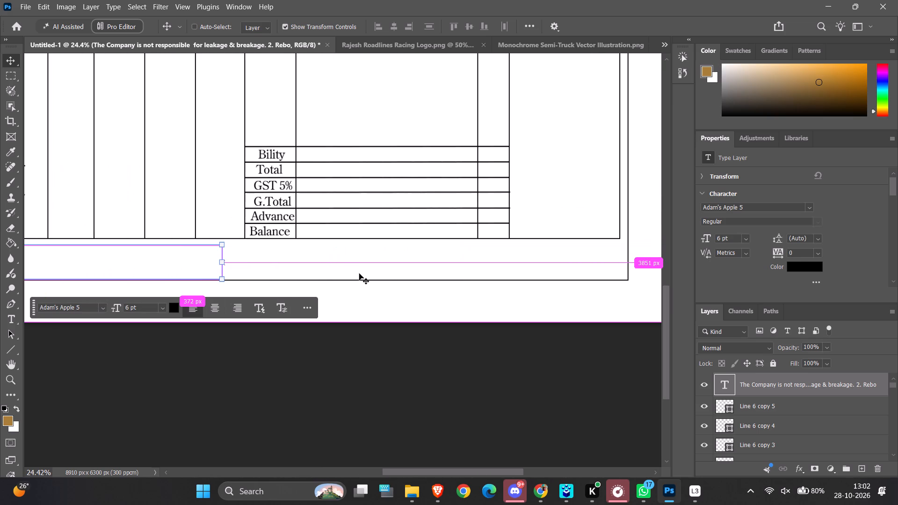
pyautogui.keyDown('alt'); pyautogui.moveTo(275, 231); pyautogui.dragTo(380, 249); pyautogui.keyUp('alt')
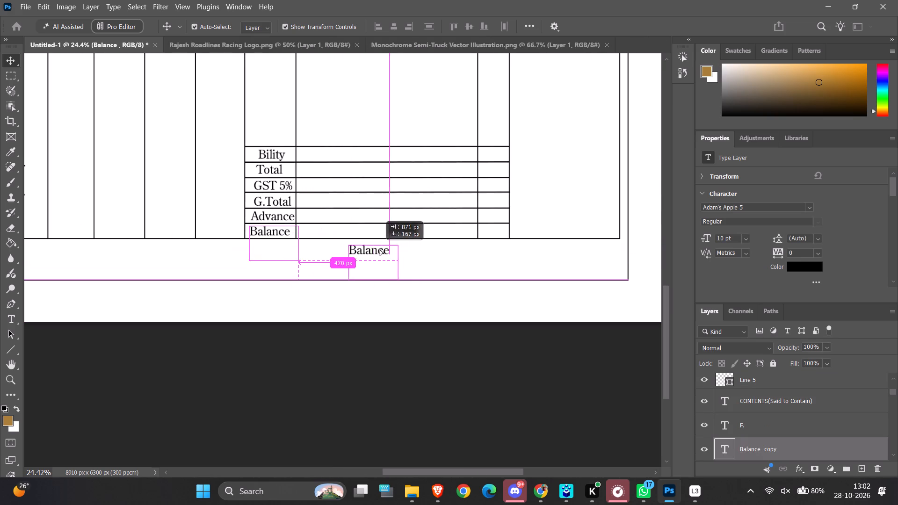
pyautogui.keyDown('alt'); pyautogui.moveTo(380, 249); pyautogui.dragTo(392, 250); pyautogui.keyUp('alt')
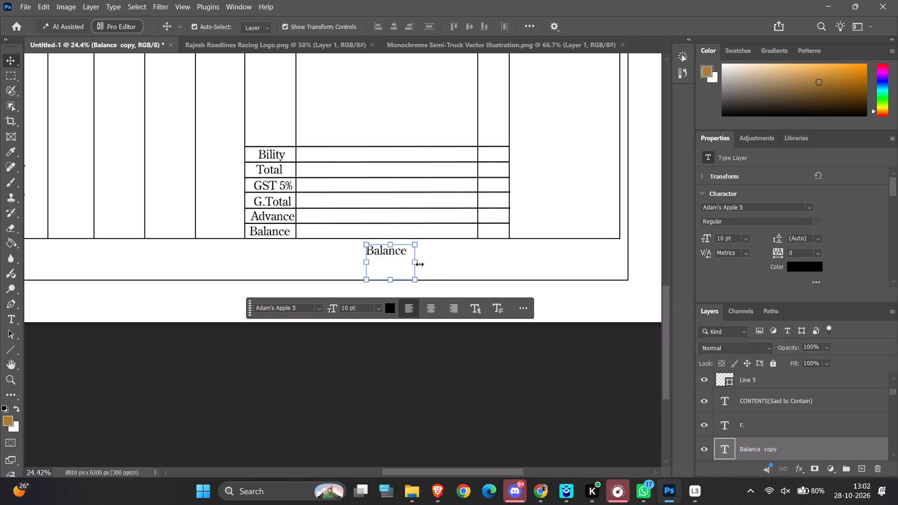
# Open the copied "Balance" label for text editing and widen its text box towards the form's right border.
pyautogui.moveTo(420, 264); pyautogui.dragTo(432, 264)
pyautogui.hotkey('ctrl', 'z')
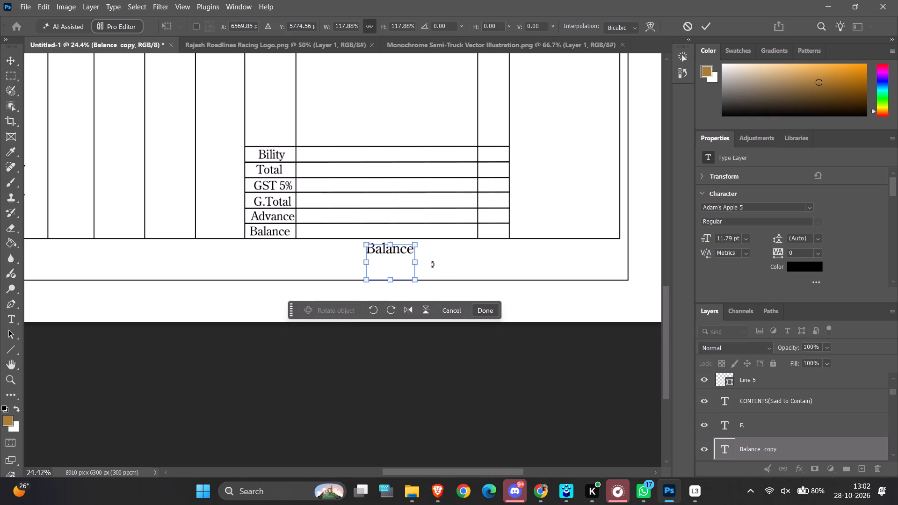
pyautogui.doubleClick(394, 252)
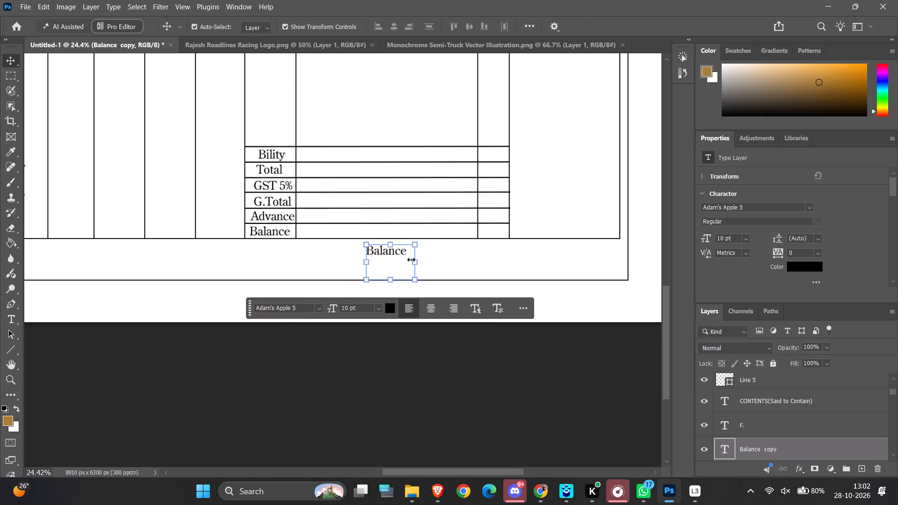
pyautogui.doubleClick(404, 252)
pyautogui.moveTo(413, 265); pyautogui.dragTo(563, 277)
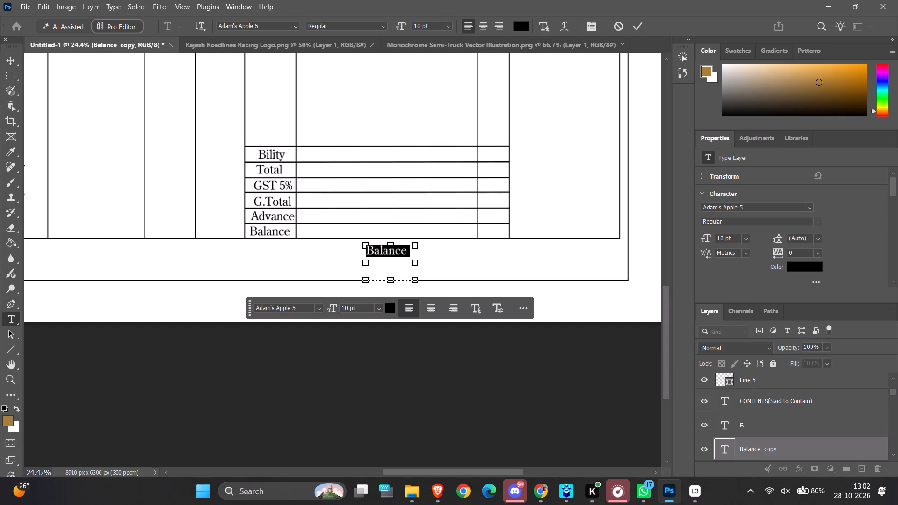
pyautogui.moveTo(563, 277); pyautogui.dragTo(586, 263)
pyautogui.moveTo(419, 266); pyautogui.dragTo(420, 266)
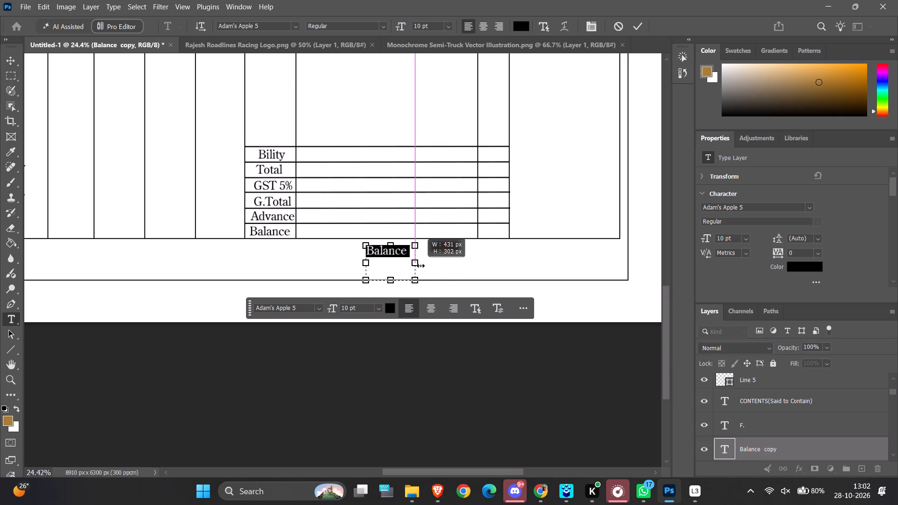
pyautogui.moveTo(420, 266); pyautogui.dragTo(587, 258)
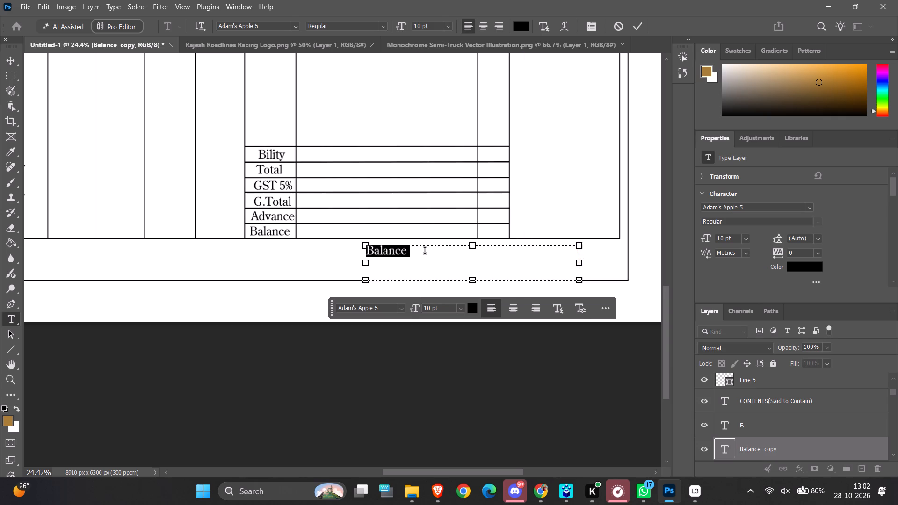
# Replace the copied label's text with "For Rajesh Roadlines".
pyautogui.write('or')
pyautogui.press('space')
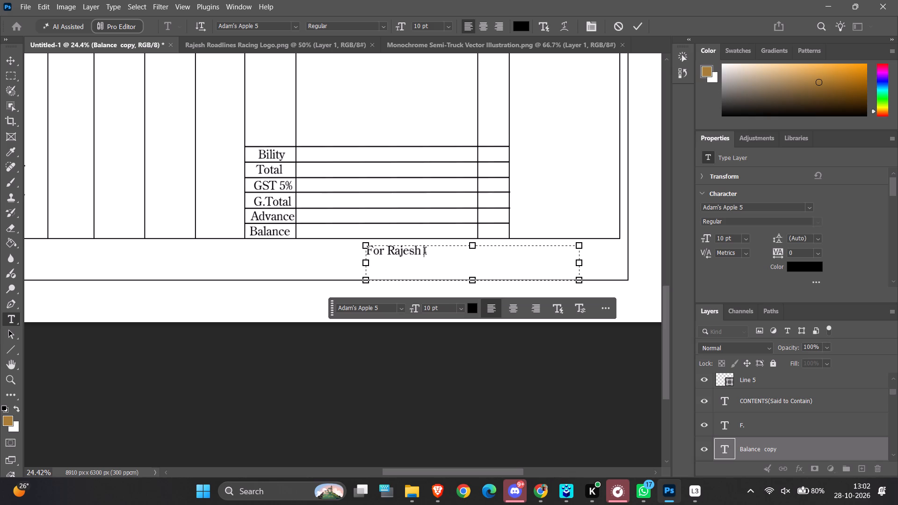
pyautogui.press('r')
pyautogui.press('a')
pyautogui.press('BackSpace')
pyautogui.press('BackSpace')
pyautogui.write('oadlines')
# Add a second line reading "Booking Clerk" beneath "For Rajesh Roadlines".
pyautogui.hotkey('shift', 'Return')
pyautogui.write('ooking')
pyautogui.press('space')
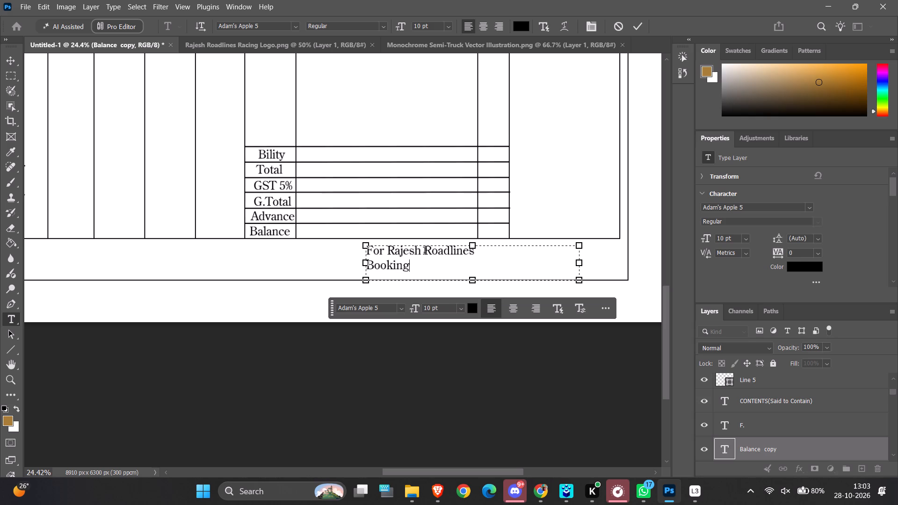
pyautogui.press('k')
pyautogui.press('BackSpace')
pyautogui.write('lerk')
# Set the "Booking Clerk" line to 6 pt and delete its text from the signature block.
pyautogui.moveTo(442, 268); pyautogui.dragTo(362, 274)
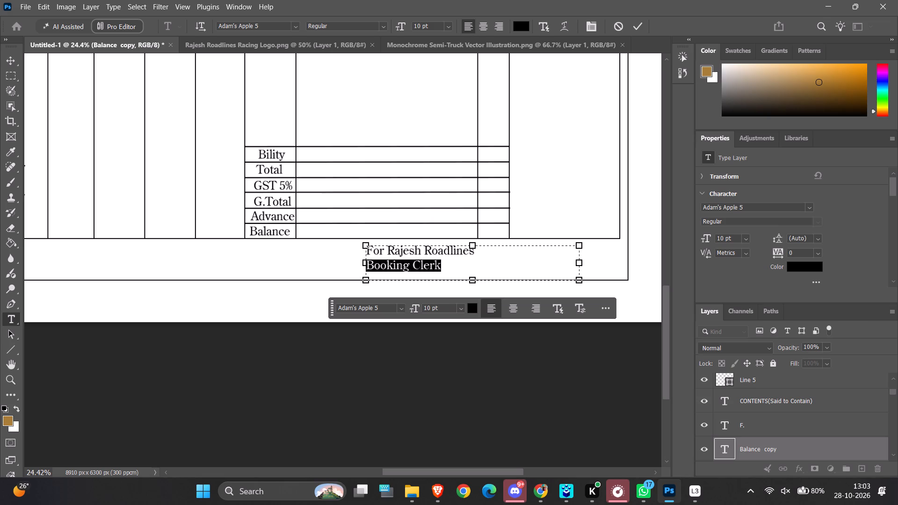
pyautogui.click(429, 309)
pyautogui.press('BackSpace')
pyautogui.press('BackSpace')
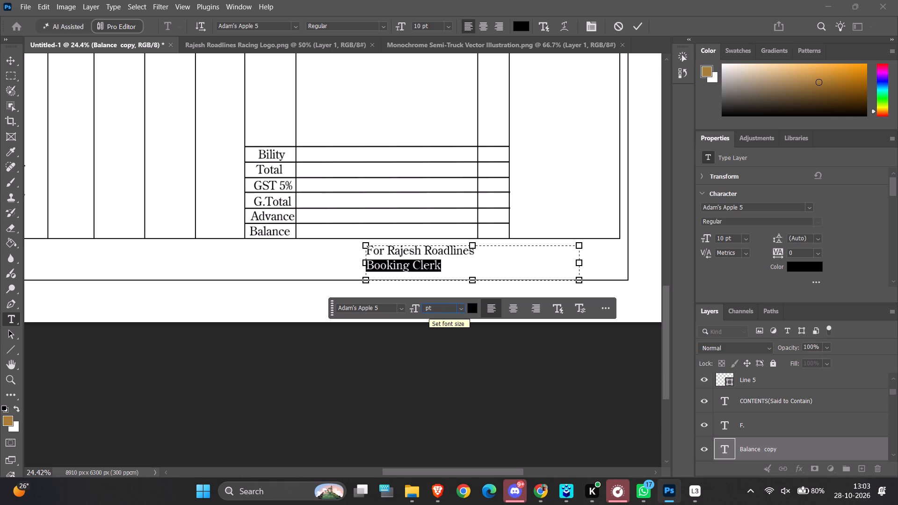
pyautogui.press('6')
pyautogui.press('Return')
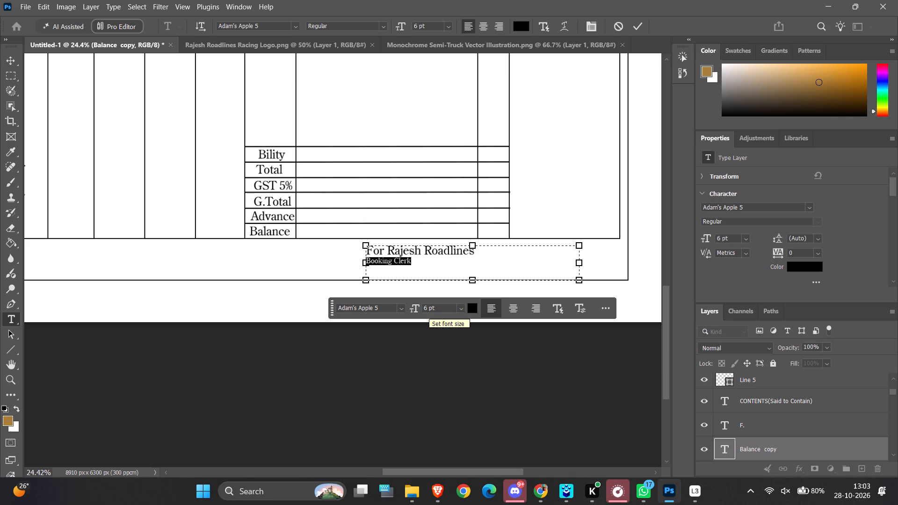
pyautogui.press('BackSpace')
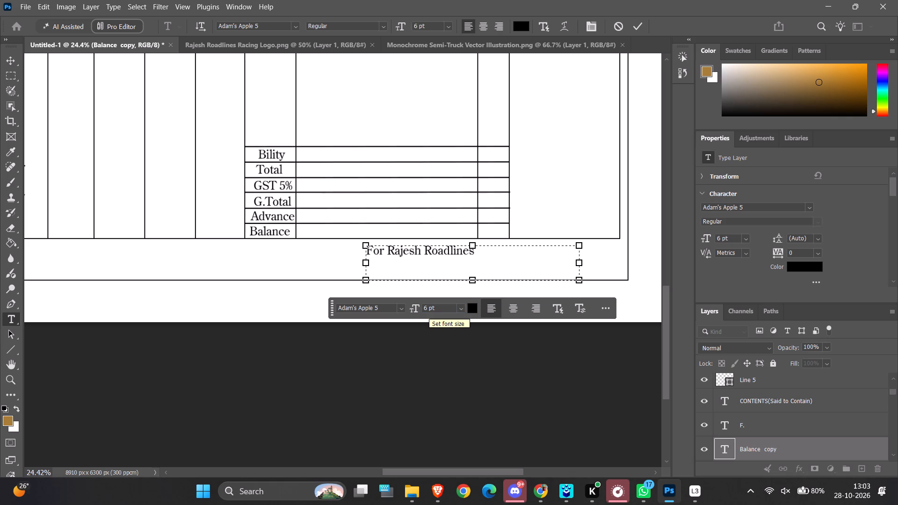
# Restore the deleted "Booking Clerk" line in the signature block and set its text to 8 pt.
pyautogui.hotkey('ctrl', 'z')
pyautogui.click(429, 309)
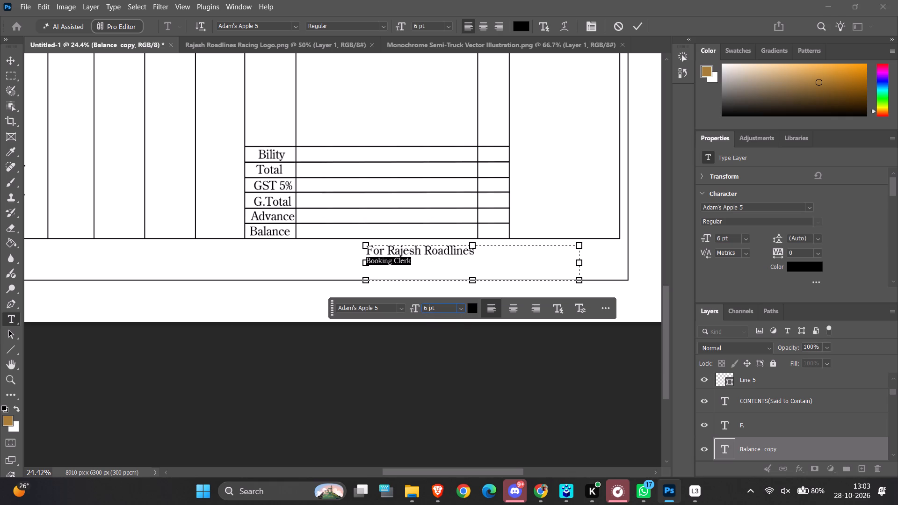
pyautogui.press('BackSpace')
pyautogui.press('BackSpace')
pyautogui.press('8')
pyautogui.press('Return')
pyautogui.click(428, 384)
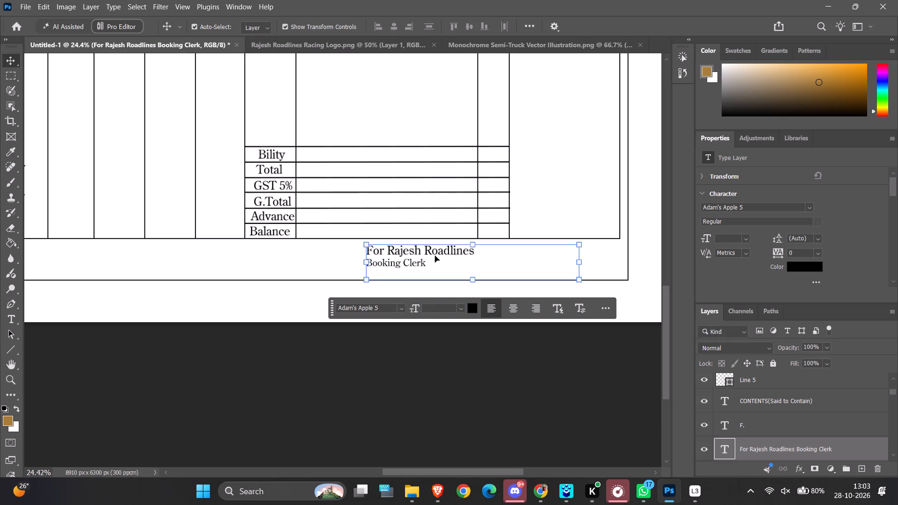
# Insert a blank line between "For Rajesh Roadlines" and "Booking Clerk", extending the text box downwards to fit both.
pyautogui.doubleClick(467, 254)
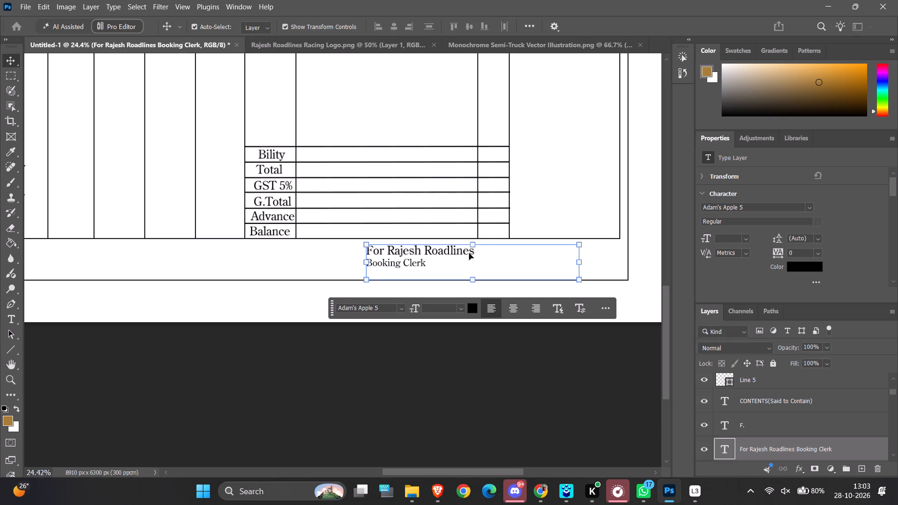
pyautogui.click(477, 254)
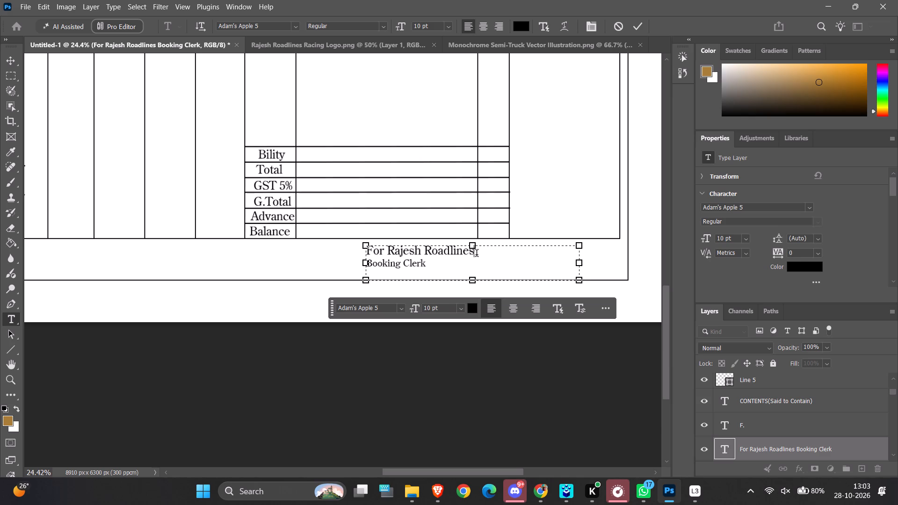
pyautogui.hotkey('shift', 'Return')
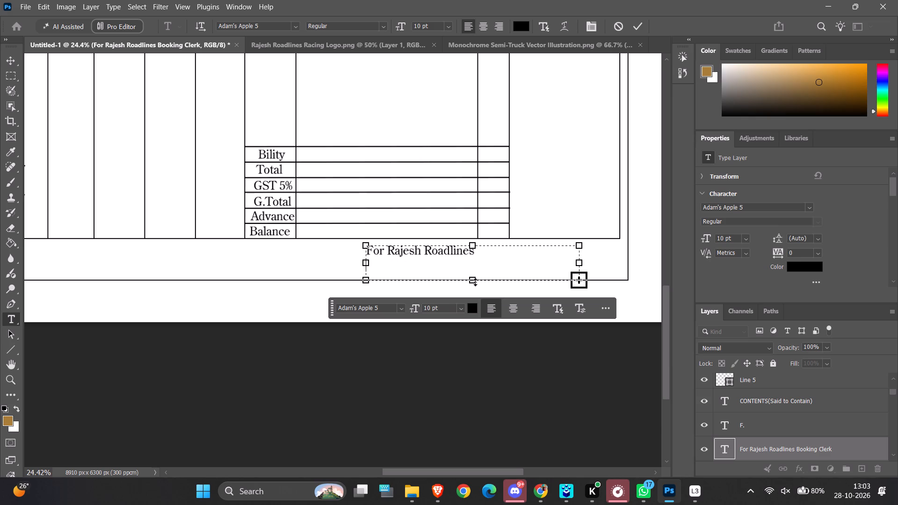
pyautogui.moveTo(474, 281); pyautogui.dragTo(473, 312)
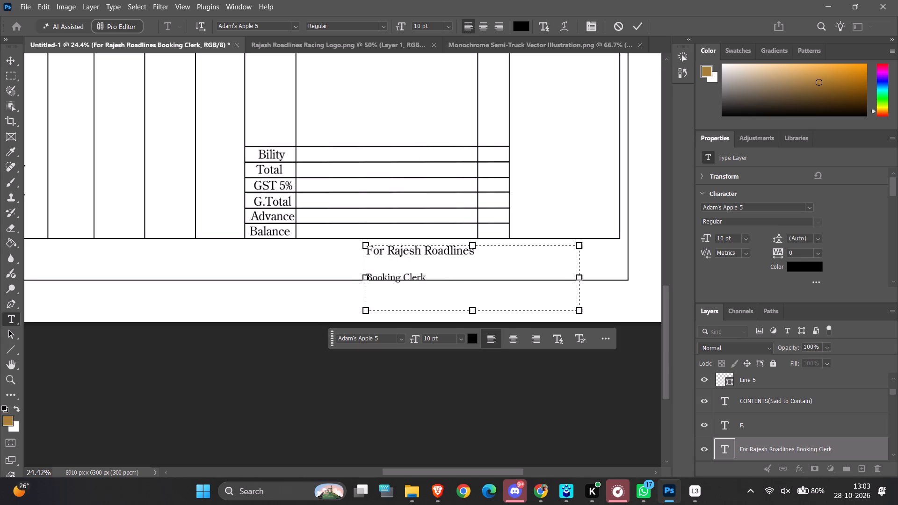
# Move the signature block rightwards and slightly up, so "Booking Clerk" sits inside the form's bottom border.
pyautogui.click(9, 62)
pyautogui.moveTo(415, 249); pyautogui.dragTo(415, 249)
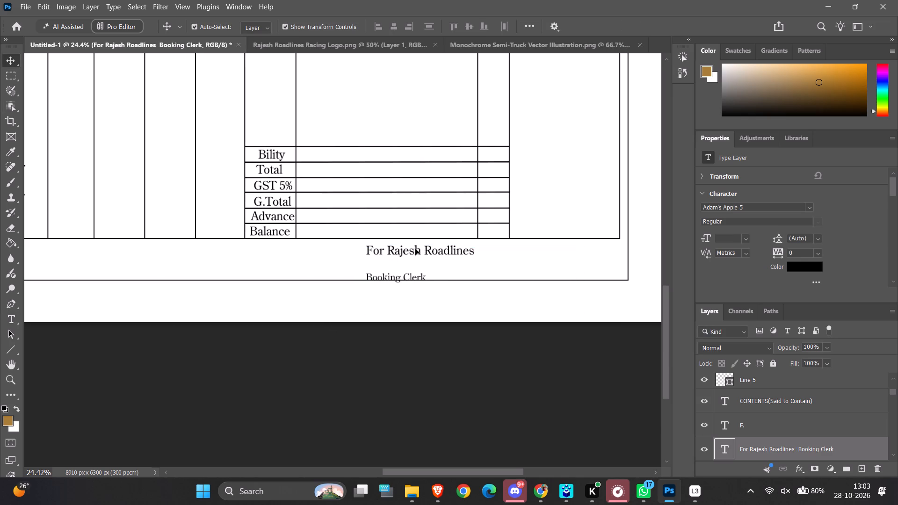
pyautogui.moveTo(415, 249); pyautogui.dragTo(431, 246)
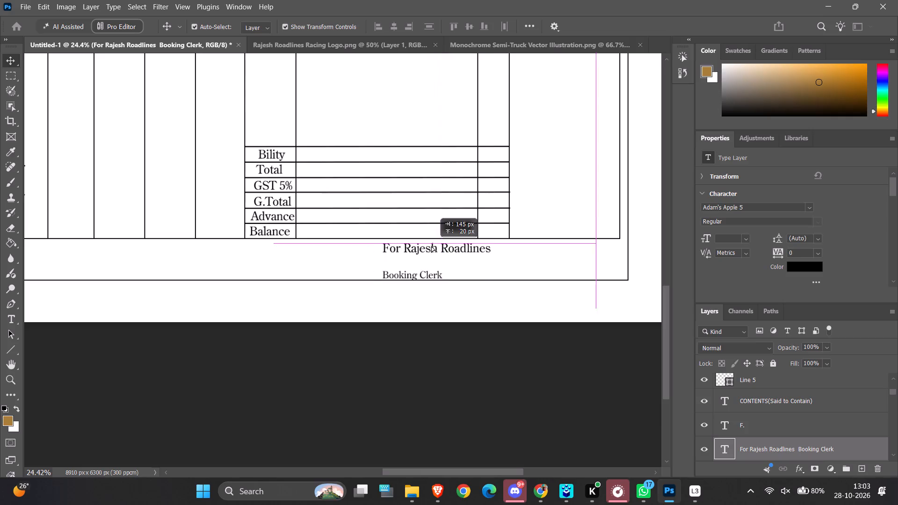
pyautogui.moveTo(431, 246); pyautogui.dragTo(449, 245)
pyautogui.click(536, 367)
# Examine the whole consignment note layout, including the header, table, terms and signature block.
pyautogui.keyDown('ctrl'); pyautogui.scroll(-18, 536, 368); pyautogui.keyUp('ctrl')
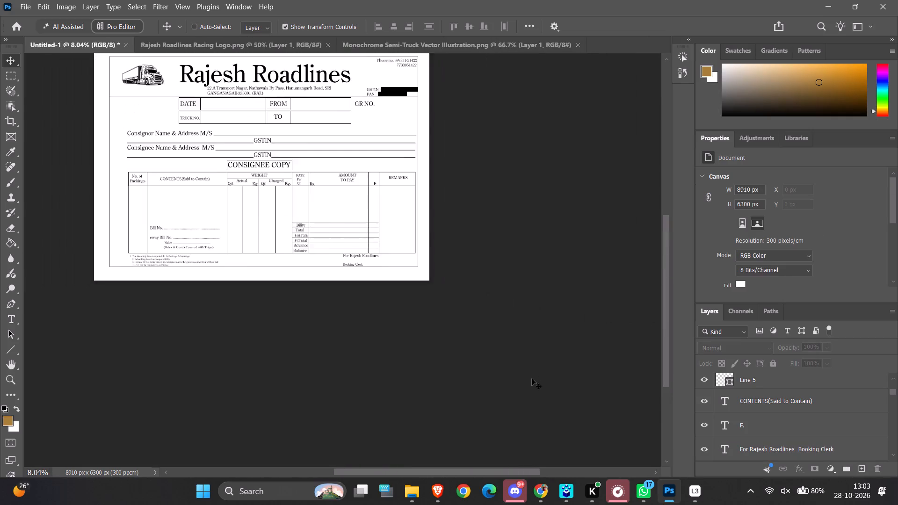
pyautogui.keyDown('ctrl'); pyautogui.scroll(19, 254, 408); pyautogui.keyUp('ctrl')
pyautogui.scroll(5, 260, 389)
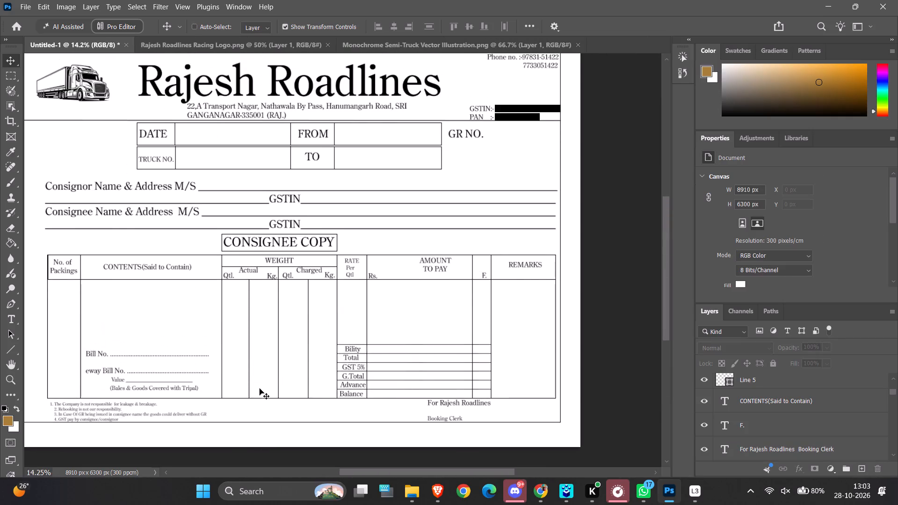
pyautogui.keyDown('ctrl'); pyautogui.keyDown('alt'); pyautogui.scroll(5, 260, 389); pyautogui.keyUp('alt'); pyautogui.keyUp('ctrl')
pyautogui.keyDown('ctrl'); pyautogui.keyDown('alt'); pyautogui.scroll(-8, 260, 389); pyautogui.keyUp('alt'); pyautogui.keyUp('ctrl')
pyautogui.keyDown('ctrl'); pyautogui.scroll(6, 232, 372); pyautogui.keyUp('ctrl')
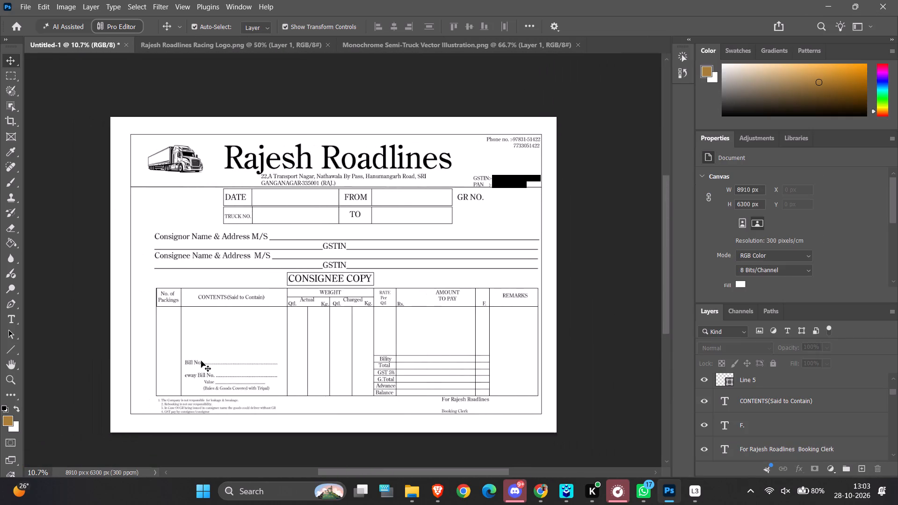
pyautogui.scroll(5, 201, 361)
pyautogui.scroll(-5, 201, 361)
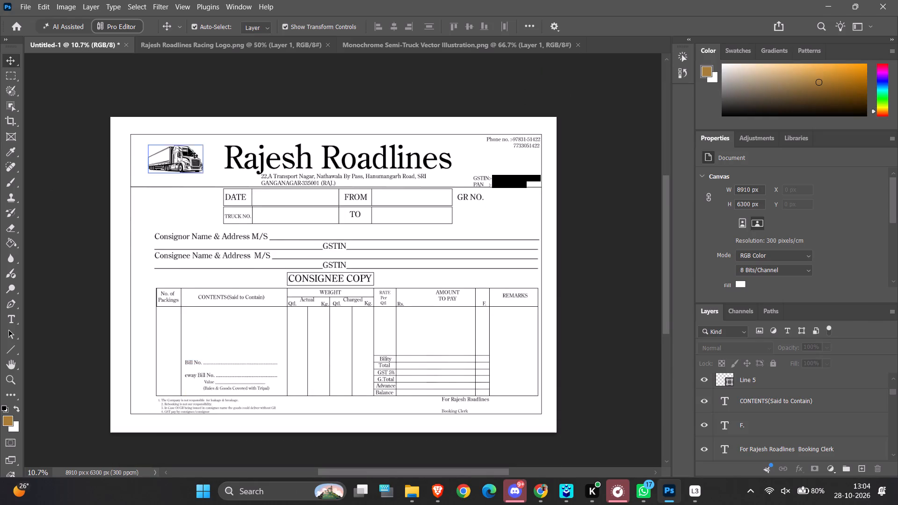
# Delete the outer border rectangle that surrounds the whole form.
pyautogui.keyDown('ctrl'); pyautogui.keyDown('alt'); pyautogui.scroll(6, 194, 141); pyautogui.keyUp('alt'); pyautogui.keyUp('ctrl')
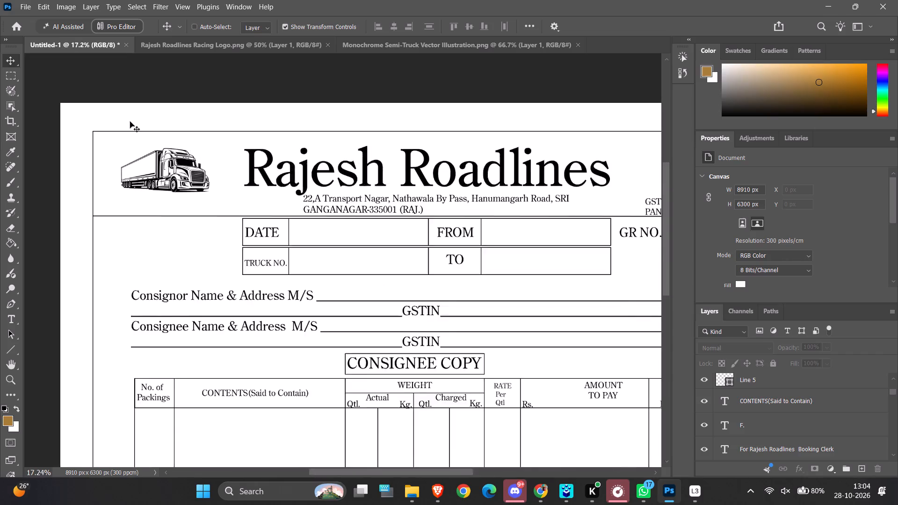
pyautogui.keyDown('ctrl'); pyautogui.keyDown('alt'); pyautogui.scroll(9, 130, 122); pyautogui.keyUp('alt'); pyautogui.keyUp('ctrl')
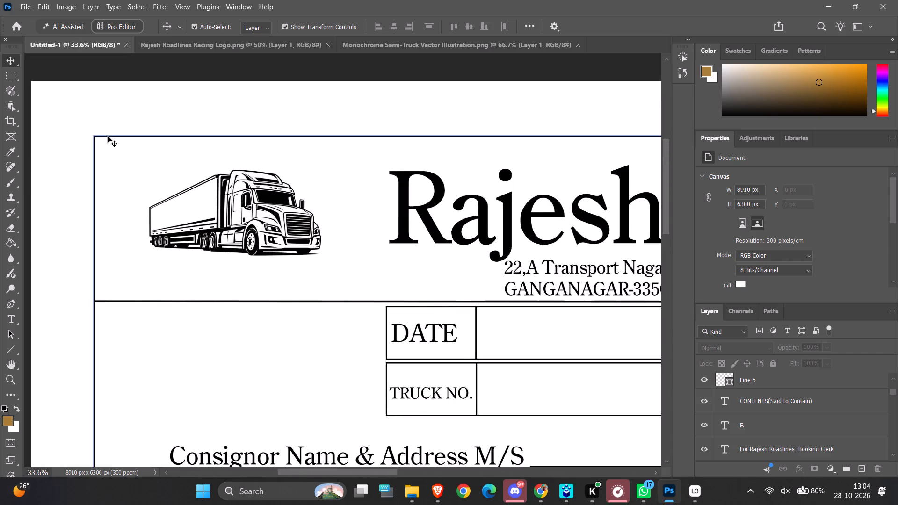
pyautogui.click(108, 136)
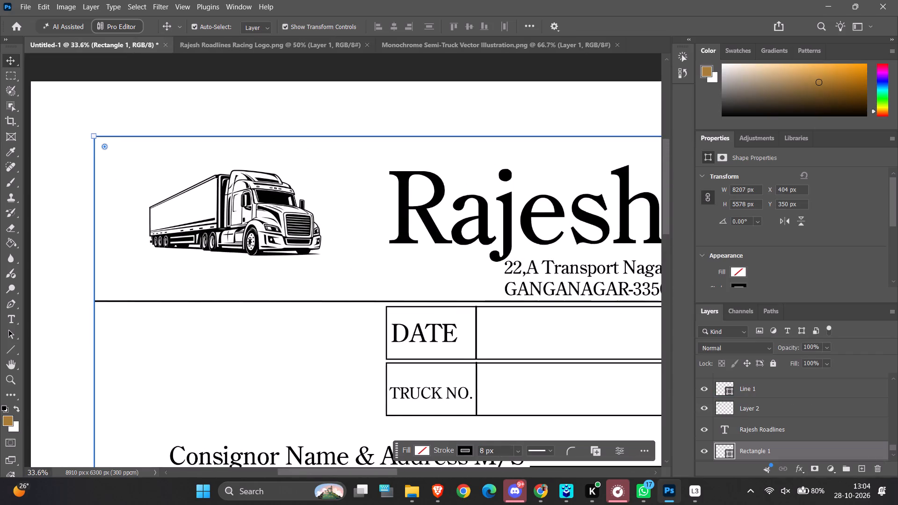
pyautogui.click(876, 468)
pyautogui.click(438, 191)
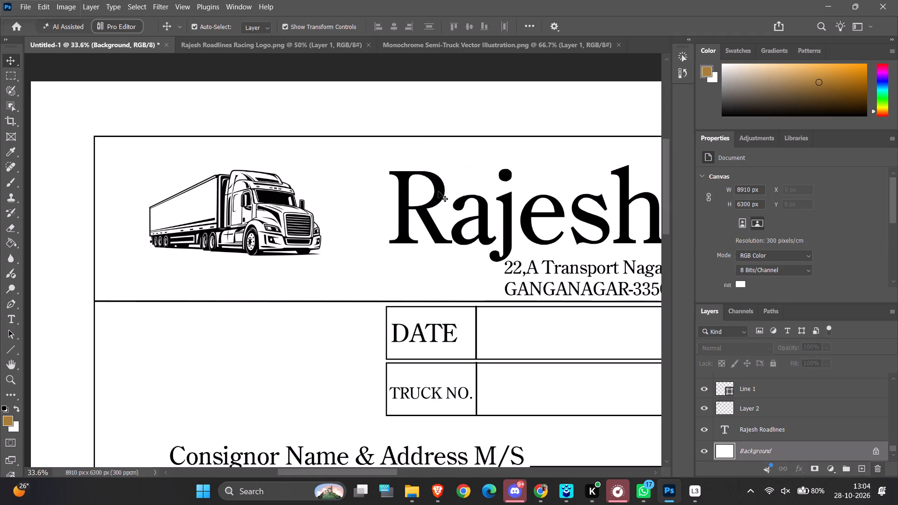
# Nudge the truck illustration right towards the "Rajesh Roadlines" title, to X 1046 px.
pyautogui.keyDown('ctrl'); pyautogui.keyDown('alt'); pyautogui.scroll(-18, 438, 191); pyautogui.keyUp('alt'); pyautogui.keyUp('ctrl')
pyautogui.keyDown('ctrl'); pyautogui.scroll(-5, 412, 202); pyautogui.keyUp('ctrl')
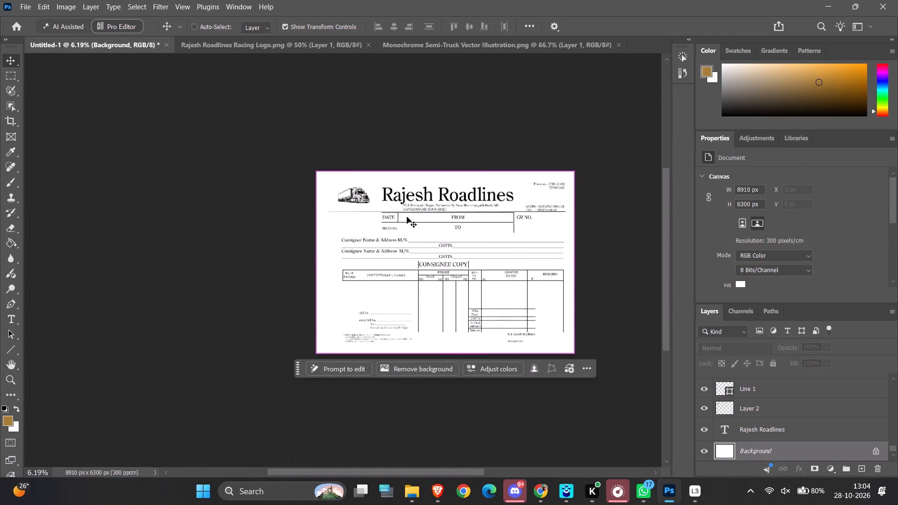
pyautogui.keyDown('ctrl'); pyautogui.scroll(-4, 401, 232); pyautogui.keyUp('ctrl')
pyautogui.keyDown('ctrl'); pyautogui.scroll(6, 401, 232); pyautogui.keyUp('ctrl')
pyautogui.keyDown('ctrl'); pyautogui.keyDown('alt'); pyautogui.scroll(6, 378, 218); pyautogui.keyUp('alt'); pyautogui.keyUp('ctrl')
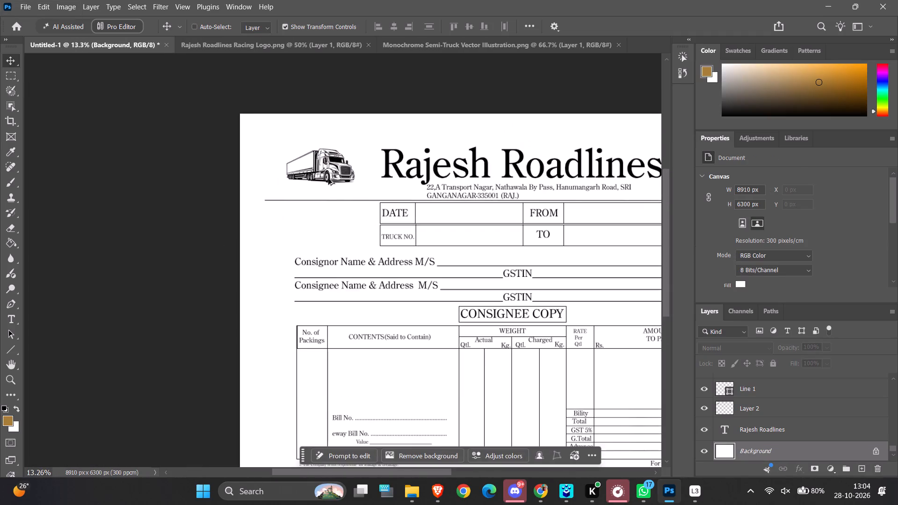
pyautogui.click(333, 171)
pyautogui.press('Right')
pyautogui.press('Right')
pyautogui.press('Right')
pyautogui.press('Right')
pyautogui.press('Right')
pyautogui.press('Right')
pyautogui.press('Right')
pyautogui.press('Right')
pyautogui.press('Right')
pyautogui.press('Right')
pyautogui.press('Right')
pyautogui.press('Right')
pyautogui.press('Right')
pyautogui.press('Right')
pyautogui.press('Right')
pyautogui.press('Right')
pyautogui.press('Right')
pyautogui.press('Right')
pyautogui.press('Right')
pyautogui.press('Right')
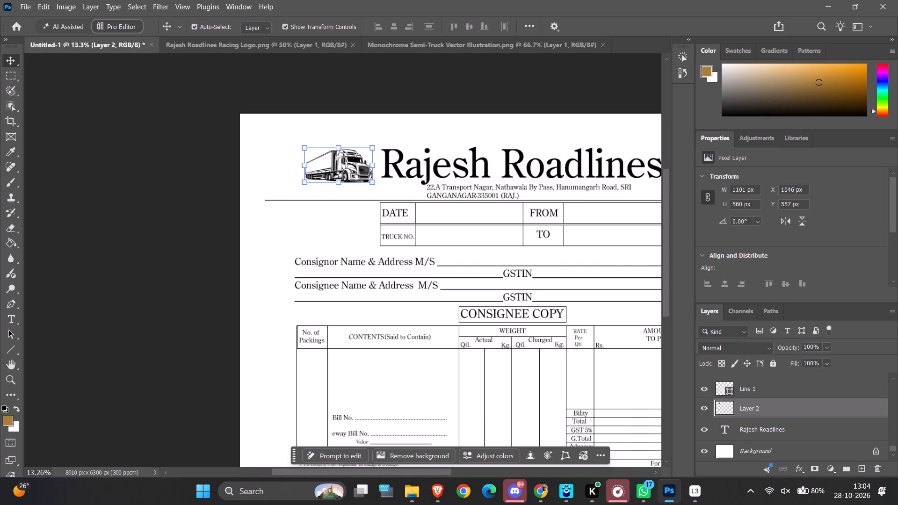
# Shorten the header's horizontal divider line from its left end to about 7806 px wide, starting near X 803 px.
pyautogui.keyDown('ctrl'); pyautogui.keyDown('alt'); pyautogui.scroll(11, 329, 231); pyautogui.keyUp('alt'); pyautogui.keyUp('ctrl')
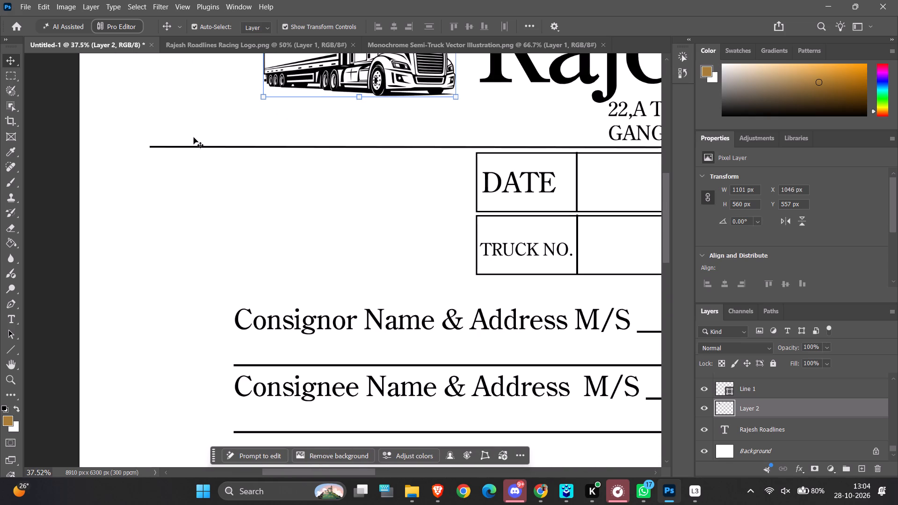
pyautogui.click(165, 146)
pyautogui.keyDown('ctrl'); pyautogui.keyDown('alt'); pyautogui.scroll(5, 169, 146); pyautogui.keyUp('alt'); pyautogui.keyUp('ctrl')
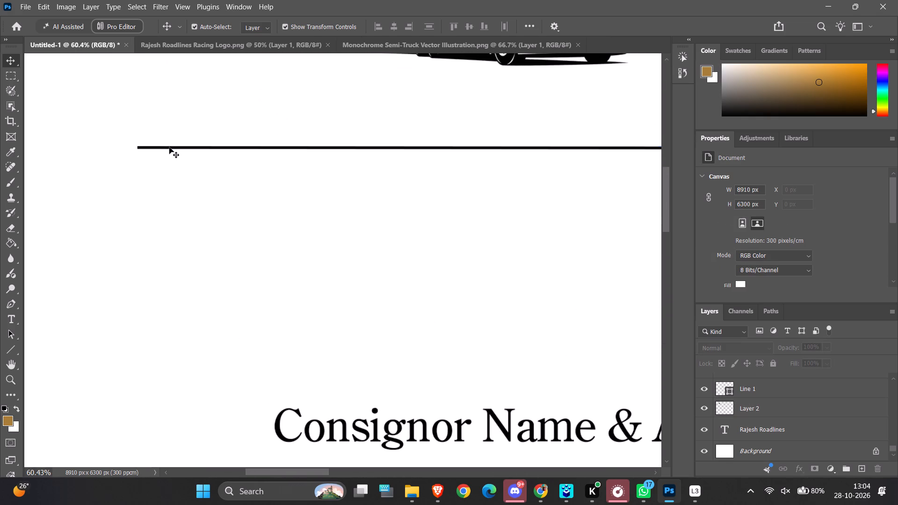
pyautogui.click(174, 148)
pyautogui.keyDown('ctrl'); pyautogui.keyDown('alt'); pyautogui.scroll(4, 142, 148); pyautogui.keyUp('alt'); pyautogui.keyUp('ctrl')
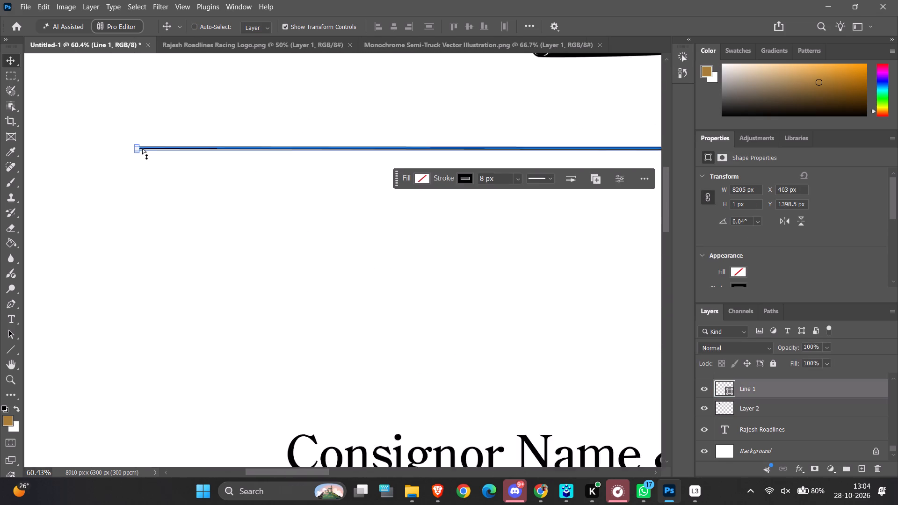
pyautogui.keyDown('ctrl'); pyautogui.keyDown('alt'); pyautogui.scroll(13, 142, 148); pyautogui.keyUp('alt'); pyautogui.keyUp('ctrl')
pyautogui.moveTo(117, 151); pyautogui.dragTo(161, 151)
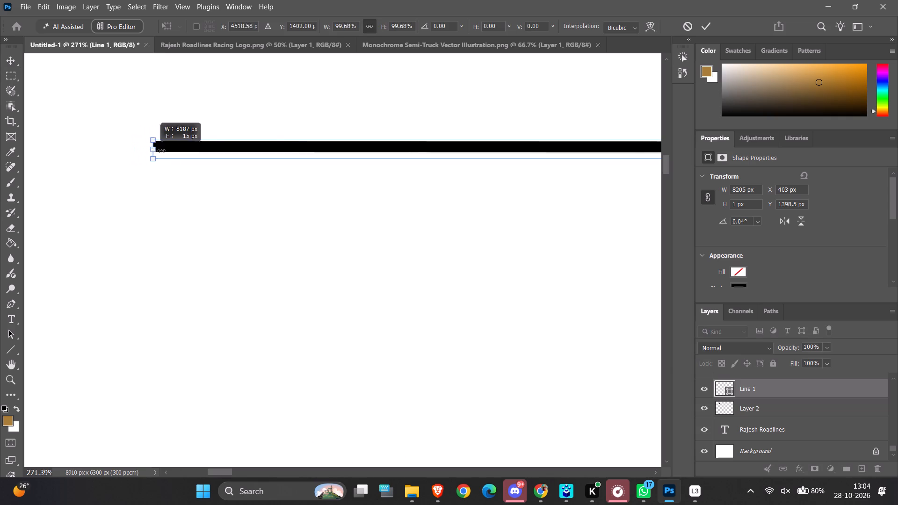
pyautogui.moveTo(161, 151); pyautogui.dragTo(625, 159)
pyautogui.keyDown('ctrl'); pyautogui.keyDown('alt'); pyautogui.scroll(-17, 625, 159); pyautogui.keyUp('alt'); pyautogui.keyUp('ctrl')
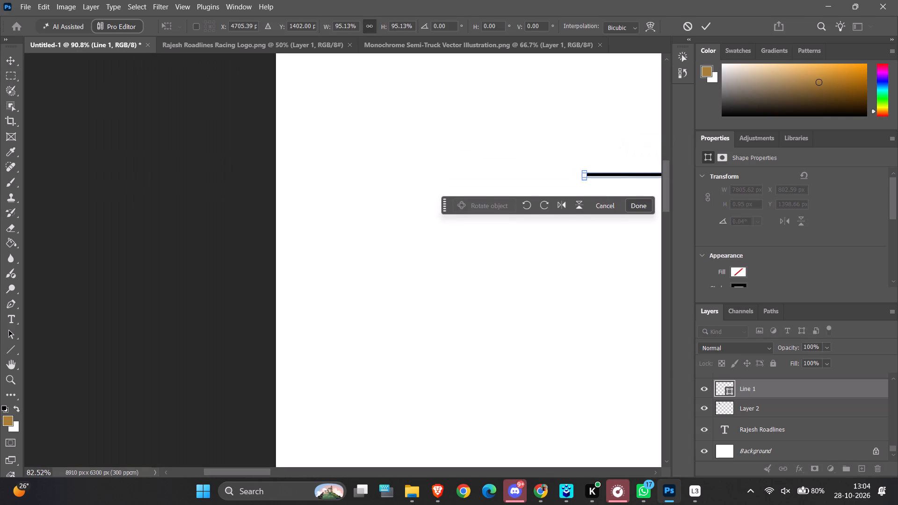
pyautogui.keyDown('ctrl'); pyautogui.keyDown('alt'); pyautogui.scroll(-2, 589, 200); pyautogui.keyUp('alt'); pyautogui.keyUp('ctrl')
pyautogui.keyDown('ctrl'); pyautogui.scroll(-7, 571, 212); pyautogui.keyUp('ctrl')
pyautogui.click(639, 210)
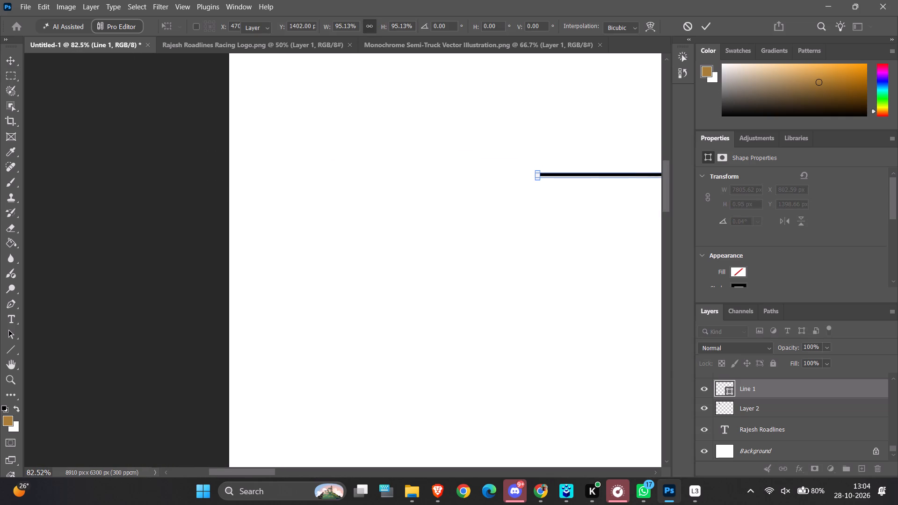
# Check the overall form layout, including the header divider's extent relative to the table and page margins.
pyautogui.scroll(-17, 514, 344)
pyautogui.scroll(-7, 504, 344)
pyautogui.scroll(-11, 333, 398)
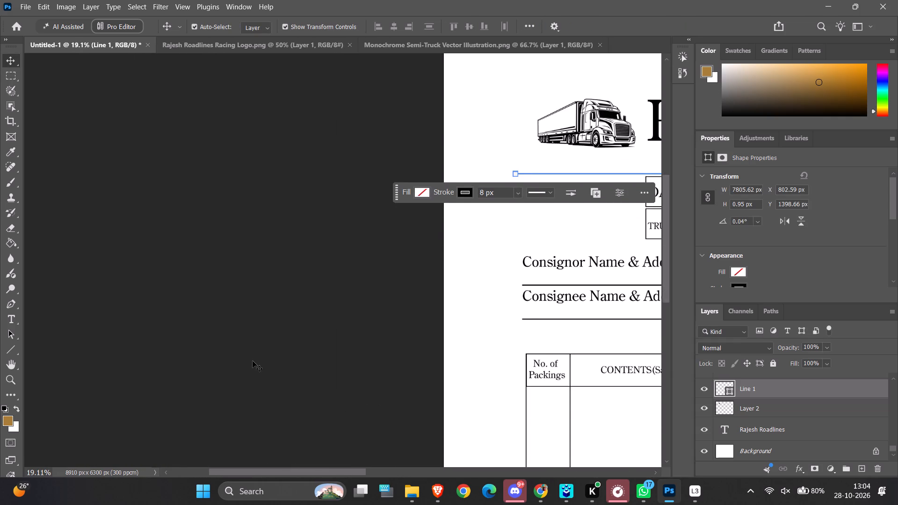
pyautogui.scroll(-2, 253, 361)
pyautogui.keyDown('ctrl'); pyautogui.scroll(-13, 276, 373); pyautogui.keyUp('ctrl')
pyautogui.scroll(-7, 276, 373)
pyautogui.keyDown('ctrl'); pyautogui.keyDown('alt'); pyautogui.scroll(1, 460, 404); pyautogui.keyUp('alt'); pyautogui.keyUp('ctrl')
pyautogui.keyDown('ctrl'); pyautogui.keyDown('alt'); pyautogui.scroll(-1, 460, 404); pyautogui.keyUp('alt'); pyautogui.keyUp('ctrl')
pyautogui.keyDown('ctrl'); pyautogui.keyDown('alt'); pyautogui.scroll(6, 460, 404); pyautogui.keyUp('alt'); pyautogui.keyUp('ctrl')
pyautogui.keyDown('ctrl'); pyautogui.keyDown('alt'); pyautogui.scroll(-11, 460, 404); pyautogui.keyUp('alt'); pyautogui.keyUp('ctrl')
pyautogui.keyDown('ctrl'); pyautogui.scroll(-11, 242, 332); pyautogui.keyUp('ctrl')
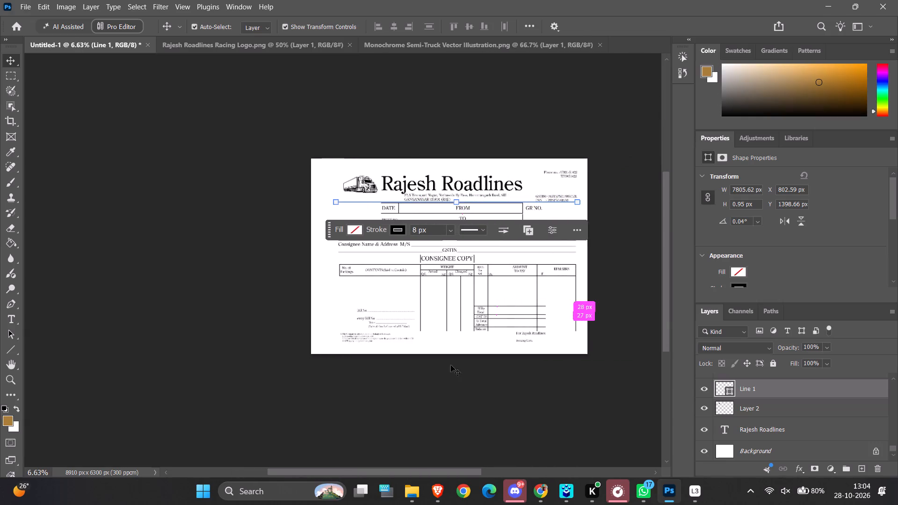
pyautogui.click(485, 369)
pyautogui.keyDown('ctrl'); pyautogui.keyDown('alt'); pyautogui.scroll(4, 578, 286); pyautogui.keyUp('alt'); pyautogui.keyUp('ctrl')
pyautogui.scroll(1, 590, 263)
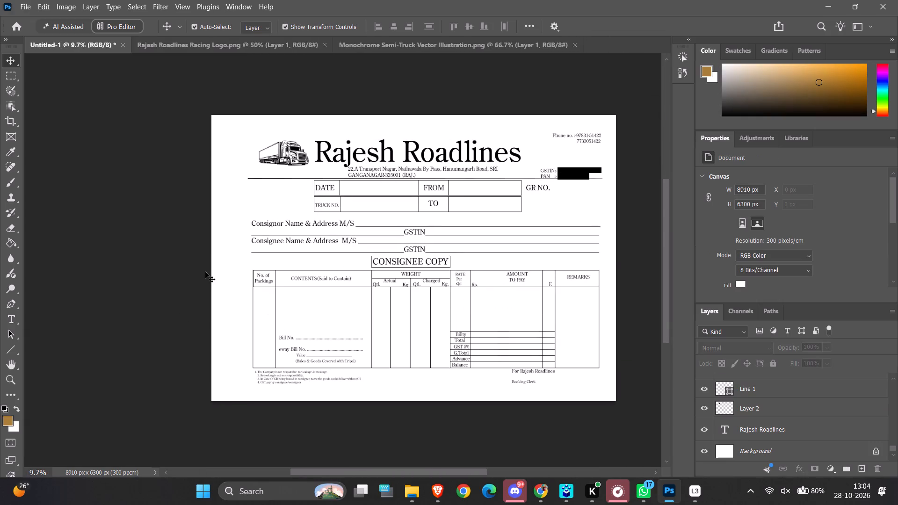
# Save a copy of the form to the Desktop as a Photoshop PDF named "new rajesh roadlines", using the High Quality Print preset.
pyautogui.click(20, 5)
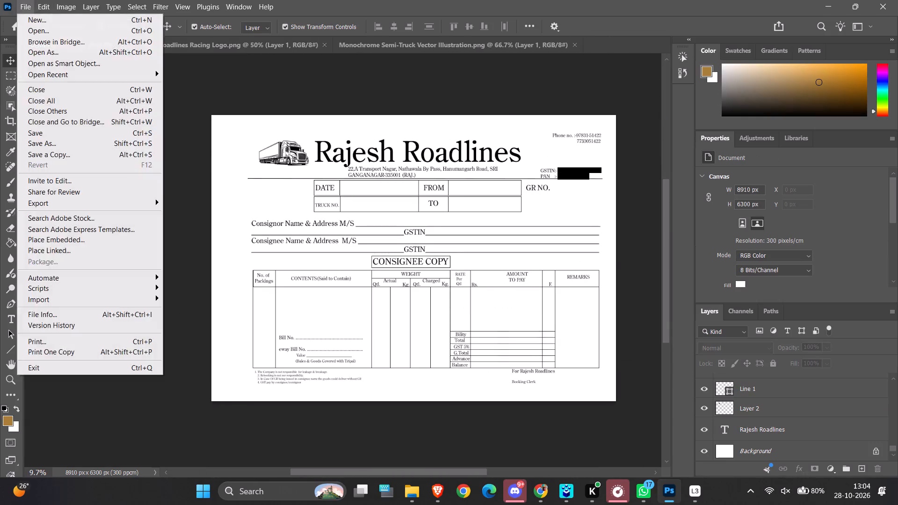
pyautogui.click(52, 154)
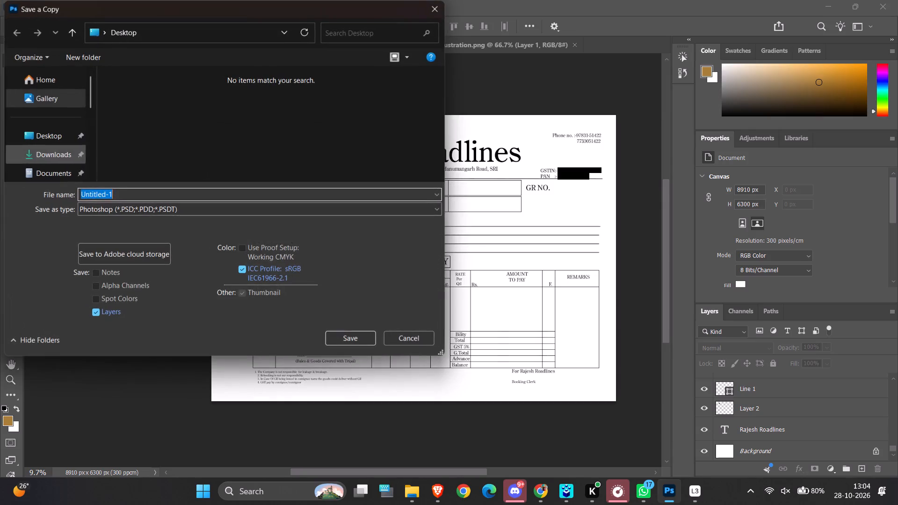
pyautogui.click(161, 210)
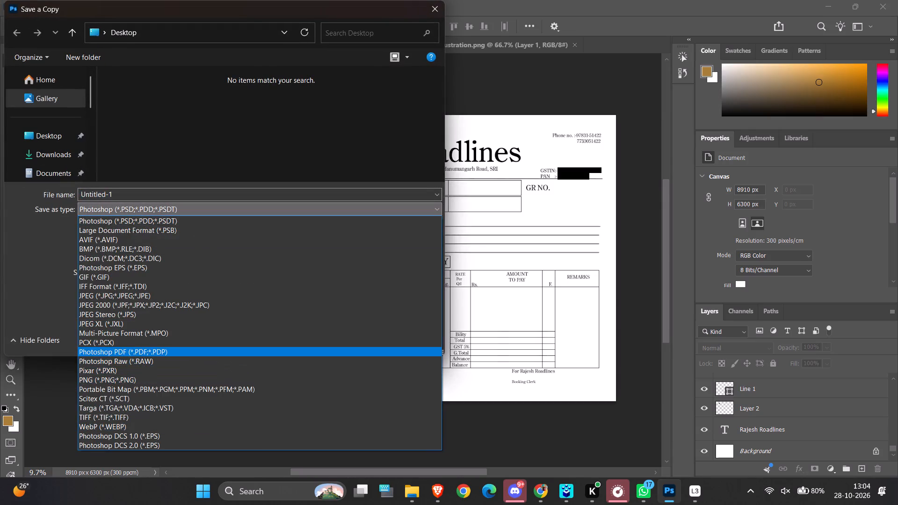
pyautogui.click(174, 355)
pyautogui.moveTo(150, 197); pyautogui.dragTo(132, 195)
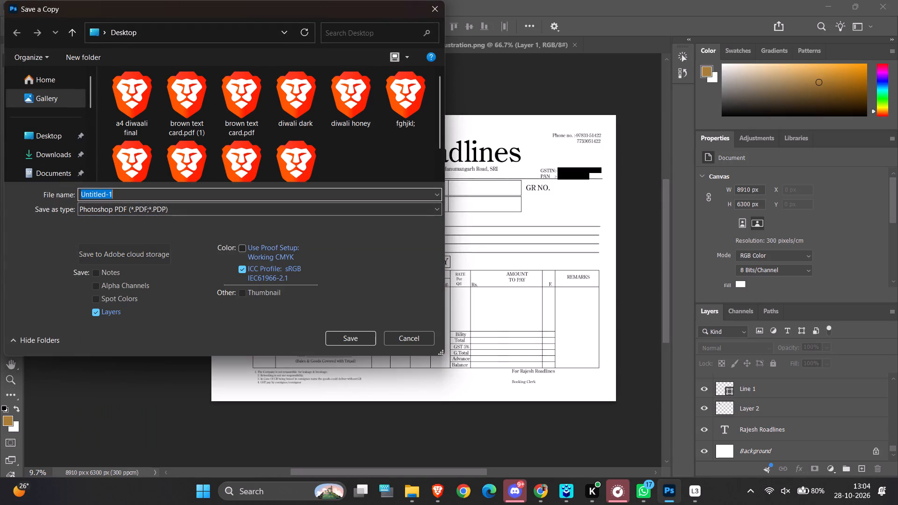
pyautogui.moveTo(132, 195); pyautogui.dragTo(84, 191)
pyautogui.write('new rajesh roadlines')
pyautogui.press('space')
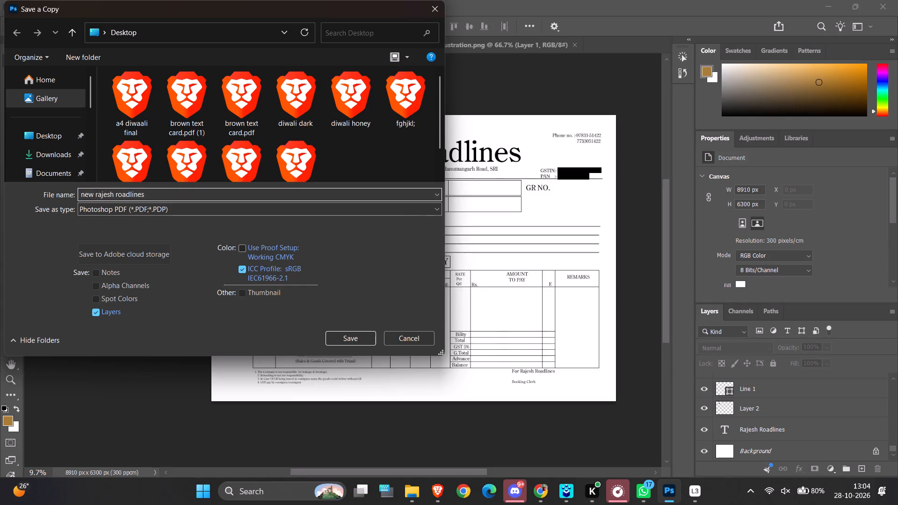
pyautogui.click(48, 143)
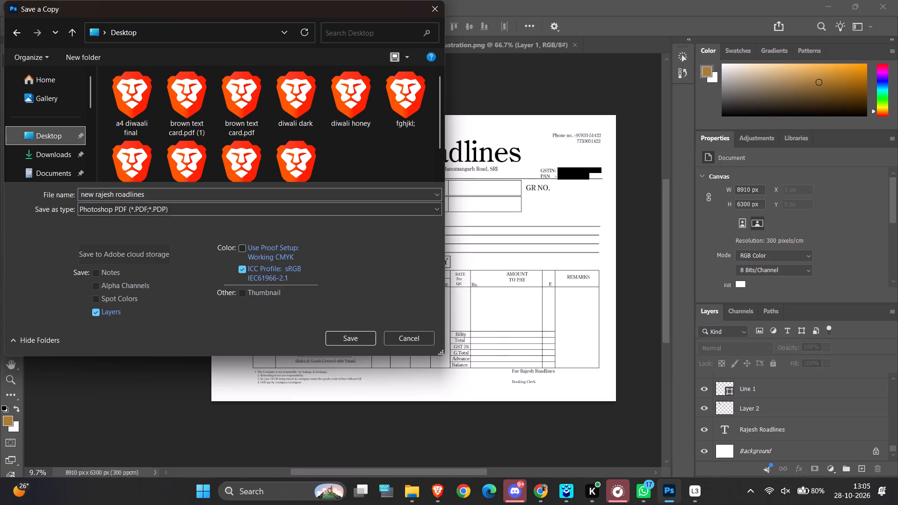
pyautogui.click(340, 340)
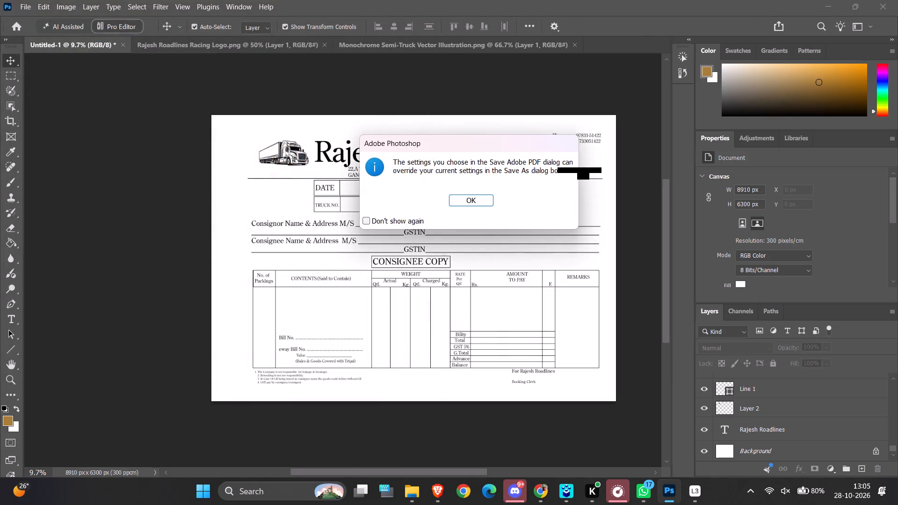
pyautogui.click(481, 203)
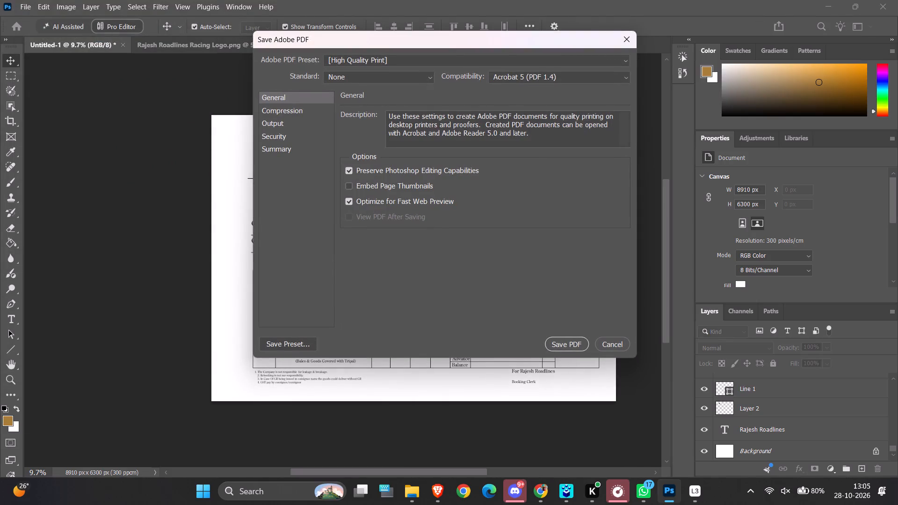
pyautogui.click(561, 341)
pyautogui.click(486, 217)
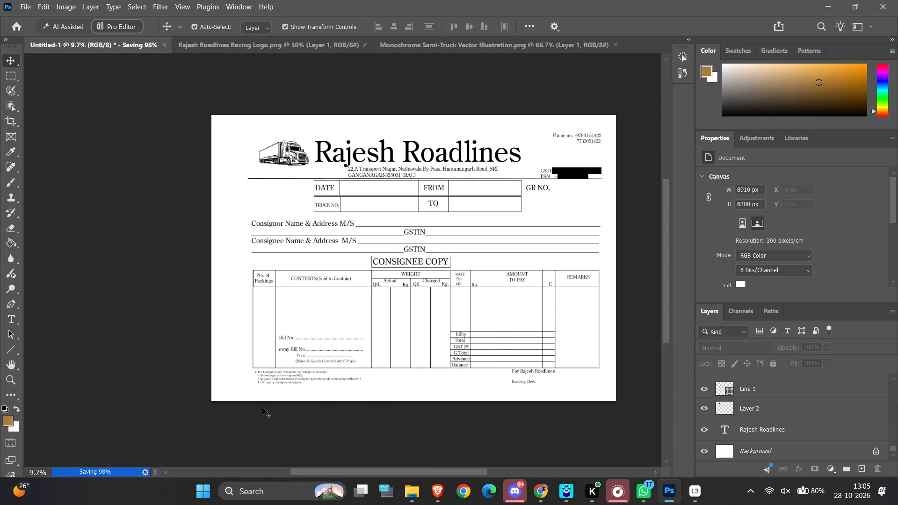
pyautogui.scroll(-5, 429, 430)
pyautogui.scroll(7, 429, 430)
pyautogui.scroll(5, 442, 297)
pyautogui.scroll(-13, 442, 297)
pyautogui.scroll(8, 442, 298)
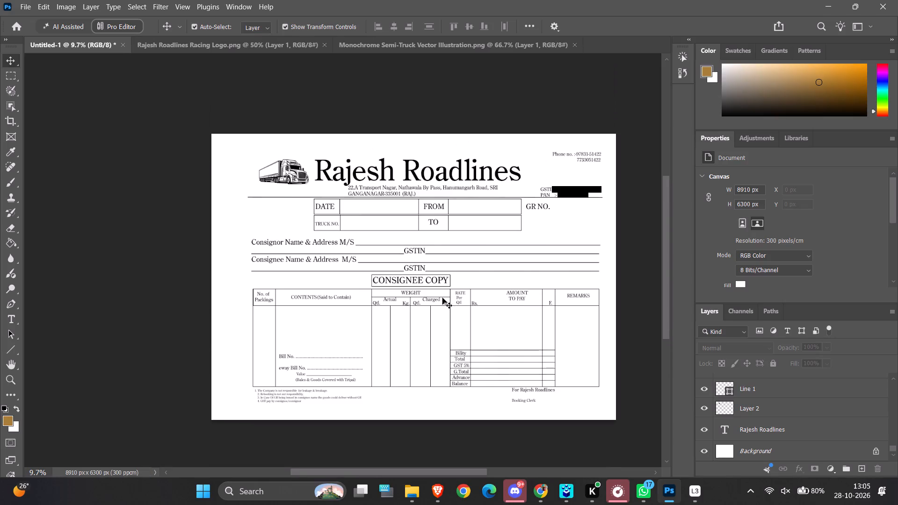
# Minimise Photoshop to bring up the desktop, where the PDF copy was saved.
pyautogui.click(823, 6)
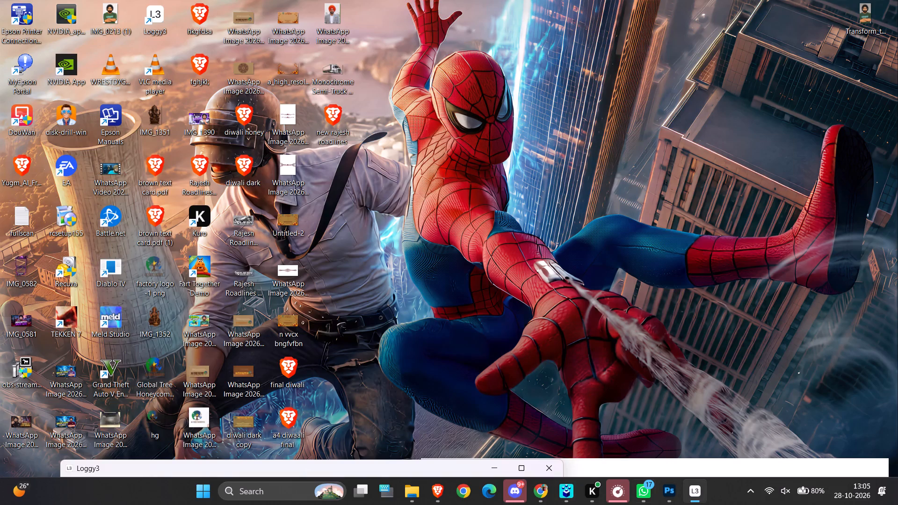
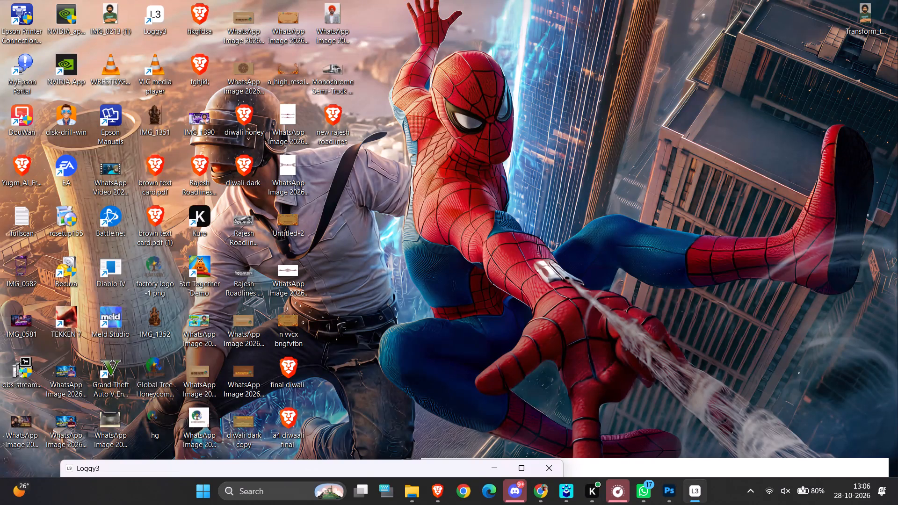
# Switch to Photoshop, where the Rajesh Roadlines consignee copy form is open.
pyautogui.click(725, 495)
pyautogui.scroll(-4, 331, 191)
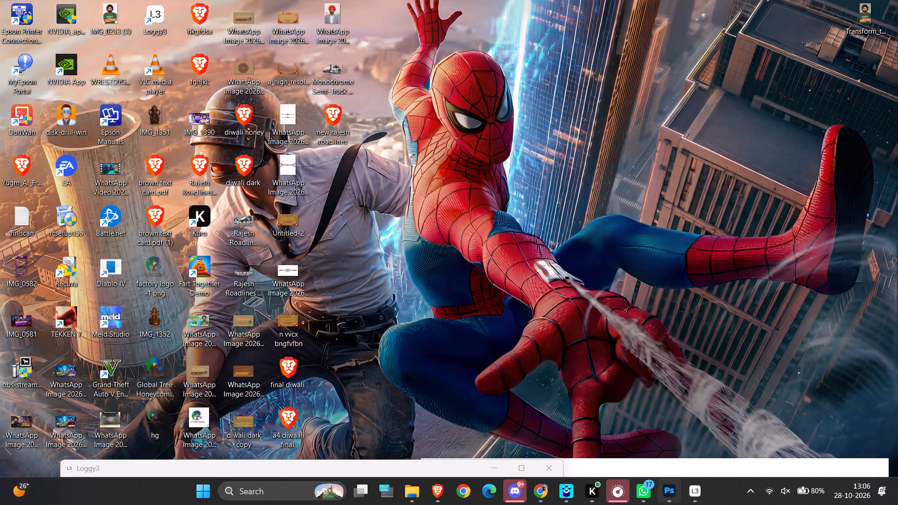
pyautogui.click(663, 486)
pyautogui.scroll(2, 597, 379)
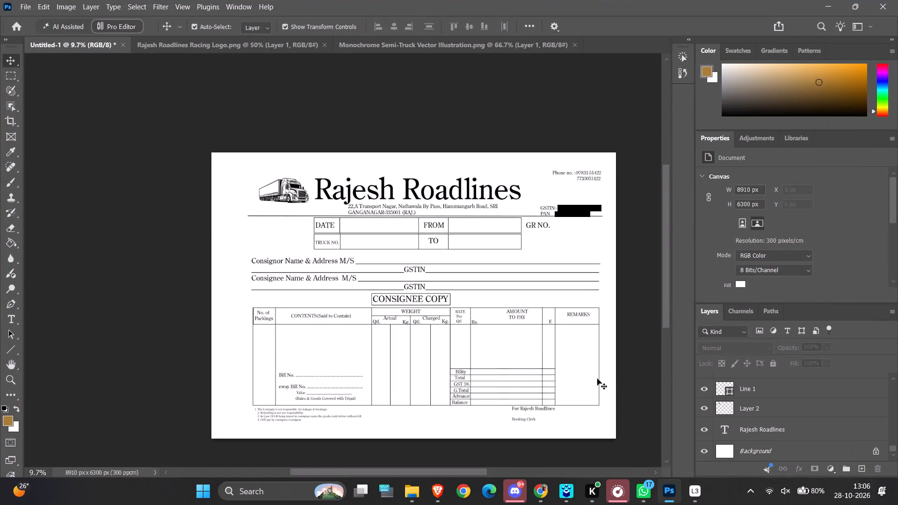
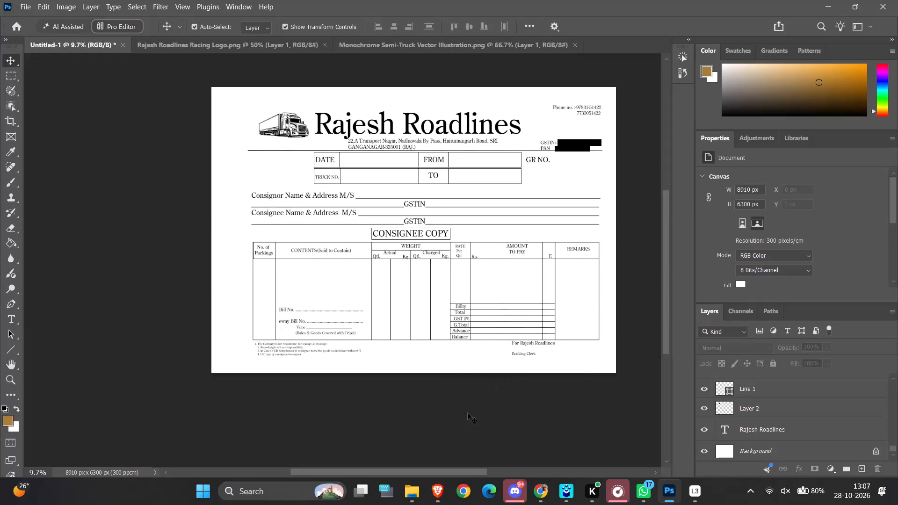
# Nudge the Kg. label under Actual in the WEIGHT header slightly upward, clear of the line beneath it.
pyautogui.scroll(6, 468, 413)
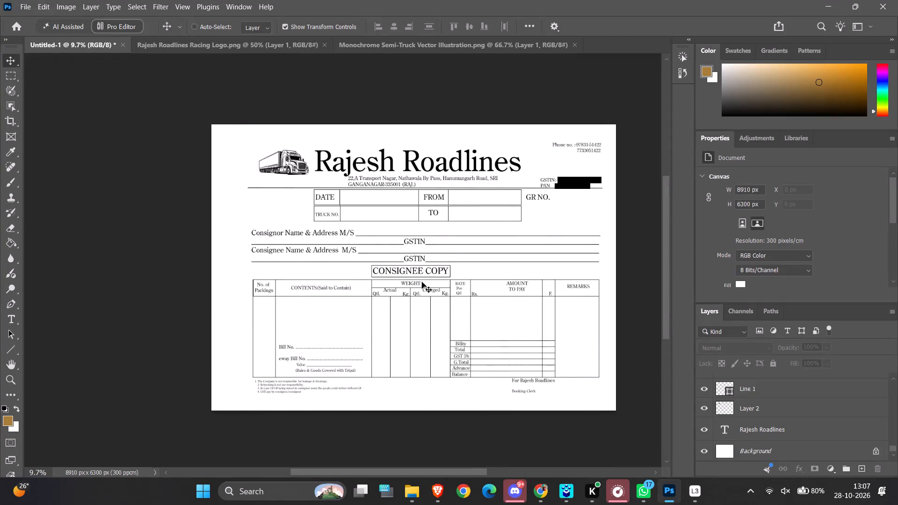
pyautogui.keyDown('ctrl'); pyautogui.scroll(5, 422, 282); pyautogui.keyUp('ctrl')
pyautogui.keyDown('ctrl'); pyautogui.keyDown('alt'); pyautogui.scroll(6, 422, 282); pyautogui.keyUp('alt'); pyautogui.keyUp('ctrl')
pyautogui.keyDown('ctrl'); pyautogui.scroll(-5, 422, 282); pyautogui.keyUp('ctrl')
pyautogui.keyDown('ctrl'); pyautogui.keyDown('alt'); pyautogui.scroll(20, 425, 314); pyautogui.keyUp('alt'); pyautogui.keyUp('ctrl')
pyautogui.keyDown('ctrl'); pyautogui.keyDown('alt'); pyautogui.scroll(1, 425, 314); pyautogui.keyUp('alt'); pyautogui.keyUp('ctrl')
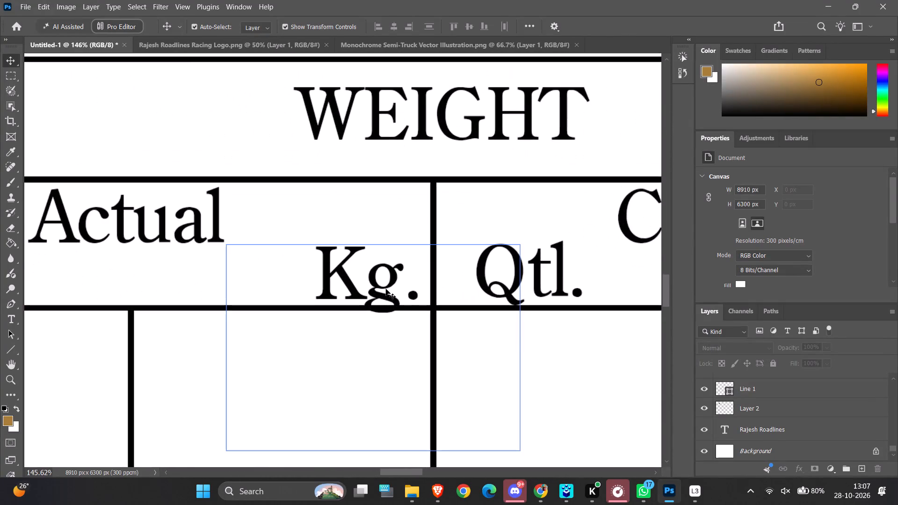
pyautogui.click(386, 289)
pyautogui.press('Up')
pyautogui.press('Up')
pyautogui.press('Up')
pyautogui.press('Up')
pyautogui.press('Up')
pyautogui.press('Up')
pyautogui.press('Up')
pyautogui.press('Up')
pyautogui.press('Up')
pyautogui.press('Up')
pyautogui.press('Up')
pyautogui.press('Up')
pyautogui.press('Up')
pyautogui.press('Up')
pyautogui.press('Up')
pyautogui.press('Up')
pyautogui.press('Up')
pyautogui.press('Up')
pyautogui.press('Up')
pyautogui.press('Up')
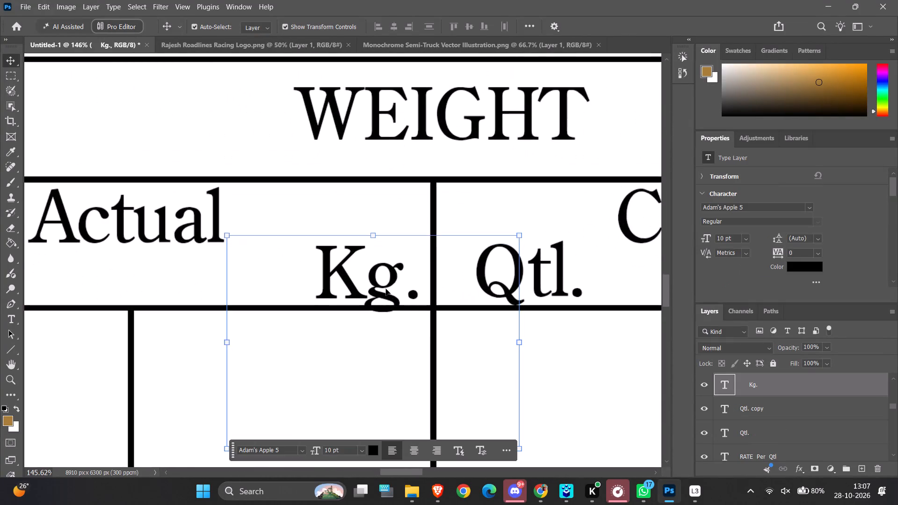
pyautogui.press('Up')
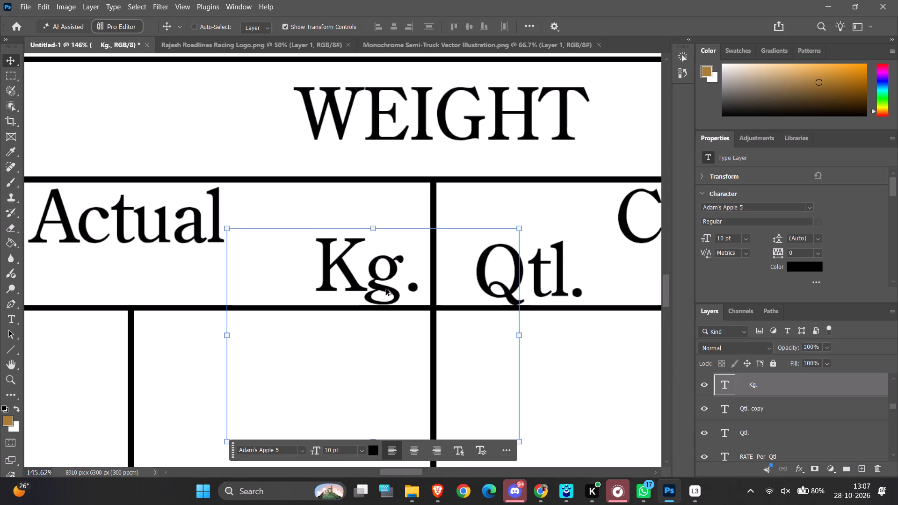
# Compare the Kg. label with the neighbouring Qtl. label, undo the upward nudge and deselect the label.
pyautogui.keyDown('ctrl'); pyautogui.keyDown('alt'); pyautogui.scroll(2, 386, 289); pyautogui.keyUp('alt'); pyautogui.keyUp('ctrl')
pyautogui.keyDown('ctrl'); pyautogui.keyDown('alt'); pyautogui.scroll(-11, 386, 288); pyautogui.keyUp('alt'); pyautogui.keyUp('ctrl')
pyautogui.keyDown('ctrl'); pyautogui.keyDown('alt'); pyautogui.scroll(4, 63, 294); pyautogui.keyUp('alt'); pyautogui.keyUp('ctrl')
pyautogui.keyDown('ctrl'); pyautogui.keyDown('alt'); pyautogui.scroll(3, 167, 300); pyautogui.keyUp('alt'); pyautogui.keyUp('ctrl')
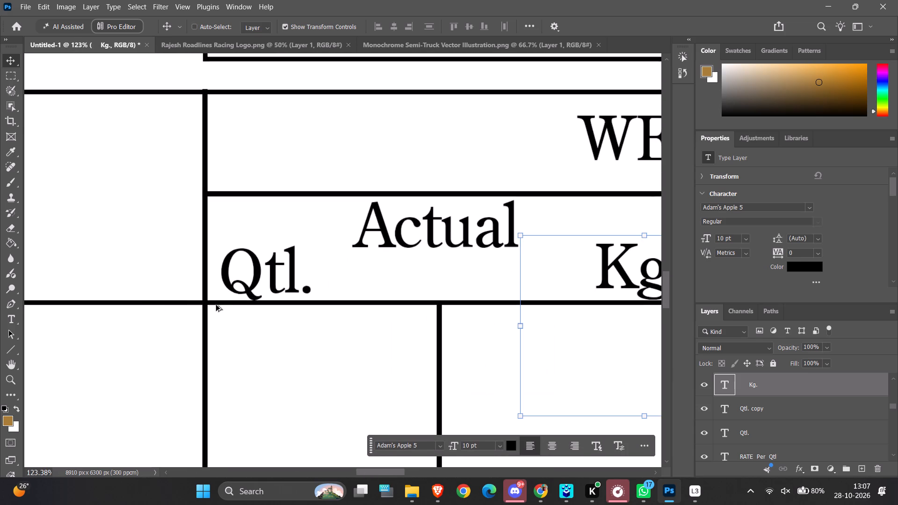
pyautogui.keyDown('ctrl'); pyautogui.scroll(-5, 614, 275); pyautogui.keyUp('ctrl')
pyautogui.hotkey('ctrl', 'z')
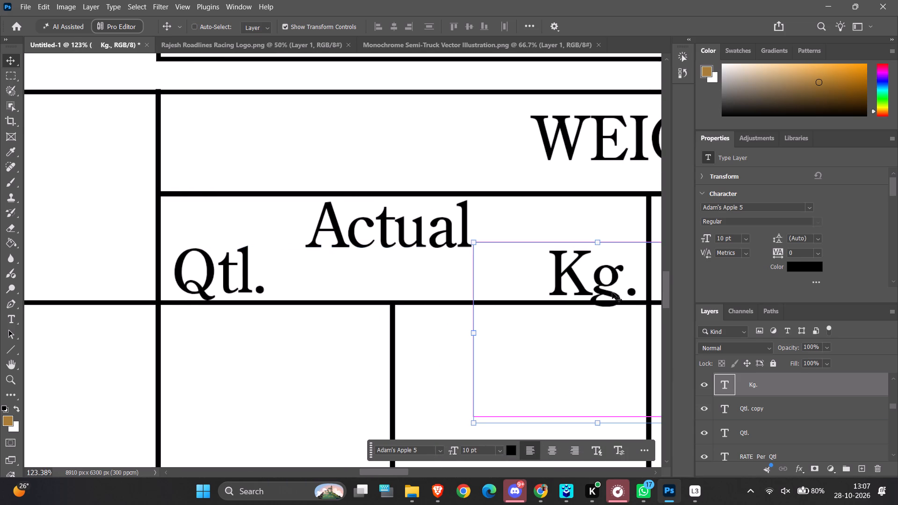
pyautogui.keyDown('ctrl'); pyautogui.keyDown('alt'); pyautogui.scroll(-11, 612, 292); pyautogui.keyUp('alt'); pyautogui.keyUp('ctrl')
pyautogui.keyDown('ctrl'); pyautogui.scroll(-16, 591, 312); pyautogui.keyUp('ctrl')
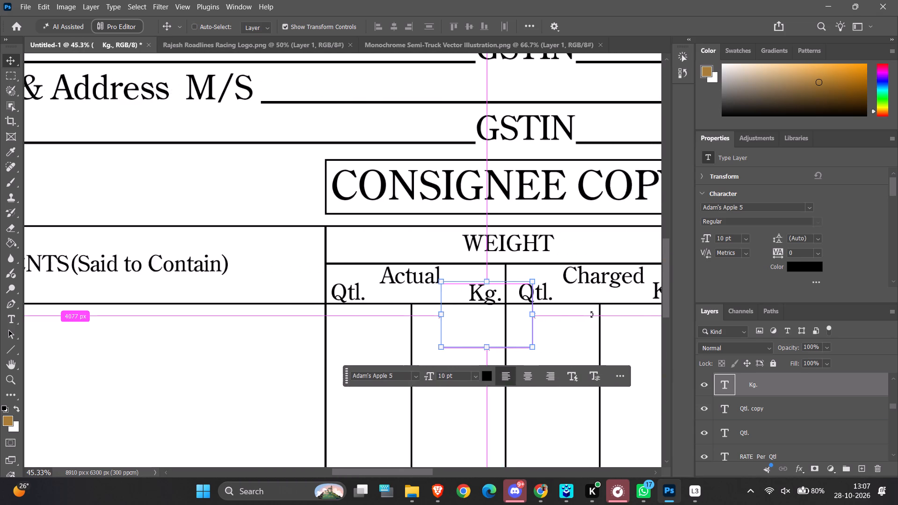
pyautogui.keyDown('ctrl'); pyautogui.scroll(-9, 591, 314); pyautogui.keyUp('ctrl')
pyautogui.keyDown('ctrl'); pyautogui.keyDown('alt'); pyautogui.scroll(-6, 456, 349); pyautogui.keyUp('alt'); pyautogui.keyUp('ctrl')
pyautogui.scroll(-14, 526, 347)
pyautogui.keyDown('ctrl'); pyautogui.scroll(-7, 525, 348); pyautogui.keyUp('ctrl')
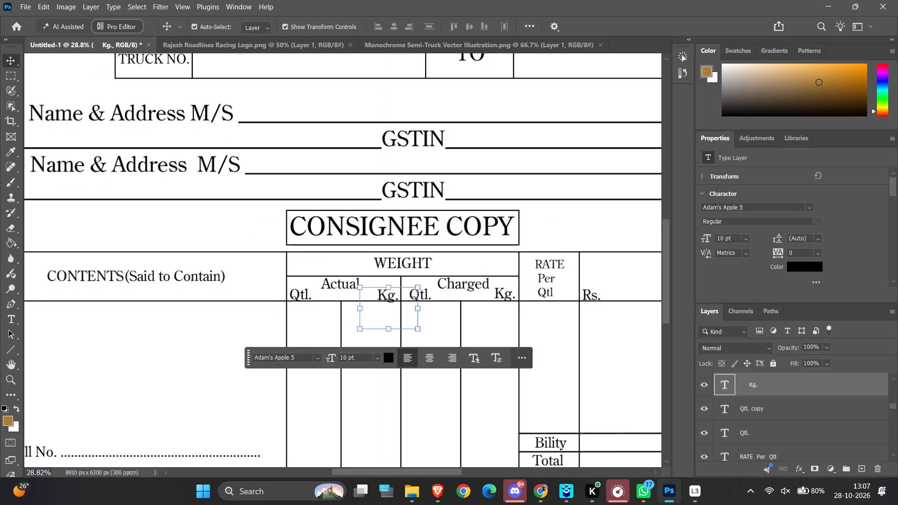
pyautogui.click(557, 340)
# Examine the consignee copy's overall layout and the GSTIN and PAN lines in the header.
pyautogui.keyDown('ctrl'); pyautogui.scroll(-7, 557, 340); pyautogui.keyUp('ctrl')
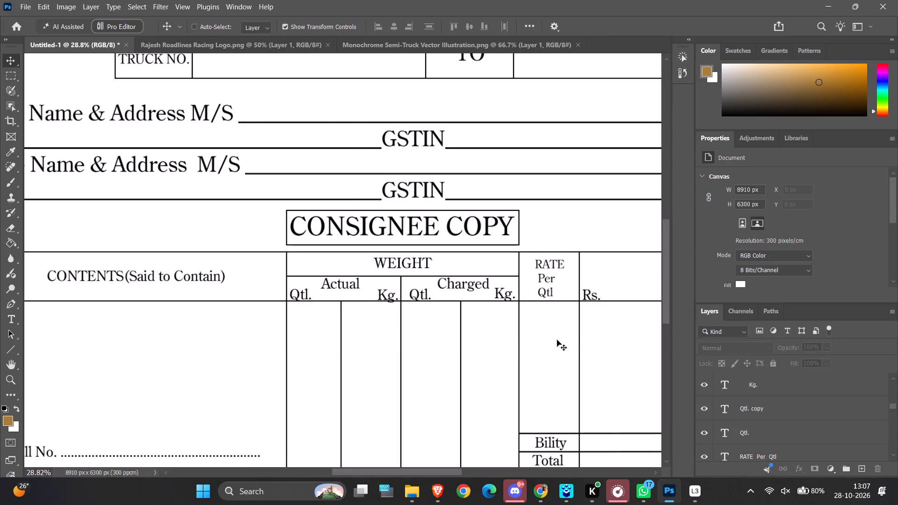
pyautogui.keyDown('ctrl'); pyautogui.keyDown('alt'); pyautogui.scroll(-6, 587, 341); pyautogui.keyUp('alt'); pyautogui.keyUp('ctrl')
pyautogui.keyDown('ctrl'); pyautogui.scroll(-6, 590, 347); pyautogui.keyUp('ctrl')
pyautogui.scroll(-6, 80, 243)
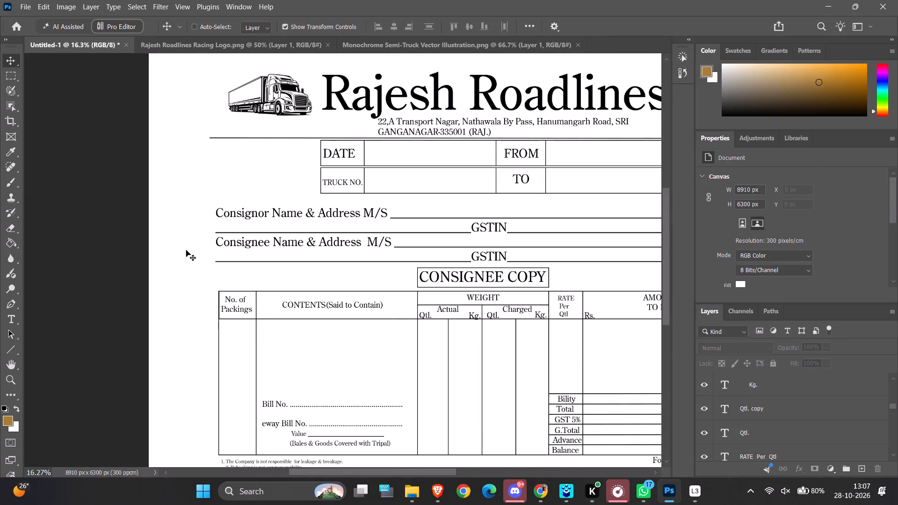
pyautogui.keyDown('ctrl'); pyautogui.keyDown('alt'); pyautogui.scroll(-6, 186, 249); pyautogui.keyUp('alt'); pyautogui.keyUp('ctrl')
pyautogui.click(186, 250)
pyautogui.keyDown('ctrl'); pyautogui.keyDown('alt'); pyautogui.scroll(2, 631, 270); pyautogui.keyUp('alt'); pyautogui.keyUp('ctrl')
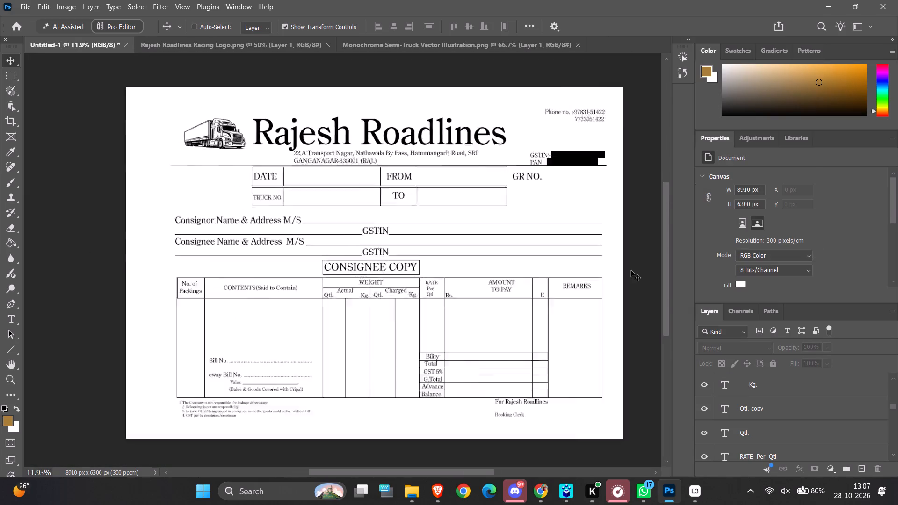
pyautogui.keyDown('ctrl'); pyautogui.keyDown('alt'); pyautogui.scroll(3, 631, 270); pyautogui.keyUp('alt'); pyautogui.keyUp('ctrl')
pyautogui.scroll(20, 630, 180)
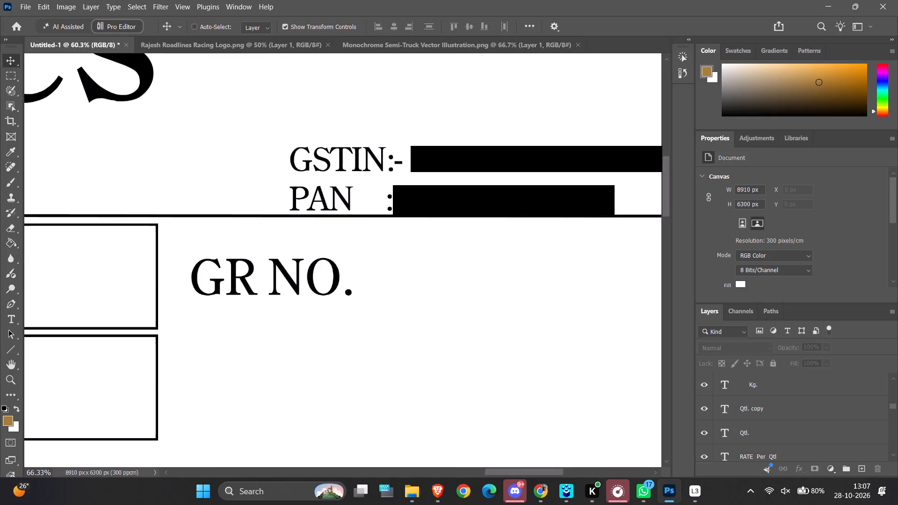
pyautogui.keyDown('ctrl'); pyautogui.keyDown('alt'); pyautogui.scroll(5, 587, 153); pyautogui.keyUp('alt'); pyautogui.keyUp('ctrl')
pyautogui.keyDown('ctrl'); pyautogui.keyDown('alt'); pyautogui.scroll(5, 482, 187); pyautogui.keyUp('alt'); pyautogui.keyUp('ctrl')
pyautogui.keyDown('ctrl'); pyautogui.keyDown('alt'); pyautogui.scroll(5, 177, 248); pyautogui.keyUp('alt'); pyautogui.keyUp('ctrl')
pyautogui.keyDown('ctrl'); pyautogui.keyDown('alt'); pyautogui.scroll(-5, 177, 248); pyautogui.keyUp('alt'); pyautogui.keyUp('ctrl')
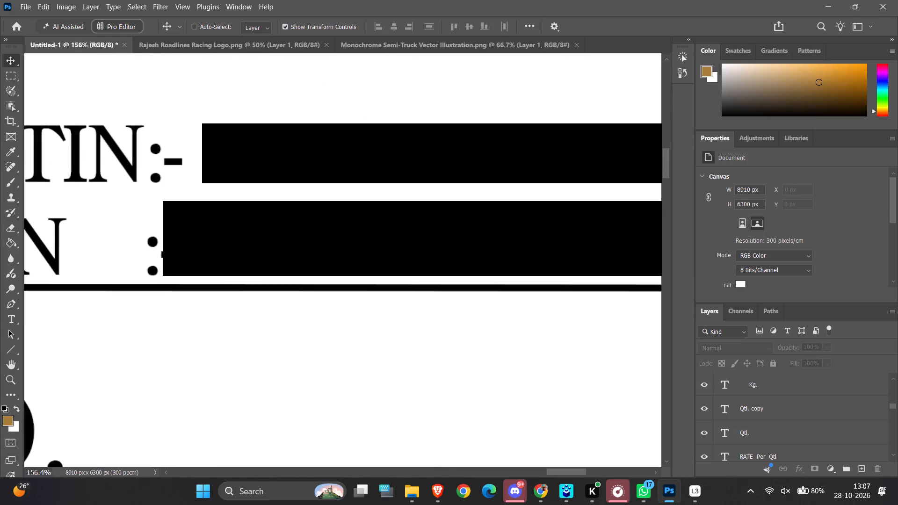
pyautogui.keyDown('ctrl'); pyautogui.keyDown('alt'); pyautogui.scroll(-20, 177, 248); pyautogui.keyUp('alt'); pyautogui.keyUp('ctrl')
pyautogui.keyDown('ctrl'); pyautogui.keyDown('alt'); pyautogui.scroll(-2, 177, 248); pyautogui.keyUp('alt'); pyautogui.keyUp('ctrl')
pyautogui.scroll(7, 370, 311)
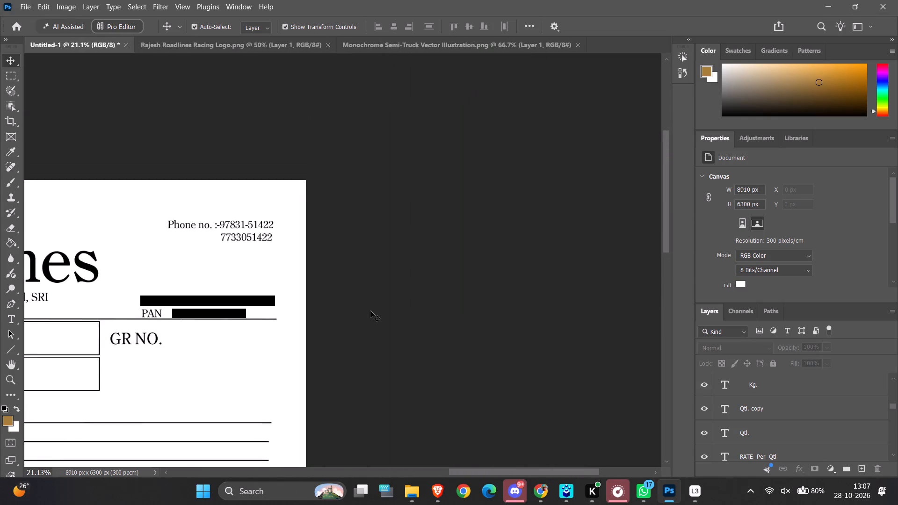
pyautogui.scroll(-12, 370, 311)
pyautogui.keyDown('ctrl'); pyautogui.scroll(-7, 370, 311); pyautogui.keyUp('ctrl')
pyautogui.keyDown('ctrl'); pyautogui.scroll(19, 370, 311); pyautogui.keyUp('ctrl')
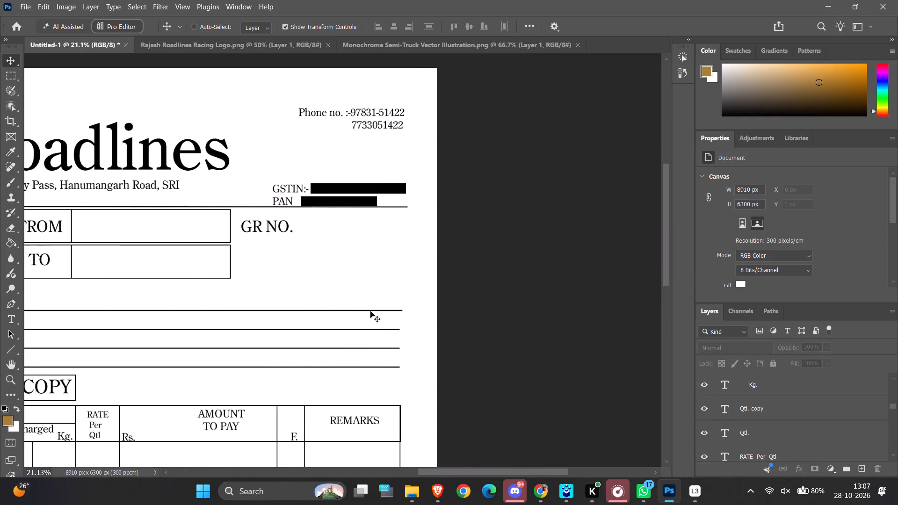
pyautogui.keyDown('ctrl'); pyautogui.scroll(13, 370, 311); pyautogui.keyUp('ctrl')
pyautogui.keyDown('ctrl'); pyautogui.keyDown('alt'); pyautogui.scroll(-6, 370, 311); pyautogui.keyUp('alt'); pyautogui.keyUp('ctrl')
pyautogui.keyDown('ctrl'); pyautogui.scroll(6, 370, 311); pyautogui.keyUp('ctrl')
pyautogui.scroll(-6, 370, 311)
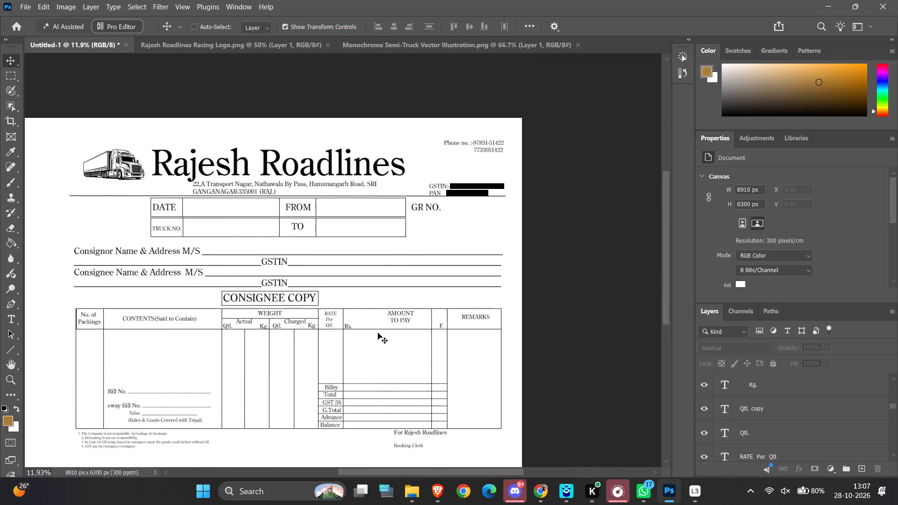
pyautogui.keyDown('ctrl'); pyautogui.scroll(6, 378, 333); pyautogui.keyUp('ctrl')
pyautogui.scroll(-4, 378, 333)
pyautogui.keyDown('ctrl'); pyautogui.keyDown('alt'); pyautogui.scroll(1, 496, 307); pyautogui.keyUp('alt'); pyautogui.keyUp('ctrl')
pyautogui.scroll(1, 498, 307)
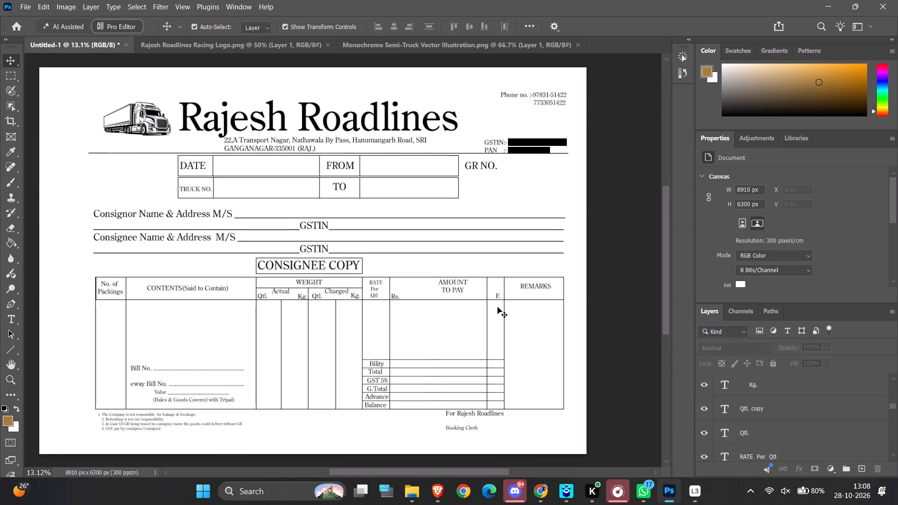
pyautogui.keyDown('ctrl'); pyautogui.scroll(5, 498, 307); pyautogui.keyUp('ctrl')
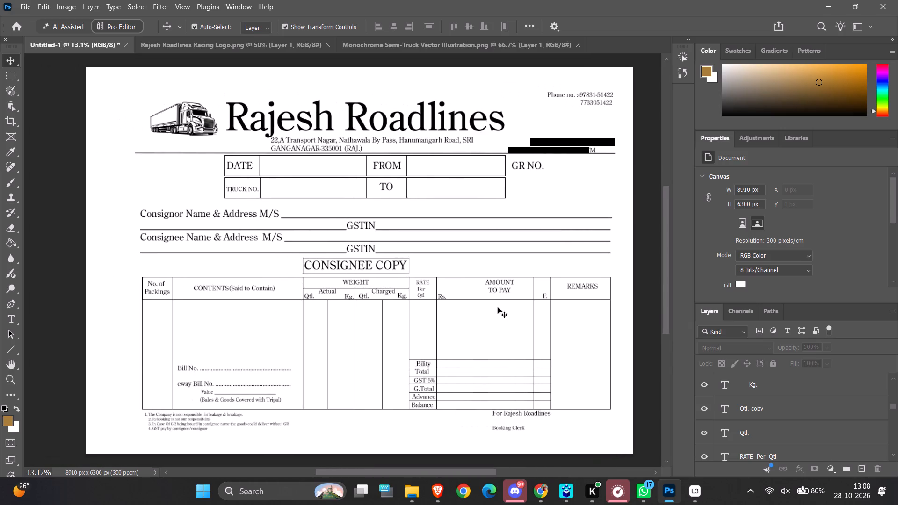
# Insert a hyphen after the fifth digit of the second phone number in the header and commit the text.
pyautogui.keyDown('ctrl'); pyautogui.keyDown('alt'); pyautogui.scroll(15, 614, 110); pyautogui.keyUp('alt'); pyautogui.keyUp('ctrl')
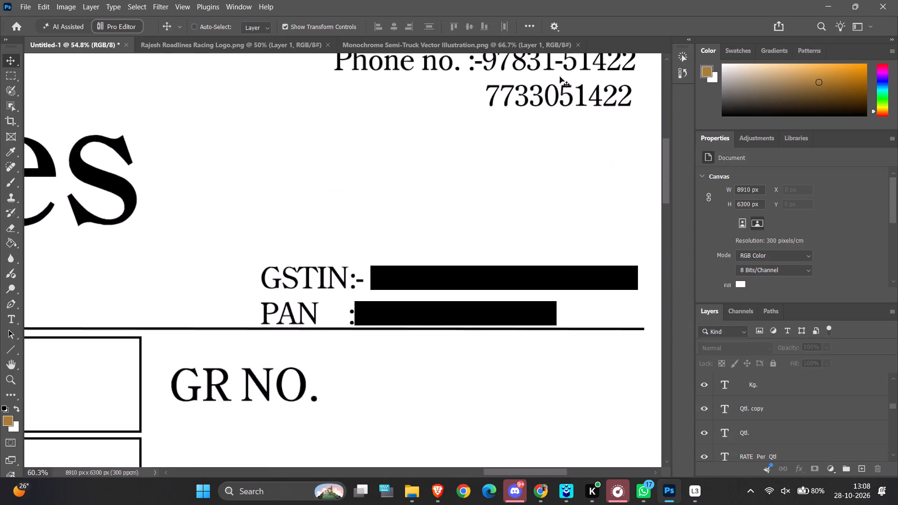
pyautogui.keyDown('ctrl'); pyautogui.keyDown('alt'); pyautogui.scroll(17, 560, 77); pyautogui.keyUp('alt'); pyautogui.keyUp('ctrl')
pyautogui.doubleClick(556, 148)
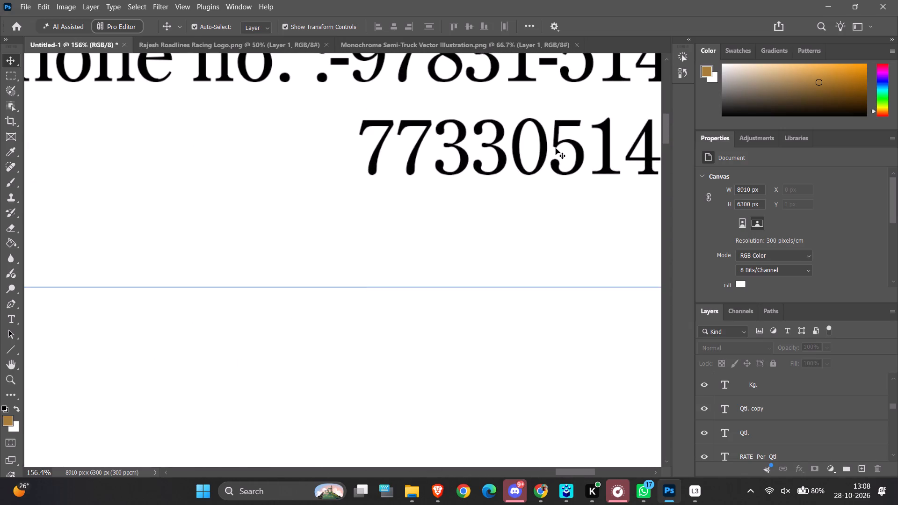
pyautogui.click(555, 150)
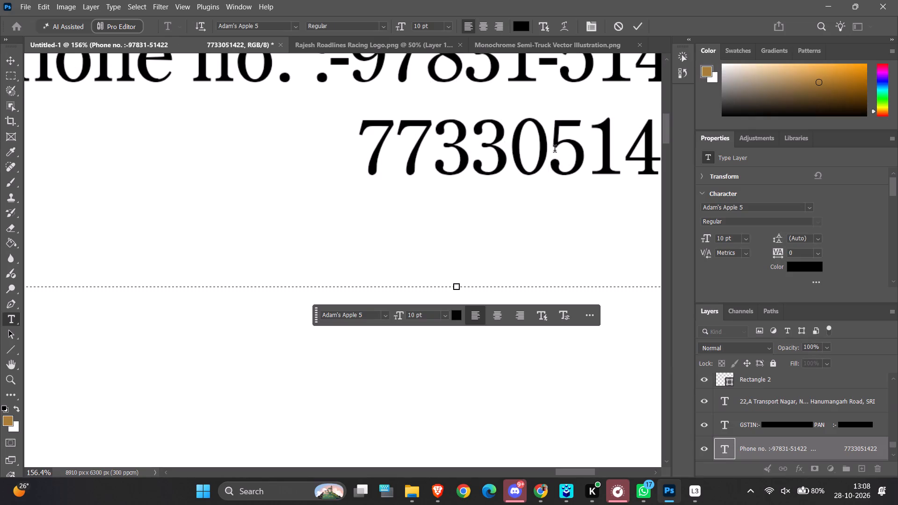
pyautogui.press('-')
pyautogui.keyDown('ctrl'); pyautogui.keyDown('alt'); pyautogui.scroll(-13, 555, 151); pyautogui.keyUp('alt'); pyautogui.keyUp('ctrl')
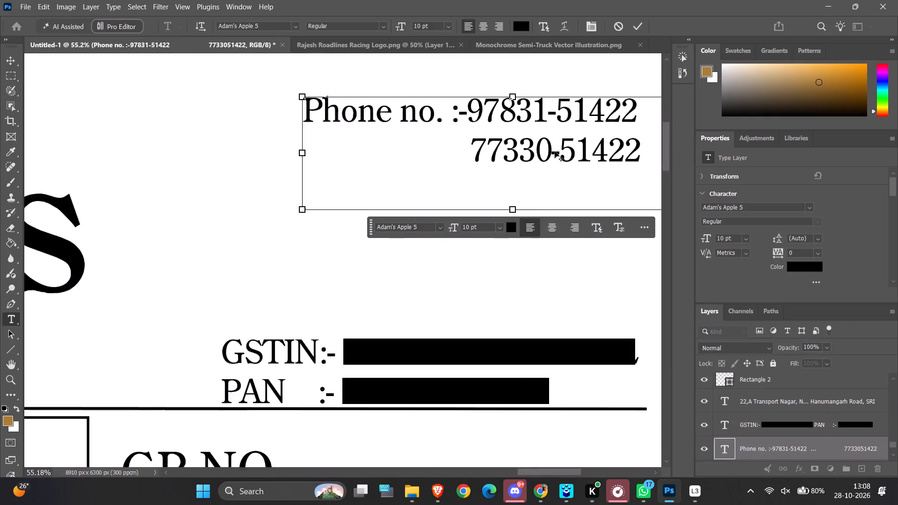
pyautogui.keyDown('ctrl'); pyautogui.keyDown('alt'); pyautogui.scroll(-6, 555, 151); pyautogui.keyUp('alt'); pyautogui.keyUp('ctrl')
pyautogui.click(588, 87)
pyautogui.scroll(-7, 588, 87)
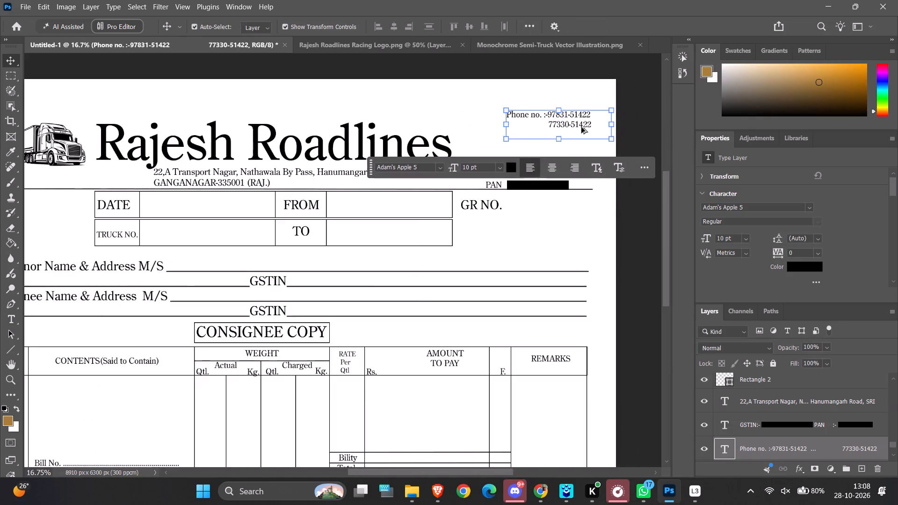
pyautogui.keyDown('ctrl'); pyautogui.keyDown('alt'); pyautogui.scroll(-6, 581, 157); pyautogui.keyUp('alt'); pyautogui.keyUp('ctrl')
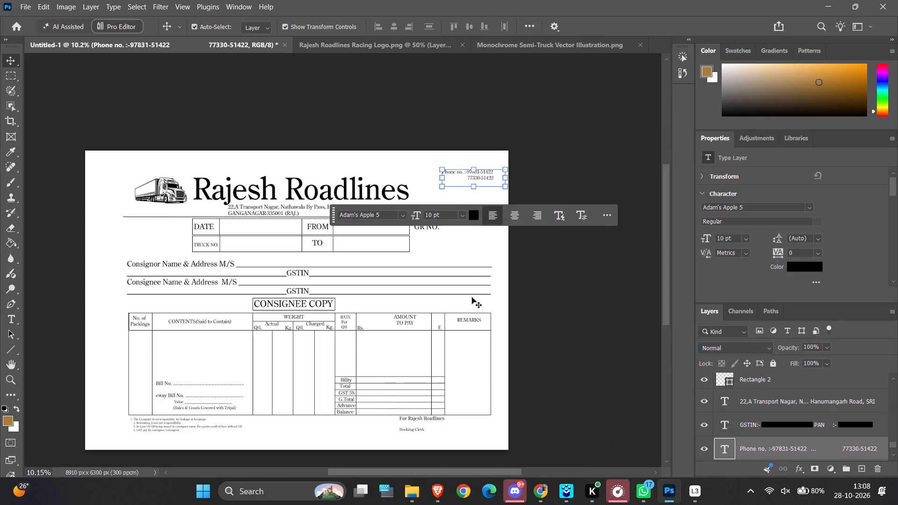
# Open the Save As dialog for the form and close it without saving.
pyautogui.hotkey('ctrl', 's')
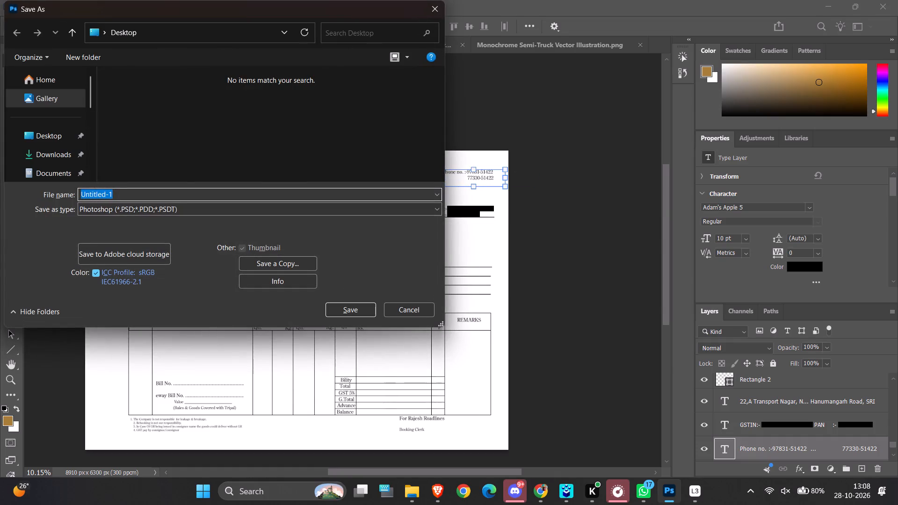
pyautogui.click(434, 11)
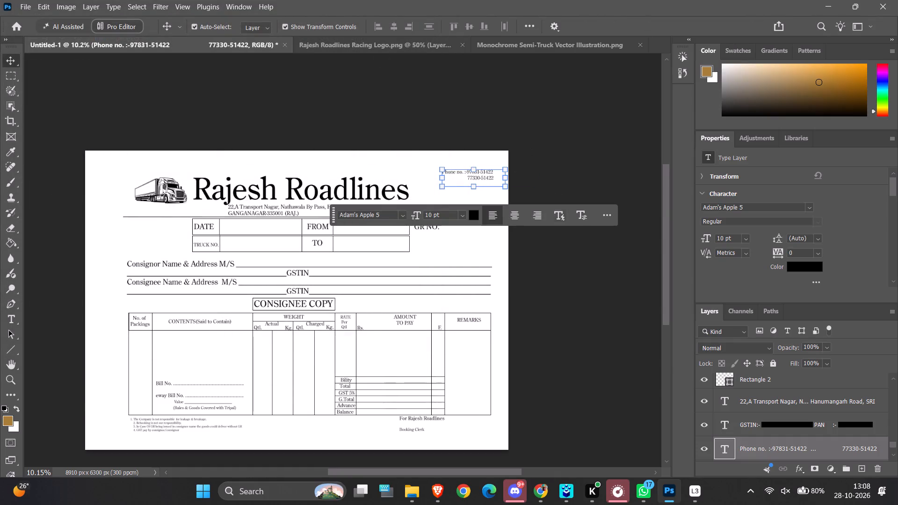
# Deselect the phone number text and review the whole consignee copy from header to footer.
pyautogui.scroll(-5, 566, 212)
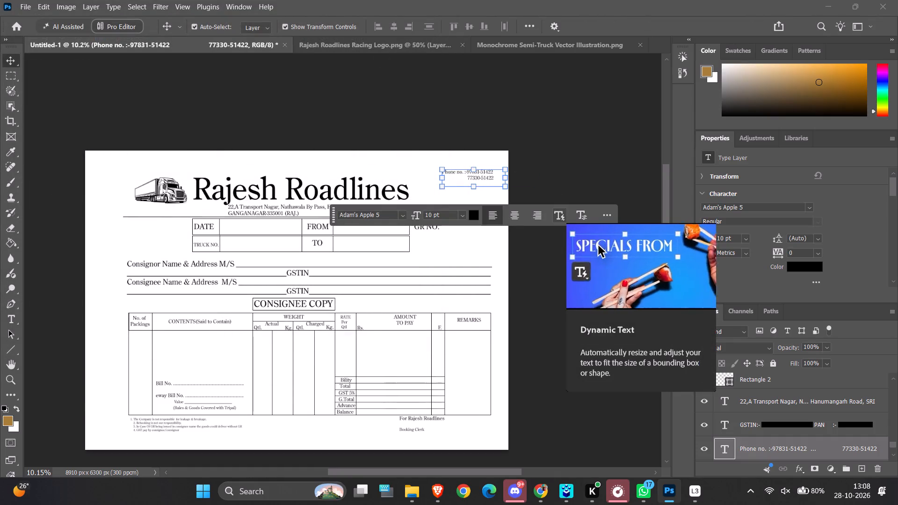
pyautogui.scroll(-3, 566, 212)
pyautogui.scroll(4, 566, 212)
pyautogui.scroll(-2, 566, 212)
pyautogui.click(568, 176)
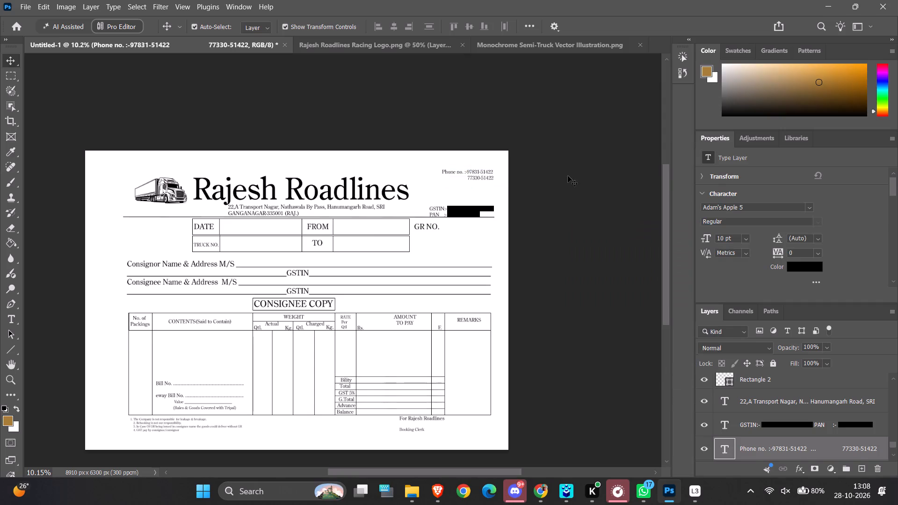
pyautogui.scroll(-6, 568, 176)
pyautogui.scroll(-5, 560, 222)
pyautogui.scroll(6, 560, 275)
pyautogui.click(560, 275)
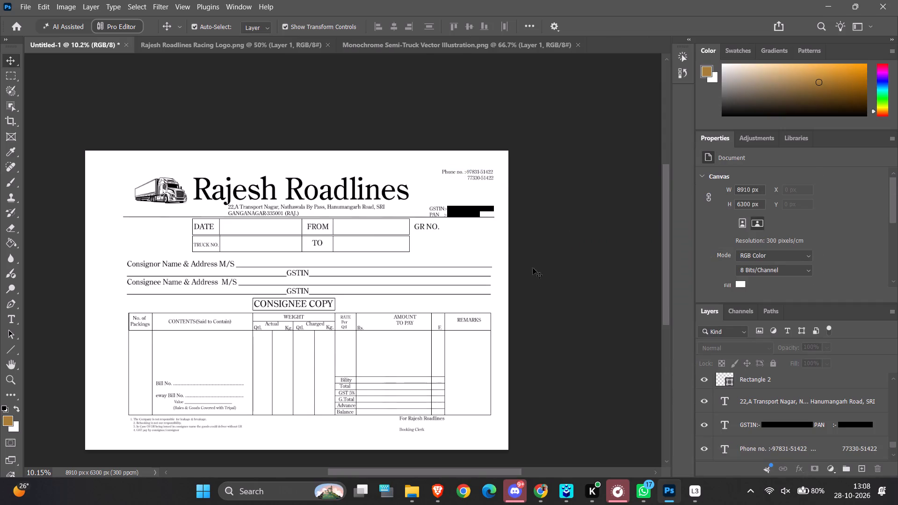
pyautogui.scroll(-4, 341, 240)
pyautogui.click(12, 60)
pyautogui.click(138, 185)
pyautogui.scroll(-7, 149, 159)
pyautogui.scroll(6, 150, 232)
pyautogui.keyDown('ctrl'); pyautogui.scroll(6, 150, 234); pyautogui.keyUp('ctrl')
pyautogui.scroll(-4, 262, 252)
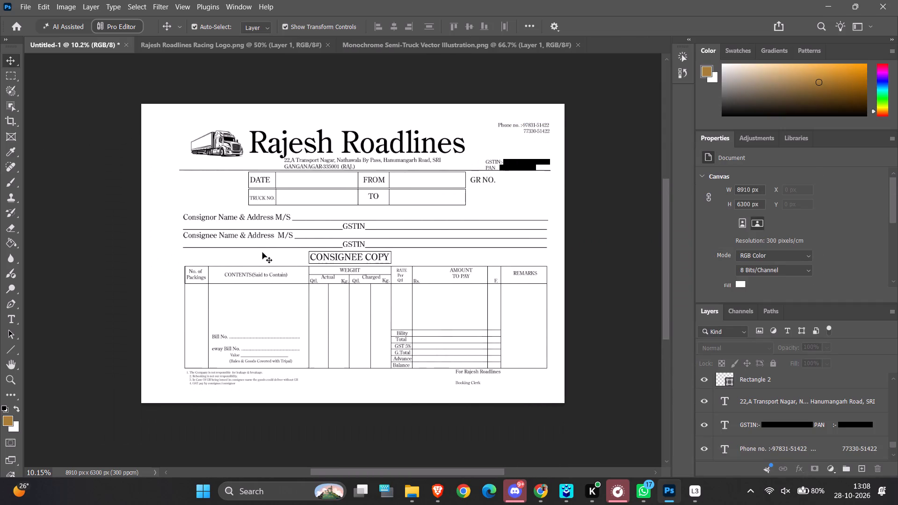
pyautogui.scroll(-1, 262, 252)
pyautogui.scroll(9, 262, 252)
pyautogui.keyDown('ctrl'); pyautogui.scroll(-8, 262, 252); pyautogui.keyUp('ctrl')
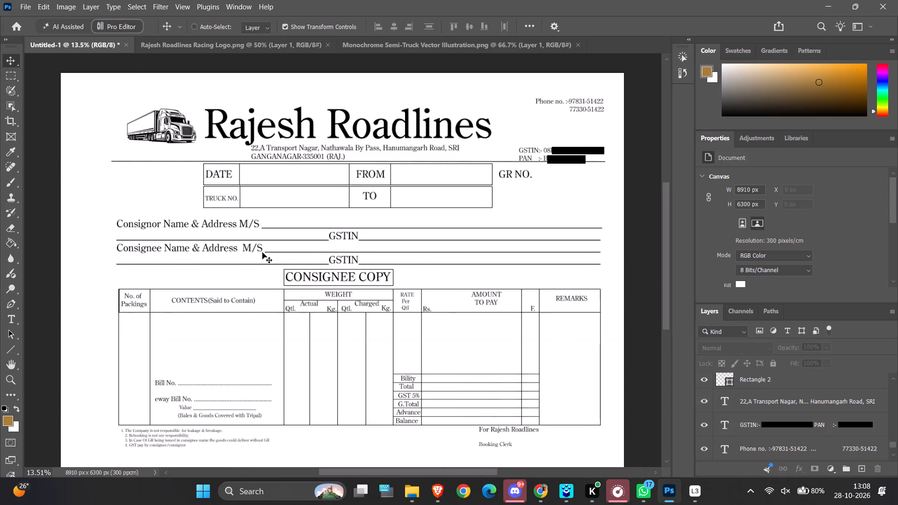
pyautogui.scroll(-2, 262, 252)
pyautogui.scroll(1, 262, 252)
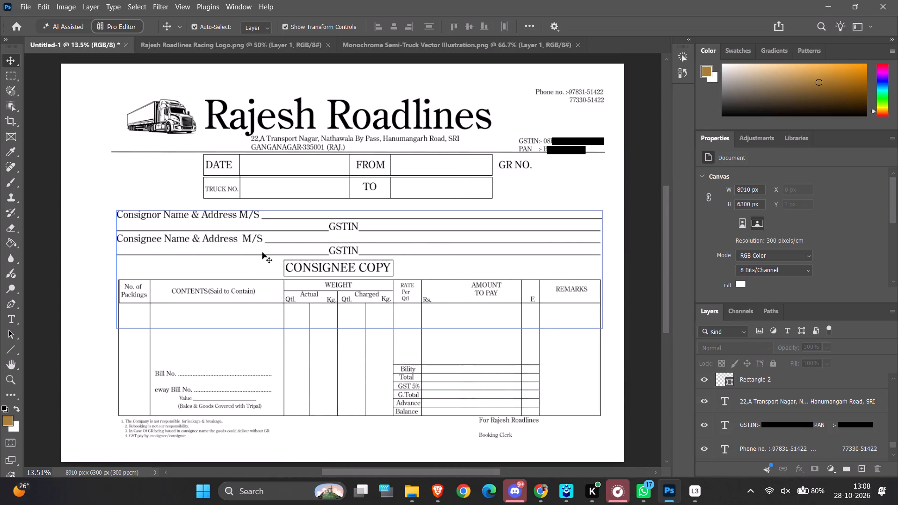
pyautogui.scroll(-1, 262, 252)
pyautogui.scroll(1, 262, 252)
pyautogui.keyDown('ctrl'); pyautogui.keyDown('alt'); pyautogui.scroll(-1, 262, 252); pyautogui.keyUp('alt'); pyautogui.keyUp('ctrl')
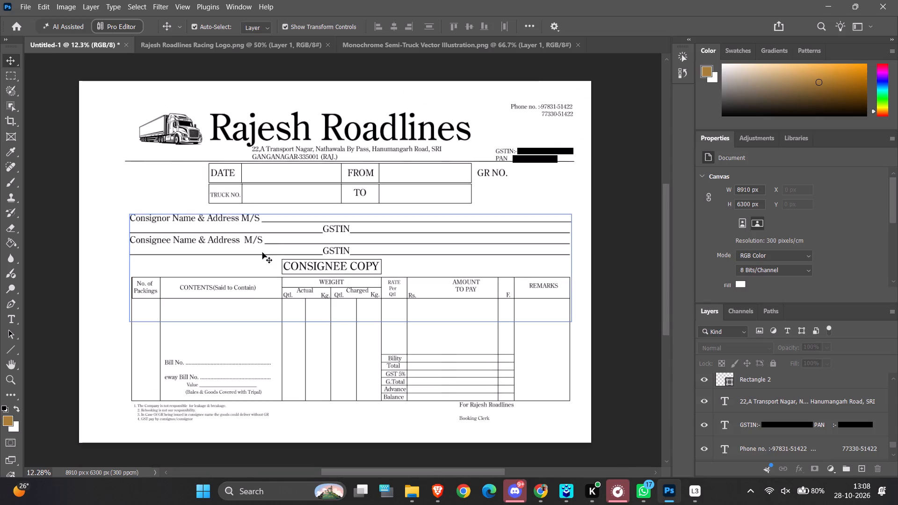
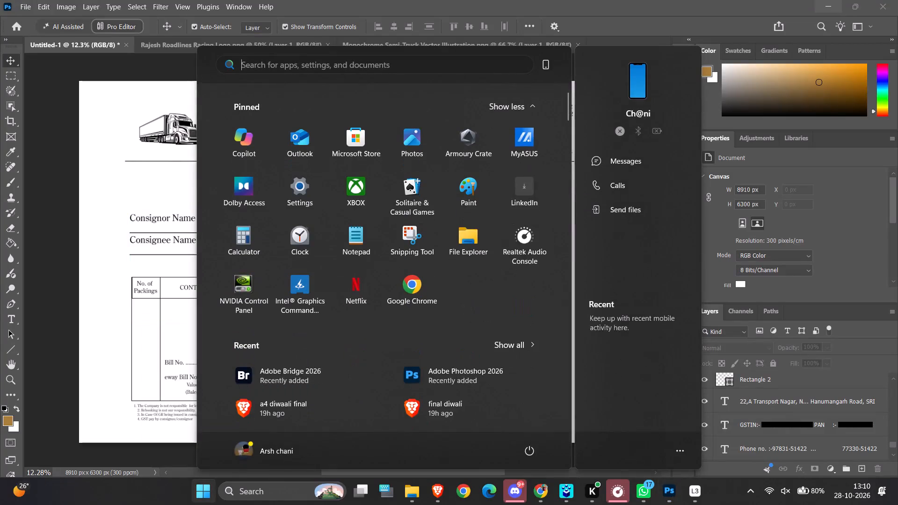
# Minimise the Photoshop window to reveal the desktop and switch to the Loggy3 window.
pyautogui.click(836, 2)
pyautogui.click(743, 325)
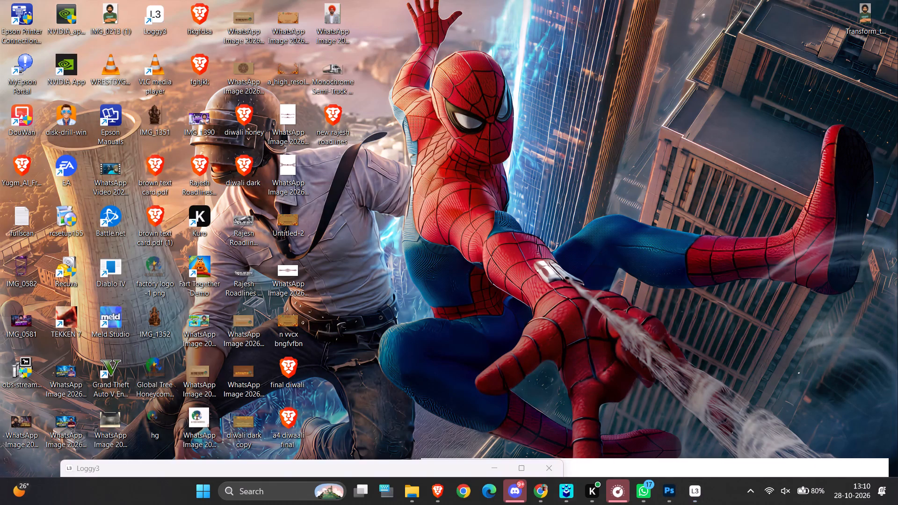
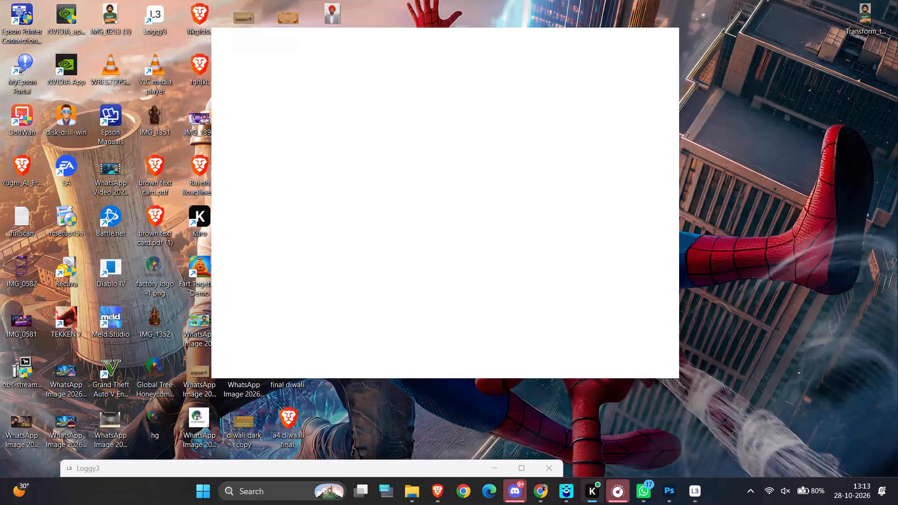
# Move the Loggy3 window up from the desktop's lower edge to bring the full Sessions page into view.
pyautogui.click(375, 469)
pyautogui.moveTo(375, 469); pyautogui.dragTo(410, 405)
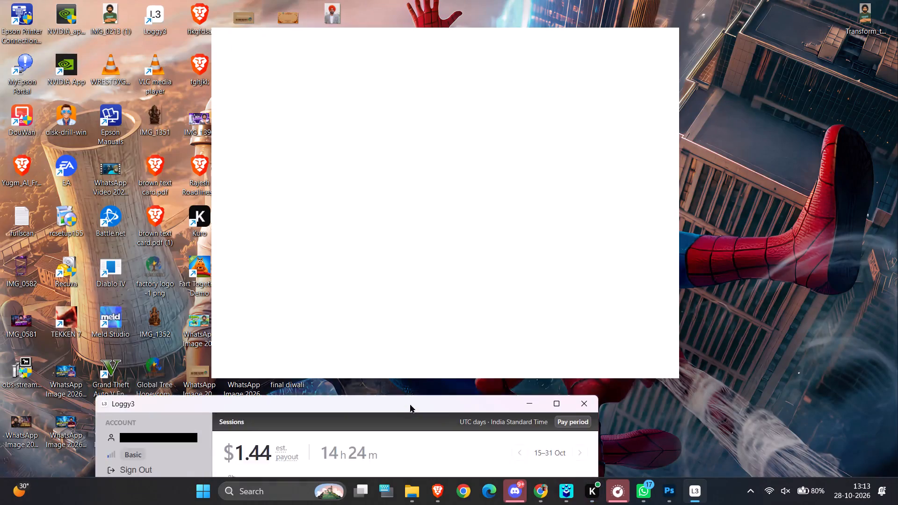
pyautogui.moveTo(410, 405); pyautogui.dragTo(458, 74)
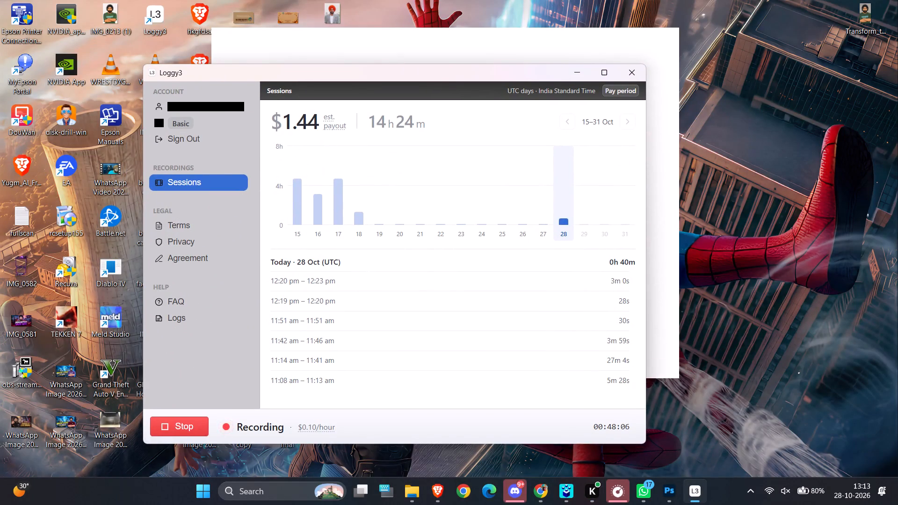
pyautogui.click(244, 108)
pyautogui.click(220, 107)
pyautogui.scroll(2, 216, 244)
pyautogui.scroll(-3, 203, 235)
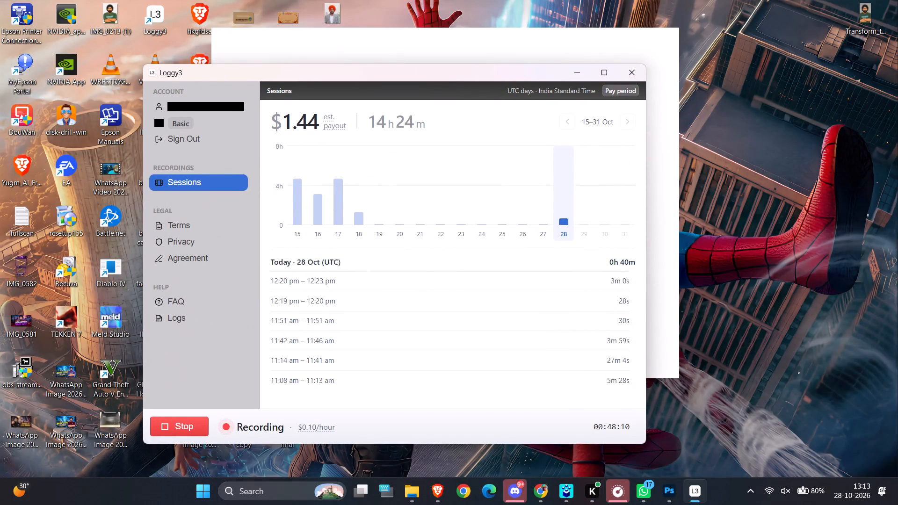
# Switch the Loggy3 sessions overview from the pay period to the Month view and look over the recorded sessions.
pyautogui.click(618, 90)
pyautogui.scroll(-2, 455, 223)
pyautogui.scroll(-1, 470, 338)
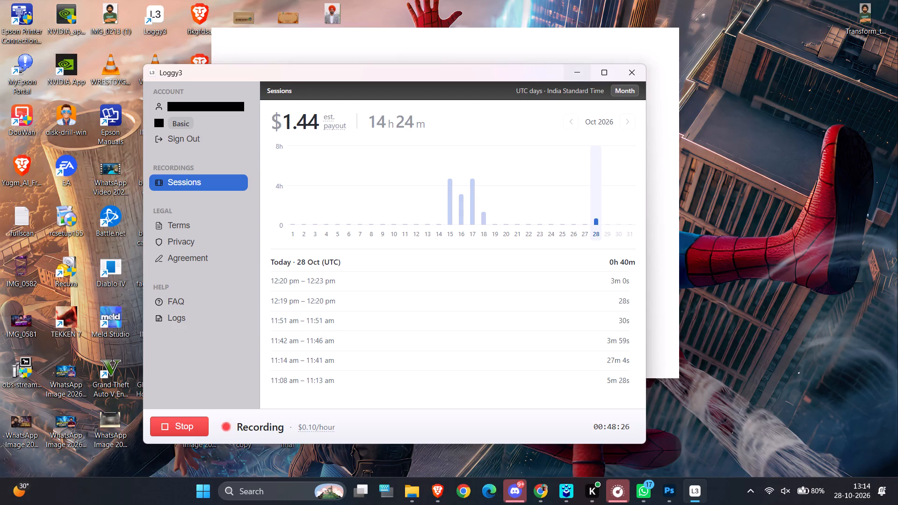
pyautogui.click(210, 105)
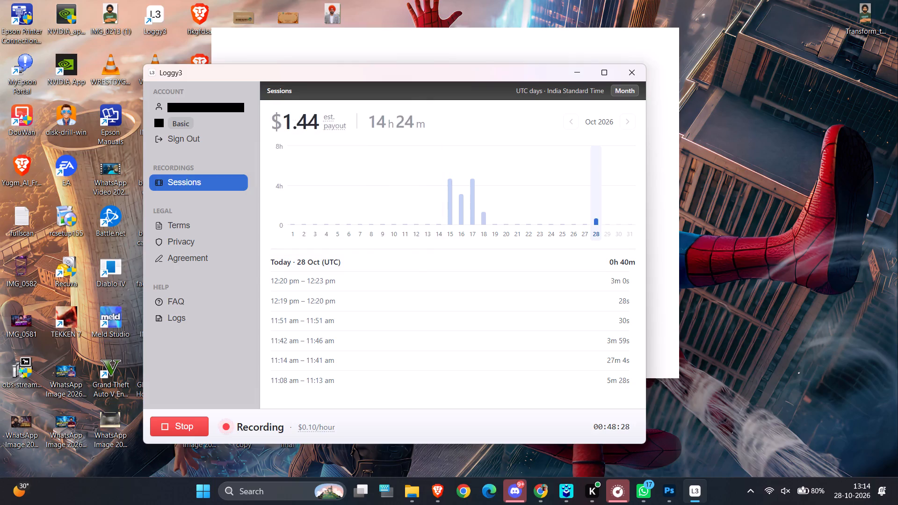